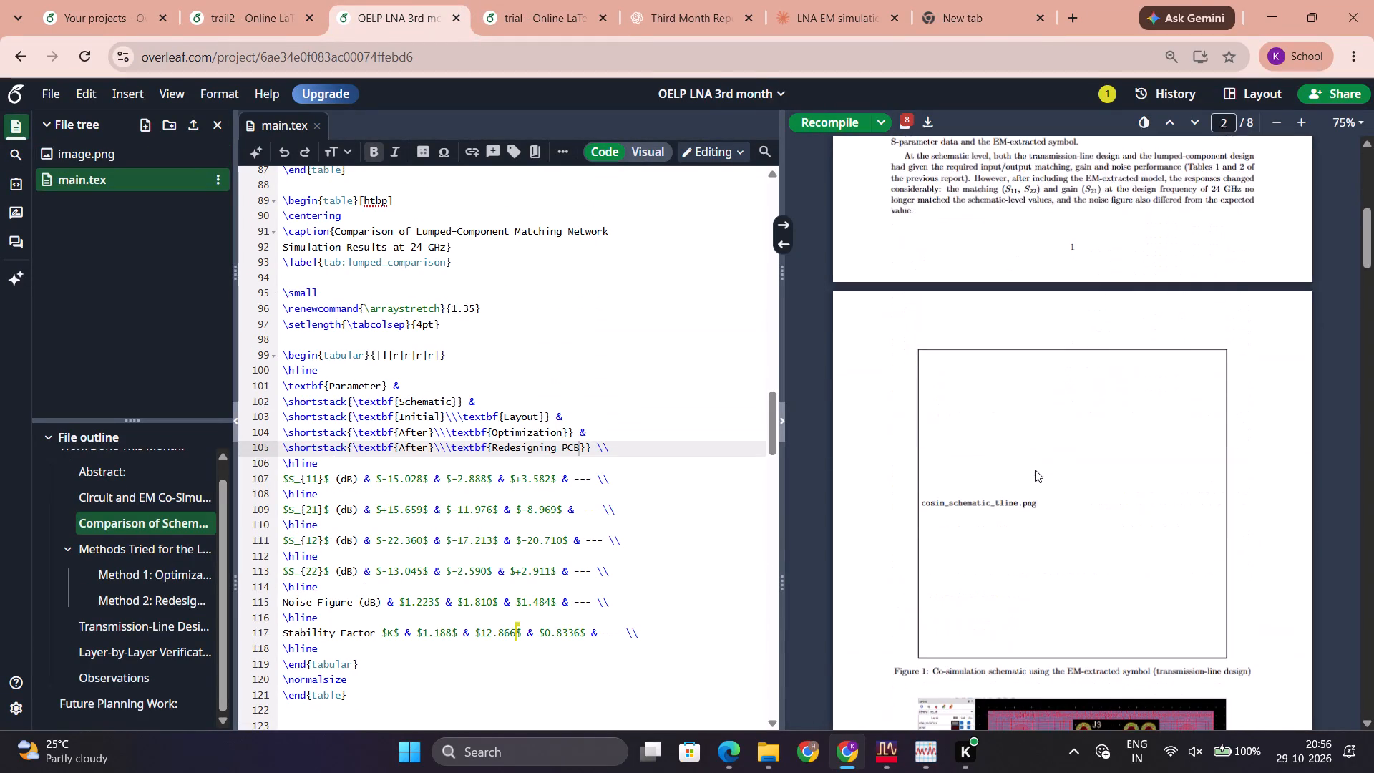
{"action": "scroll", "coordinate": [1035, 470], "scroll_direction": "down", "scroll_amount": 3}
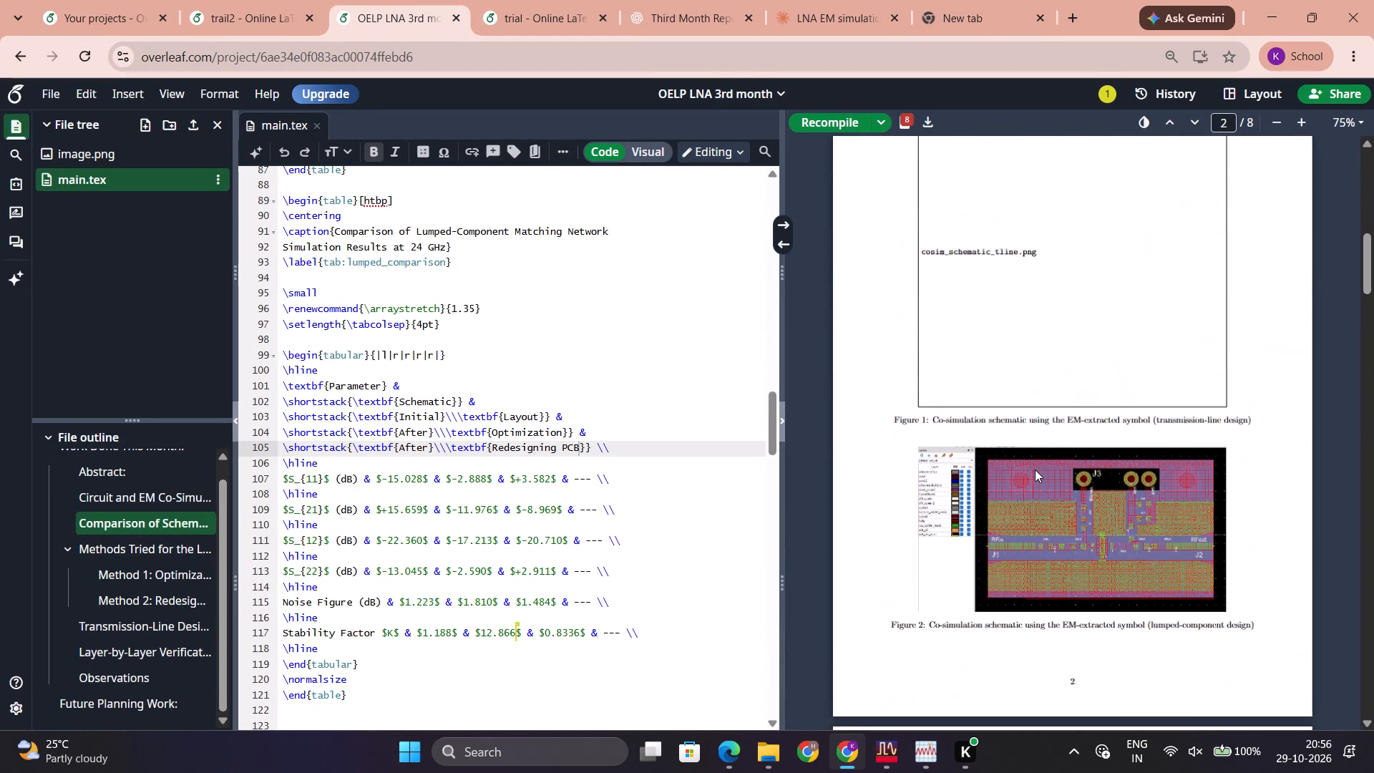
{"action": "scroll", "coordinate": [1035, 470], "scroll_direction": "up", "scroll_amount": 2}
Switch to the second-month report PDF in Edge and look at its PCB layout figures.
{"action": "left_click", "coordinate": [721, 759]}
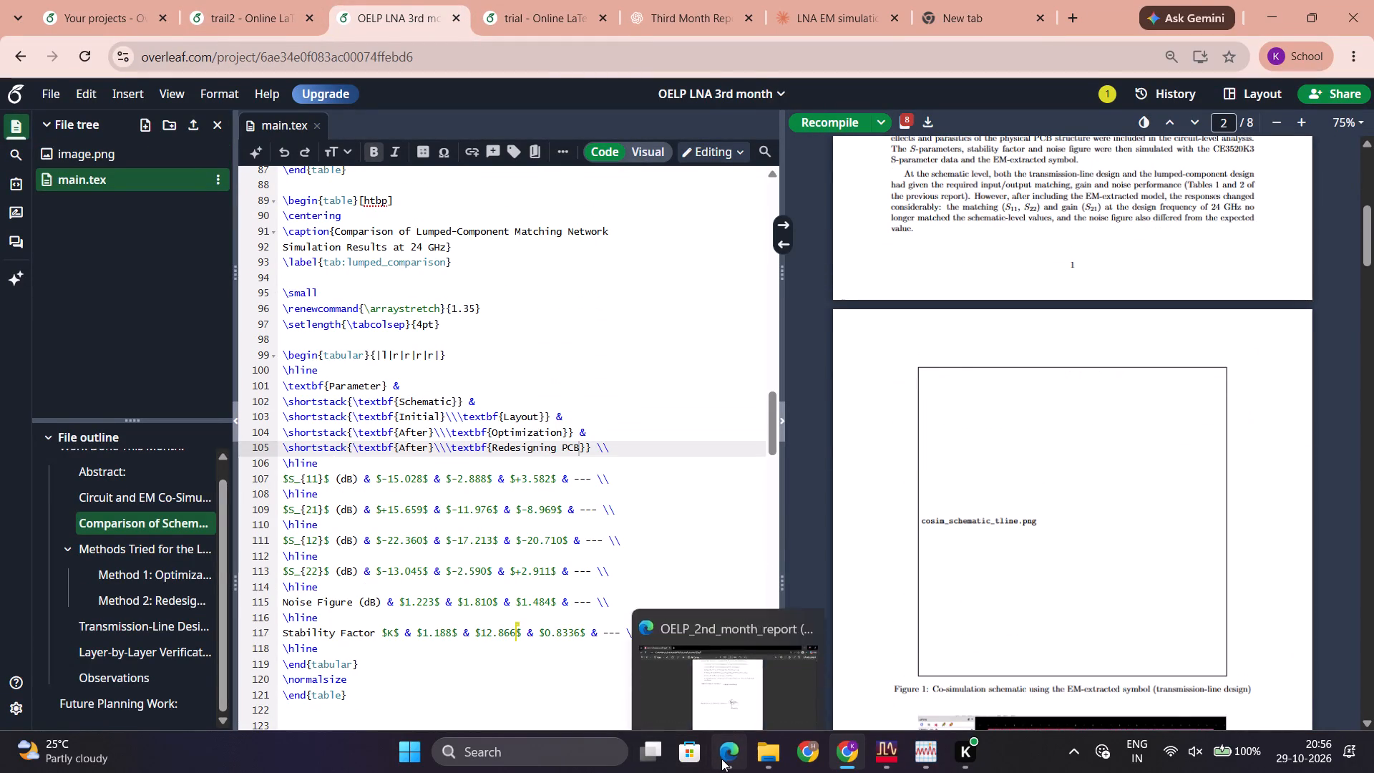
{"action": "scroll", "coordinate": [685, 511], "scroll_direction": "up", "scroll_amount": 8}
{"action": "scroll", "coordinate": [685, 511], "scroll_direction": "right", "scroll_amount": 1}
{"action": "scroll", "coordinate": [685, 511], "scroll_direction": "up", "scroll_amount": 1}
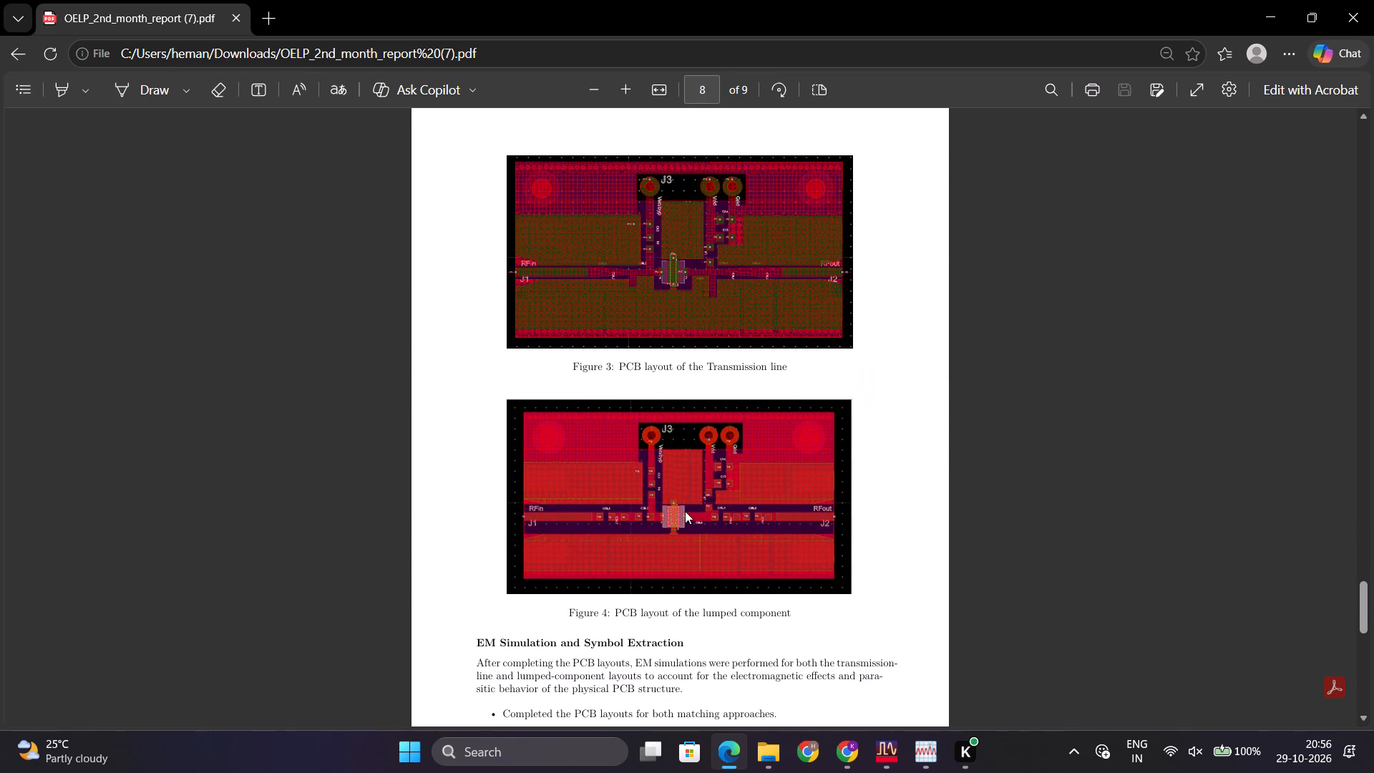
Return to the third-month report in Chrome and examine its figure placeholders, comparison tables and redesigned PCB layout section.
{"action": "key", "text": "alt+Tab"}
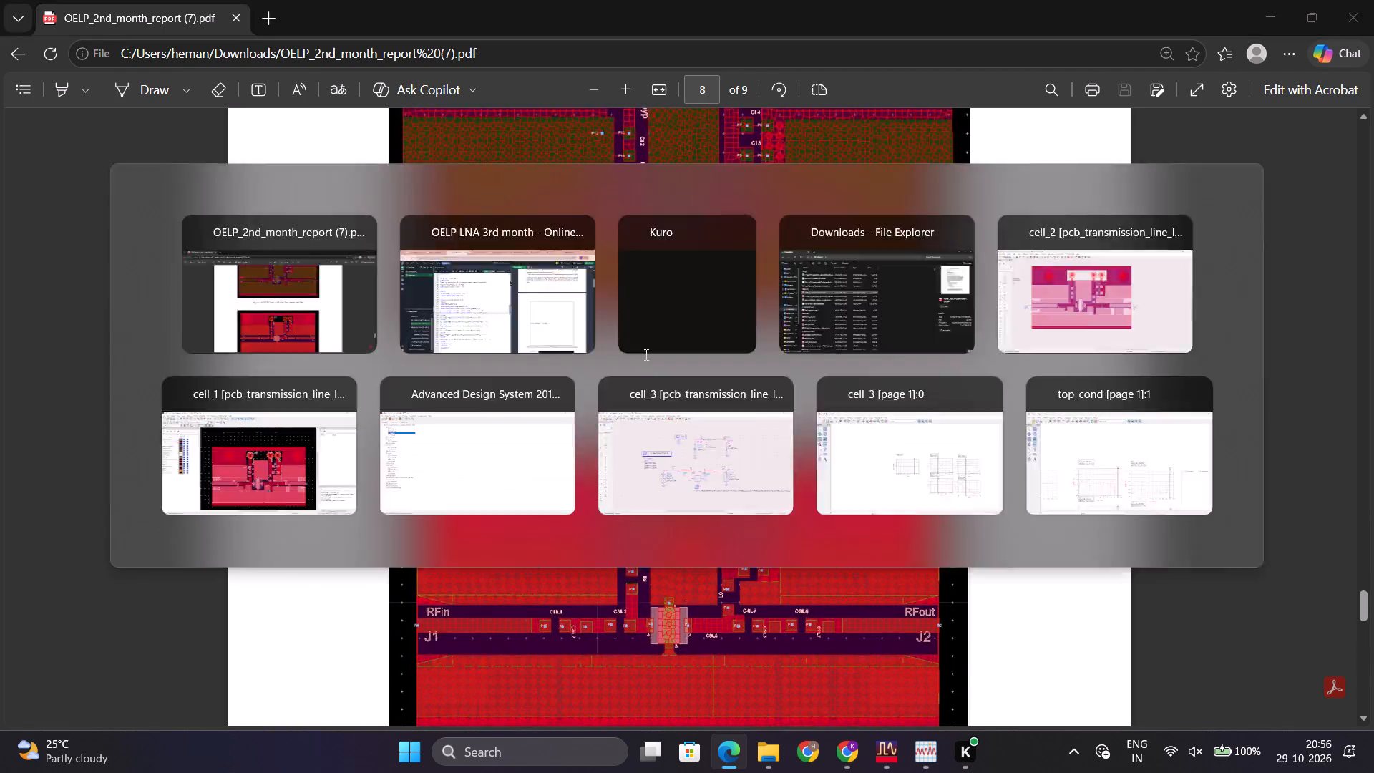
{"action": "scroll", "coordinate": [1036, 346], "scroll_direction": "up", "scroll_amount": 6}
{"action": "scroll", "coordinate": [1036, 346], "scroll_direction": "down", "scroll_amount": 6}
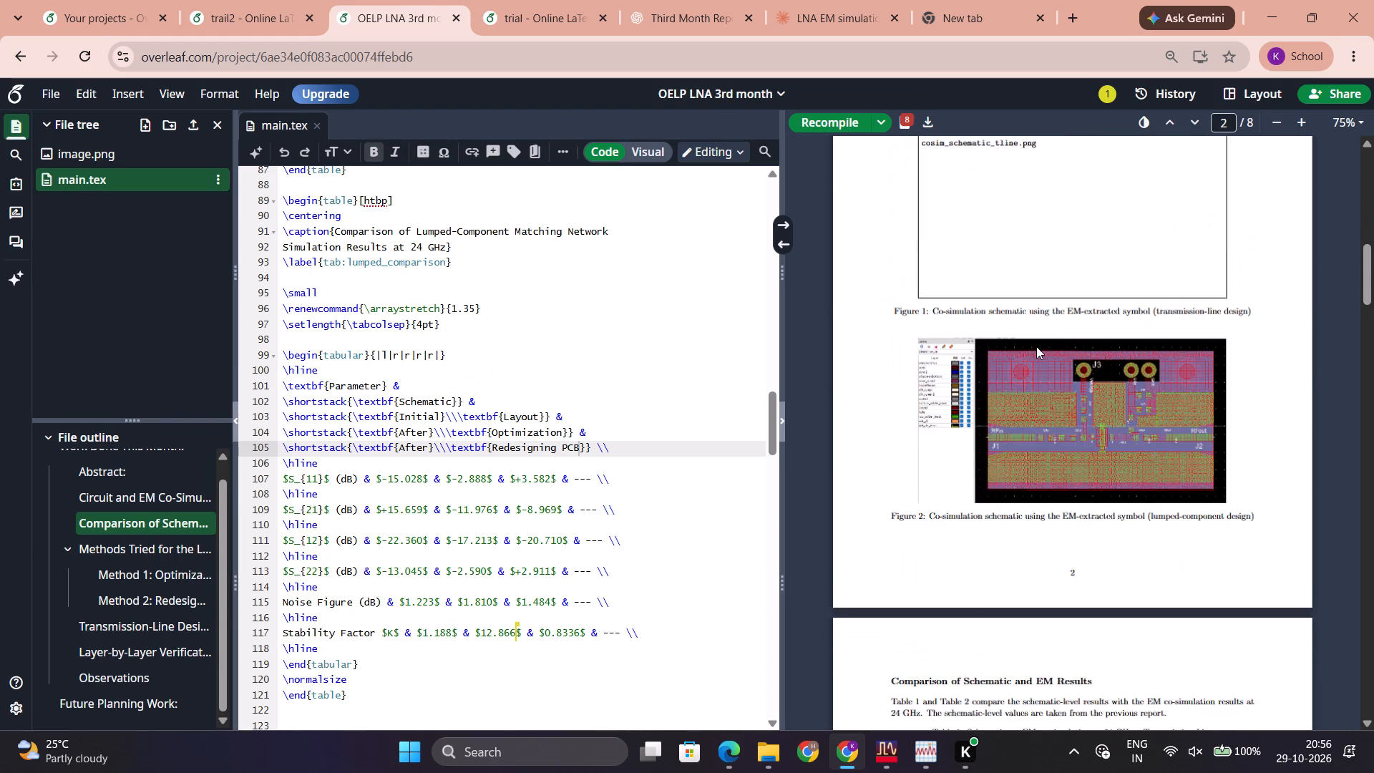
{"action": "scroll", "coordinate": [1036, 346], "scroll_direction": "down", "scroll_amount": 12}
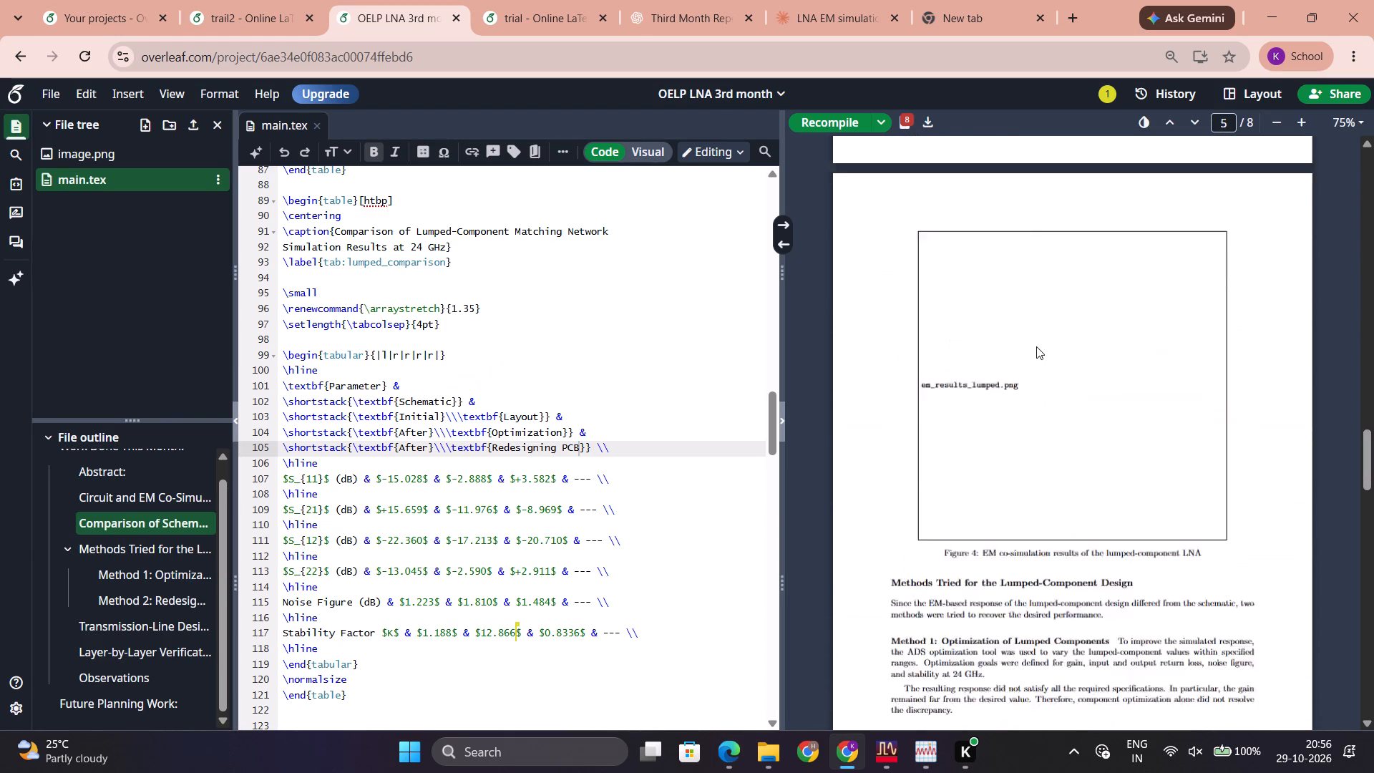
{"action": "scroll", "coordinate": [1036, 346], "scroll_direction": "down", "scroll_amount": 4}
{"action": "scroll", "coordinate": [1036, 346], "scroll_direction": "up", "scroll_amount": 11}
{"action": "scroll", "coordinate": [1036, 346], "scroll_direction": "down", "scroll_amount": 4}
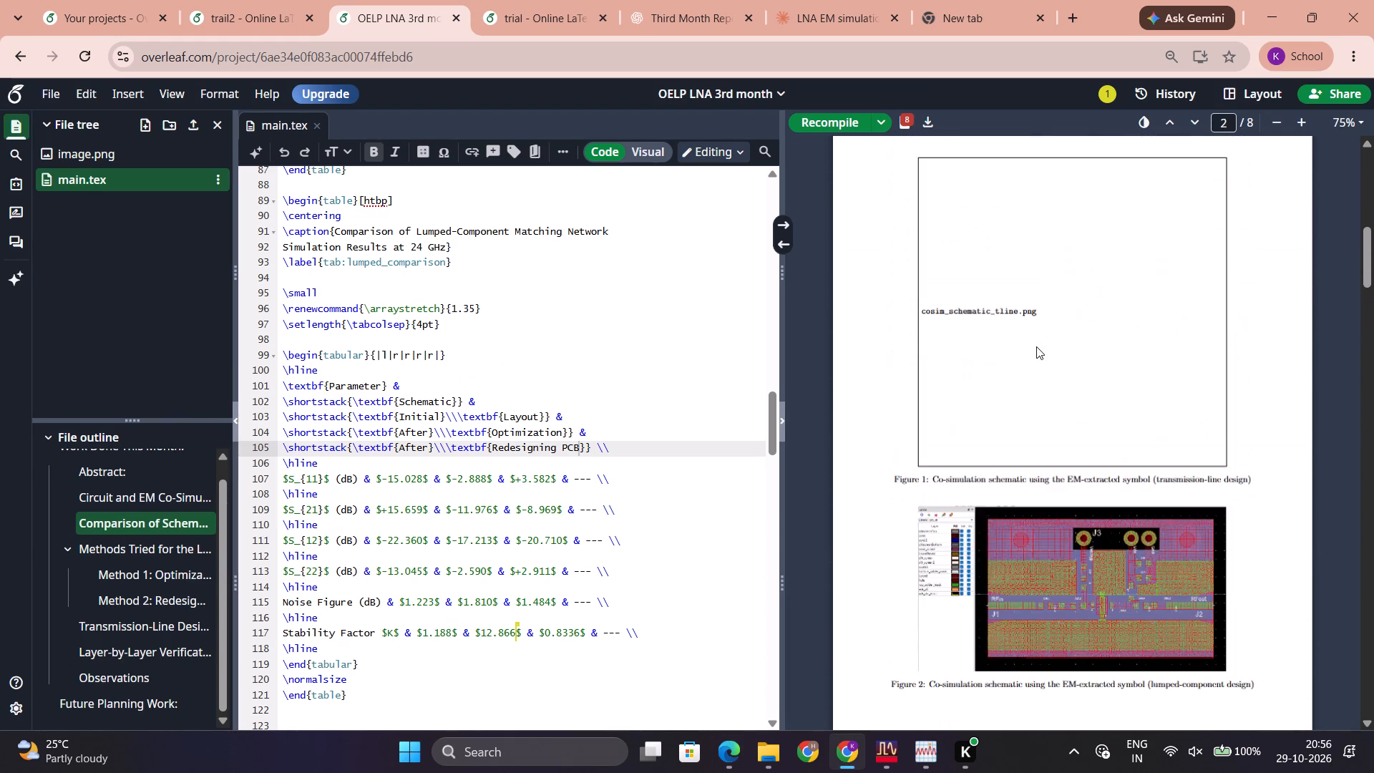
{"action": "scroll", "coordinate": [1036, 346], "scroll_direction": "down", "scroll_amount": 3}
{"action": "scroll", "coordinate": [1036, 346], "scroll_direction": "up", "scroll_amount": 4}
{"action": "scroll", "coordinate": [1071, 553], "scroll_direction": "down", "scroll_amount": 3}
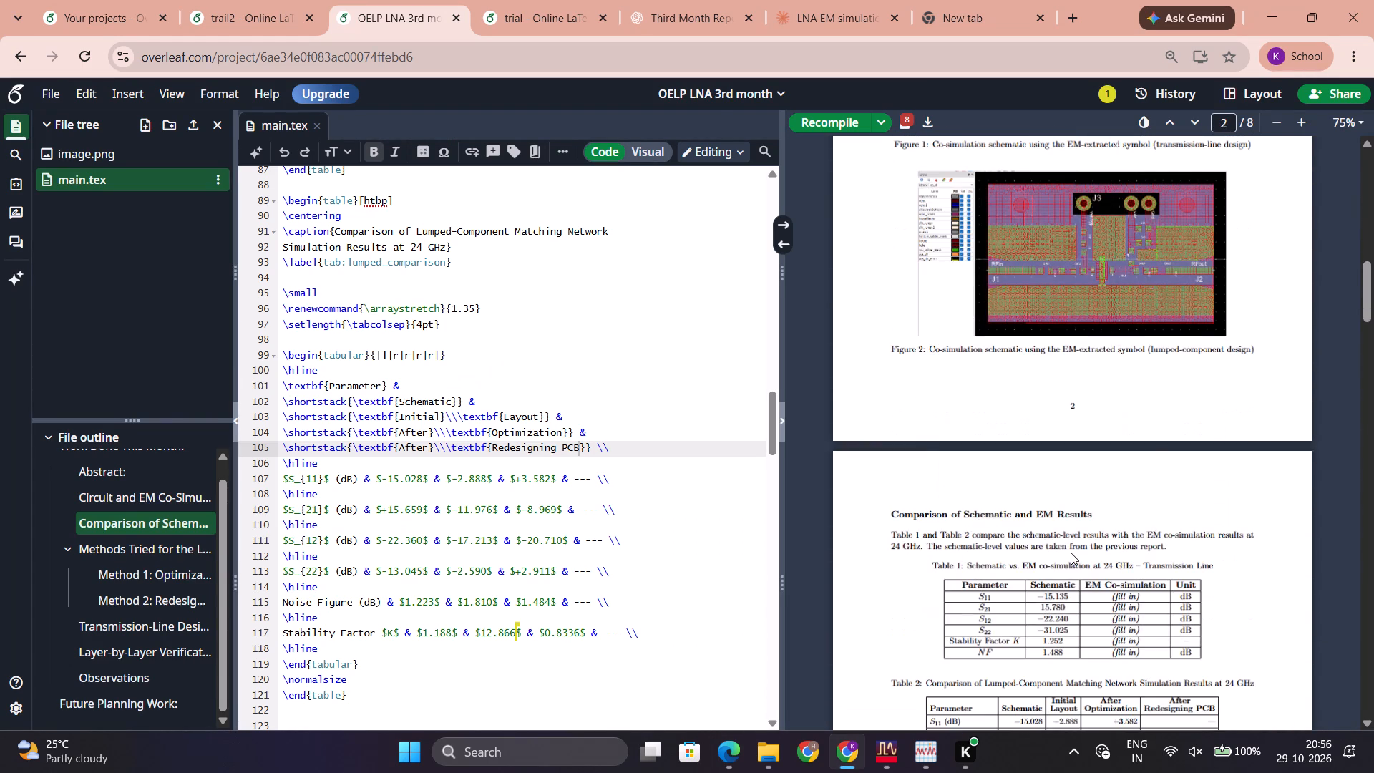
{"action": "scroll", "coordinate": [1109, 248], "scroll_direction": "up", "scroll_amount": 5}
{"action": "scroll", "coordinate": [1046, 493], "scroll_direction": "down", "scroll_amount": 3}
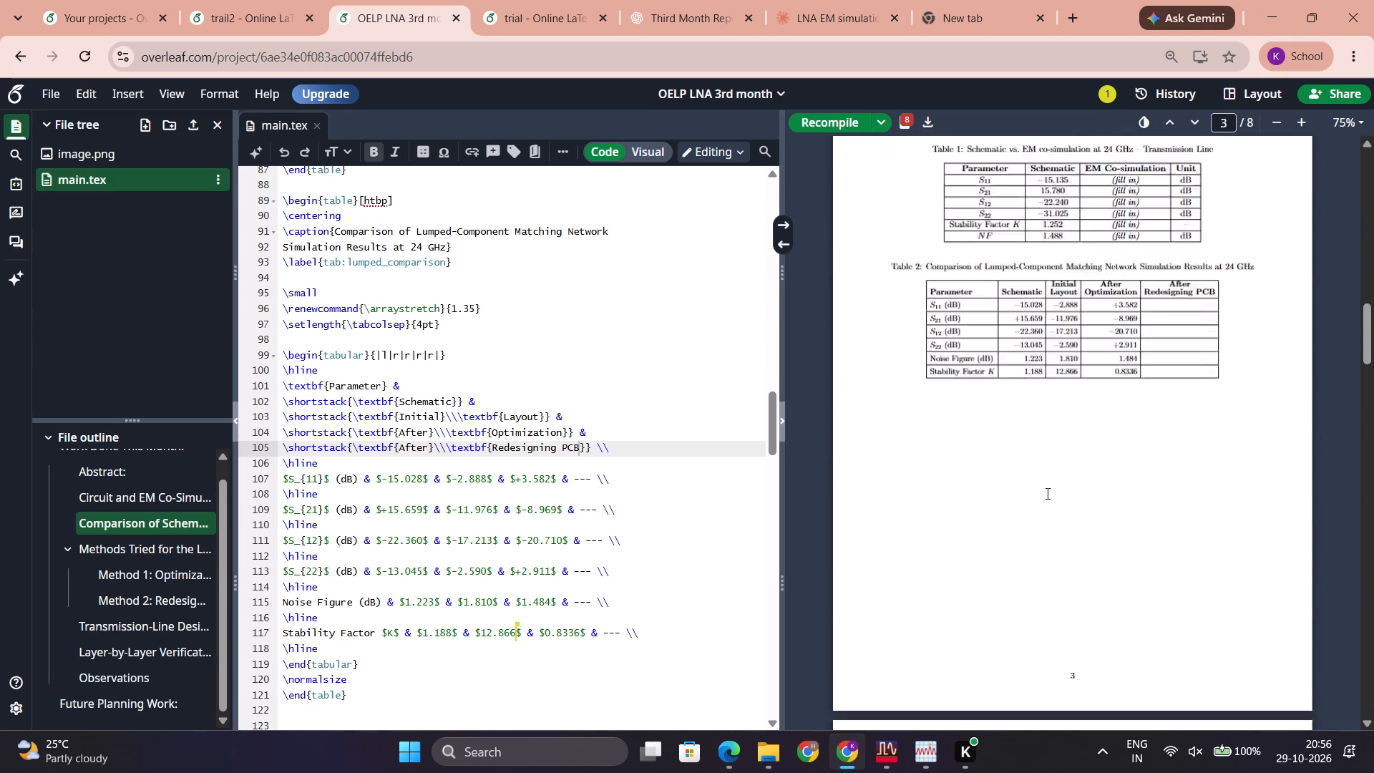
{"action": "scroll", "coordinate": [1046, 493], "scroll_direction": "down", "scroll_amount": 13}
{"action": "scroll", "coordinate": [1046, 493], "scroll_direction": "up", "scroll_amount": 1}
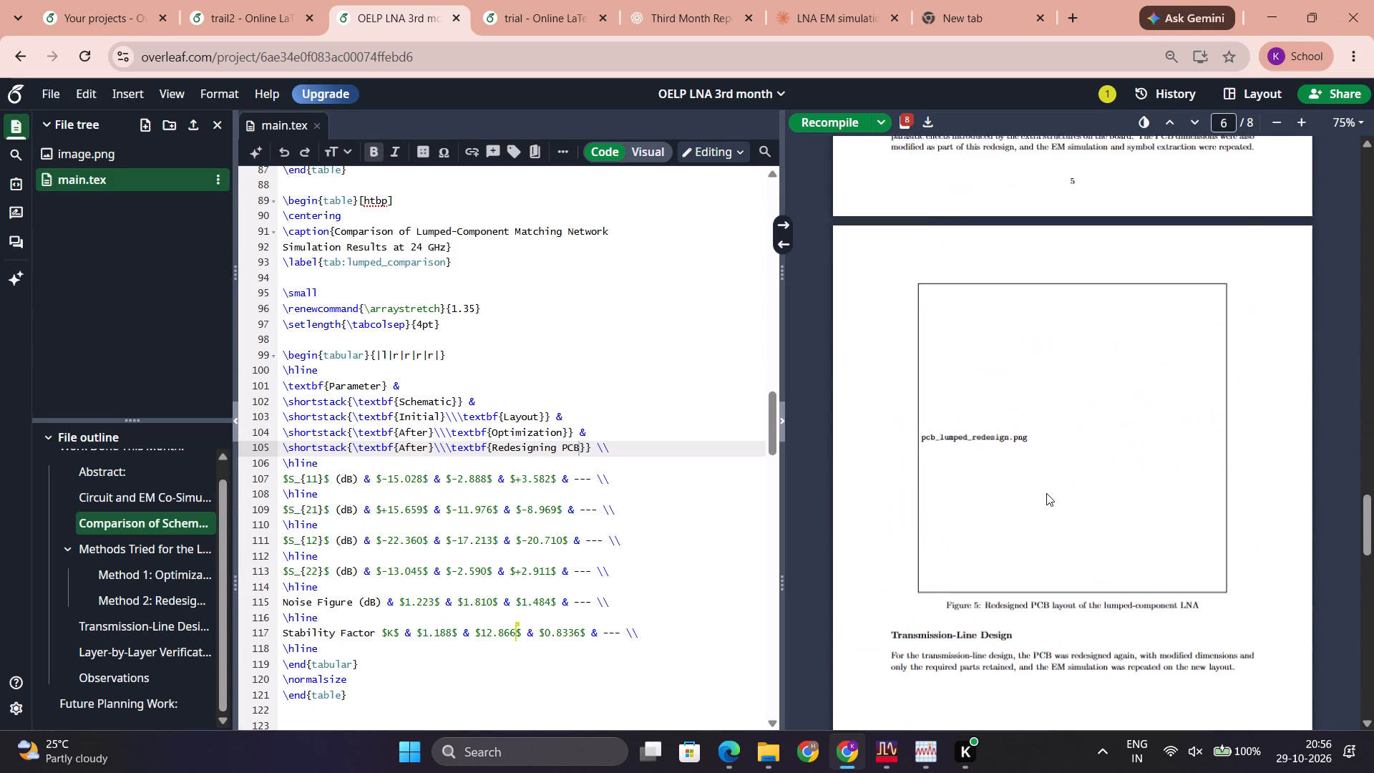
{"action": "scroll", "coordinate": [1046, 493], "scroll_direction": "up", "scroll_amount": 1}
{"action": "scroll", "coordinate": [1046, 493], "scroll_direction": "down", "scroll_amount": 2}
{"action": "scroll", "coordinate": [1046, 493], "scroll_direction": "up", "scroll_amount": 13}
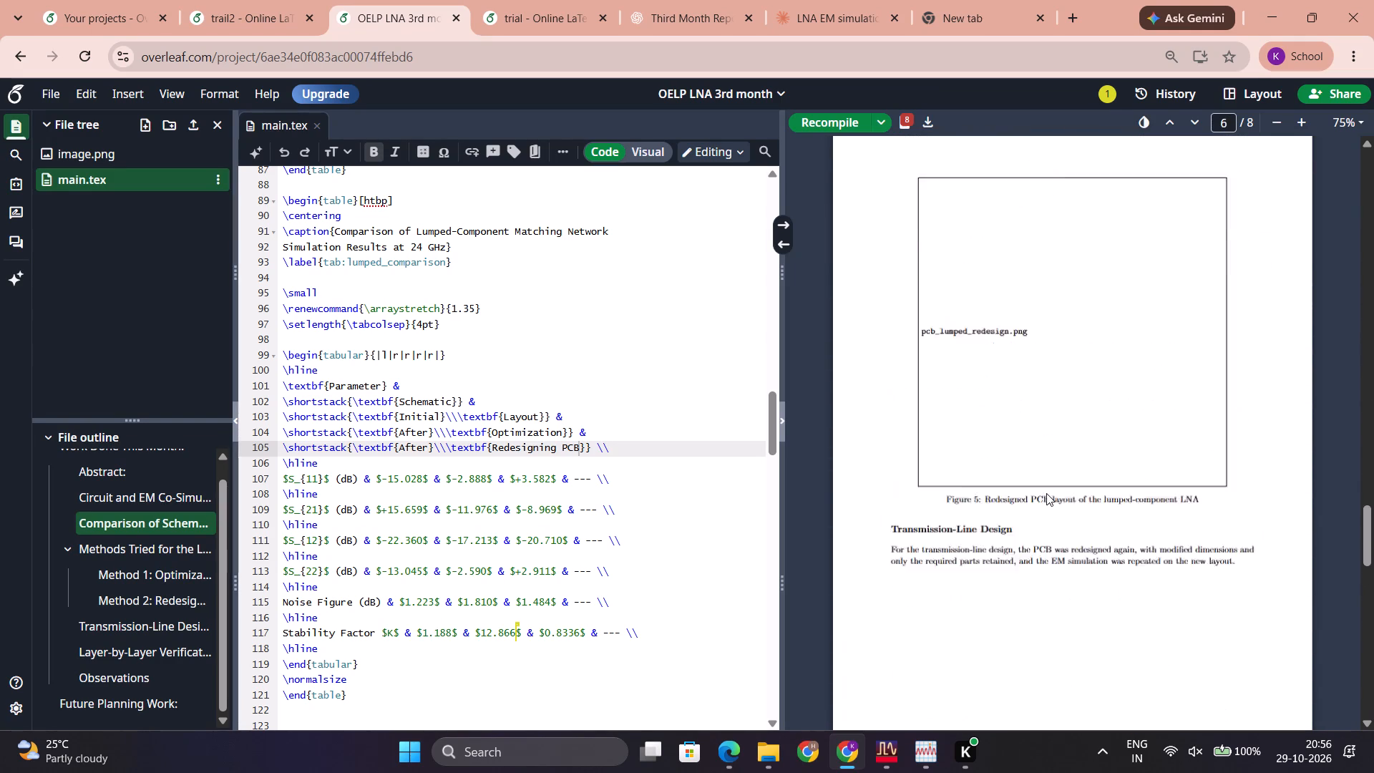
Review the compiled third-month report from its abstract through the design methods, layer-by-layer verification and future planning sections.
{"action": "scroll", "coordinate": [1046, 493], "scroll_direction": "up", "scroll_amount": 8}
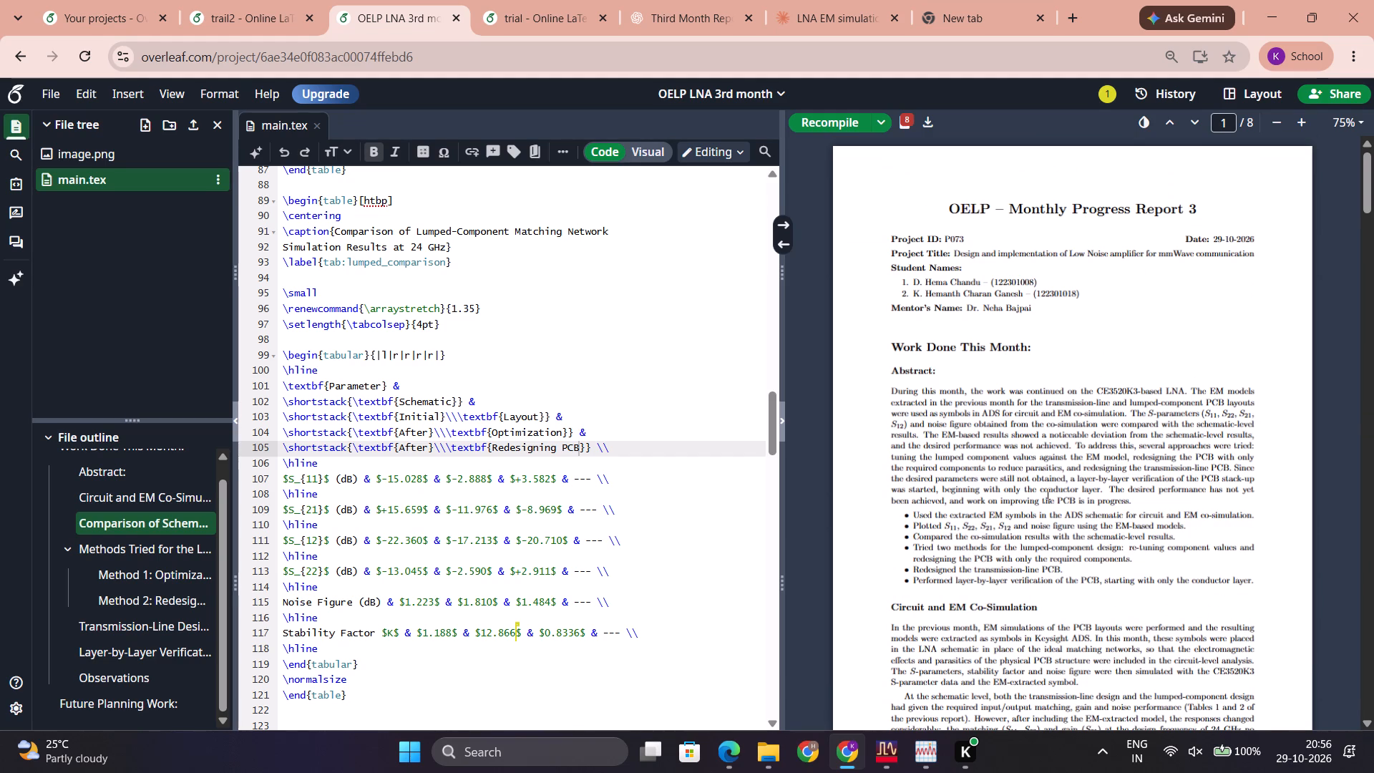
{"action": "scroll", "coordinate": [1046, 493], "scroll_direction": "down", "scroll_amount": 13}
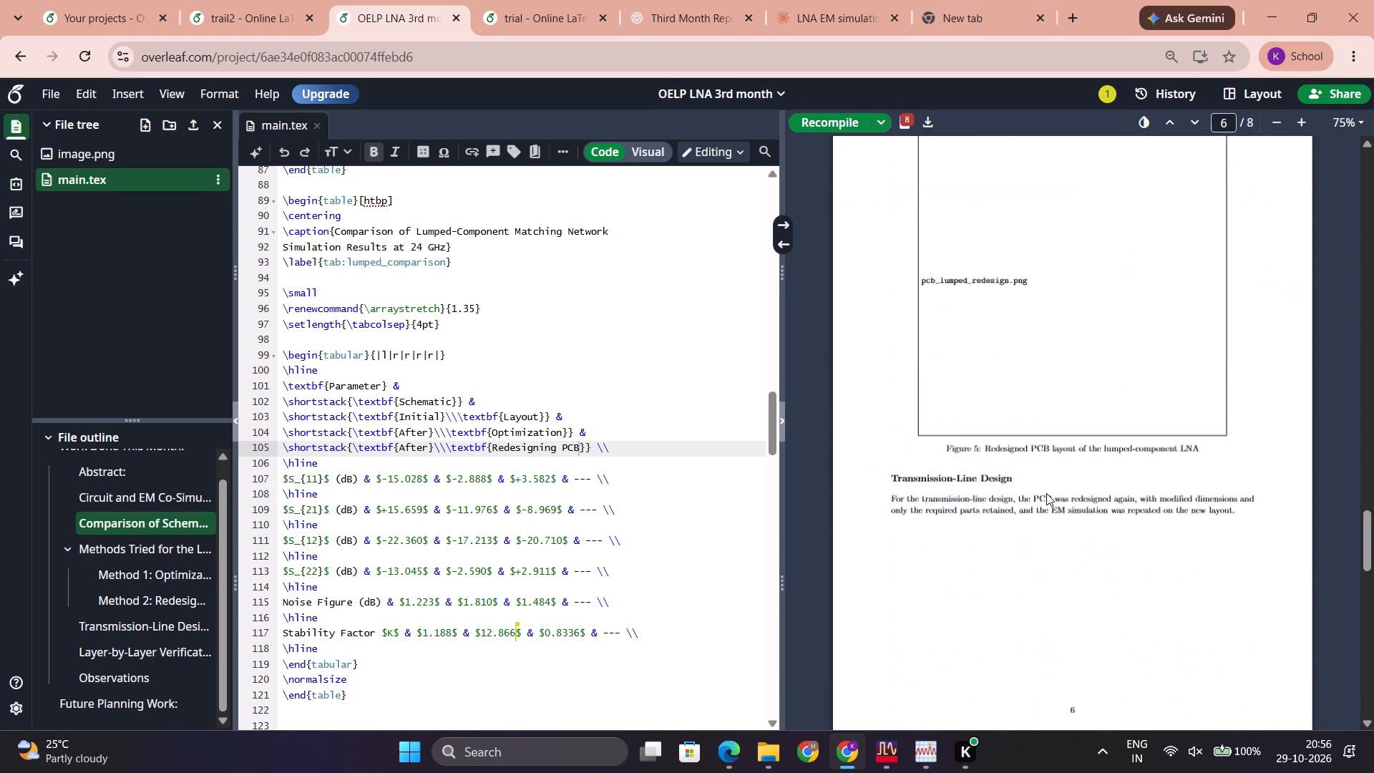
{"action": "scroll", "coordinate": [1046, 493], "scroll_direction": "down", "scroll_amount": 7}
{"action": "scroll", "coordinate": [1046, 493], "scroll_direction": "up", "scroll_amount": 6}
{"action": "scroll", "coordinate": [1046, 493], "scroll_direction": "down", "scroll_amount": 2}
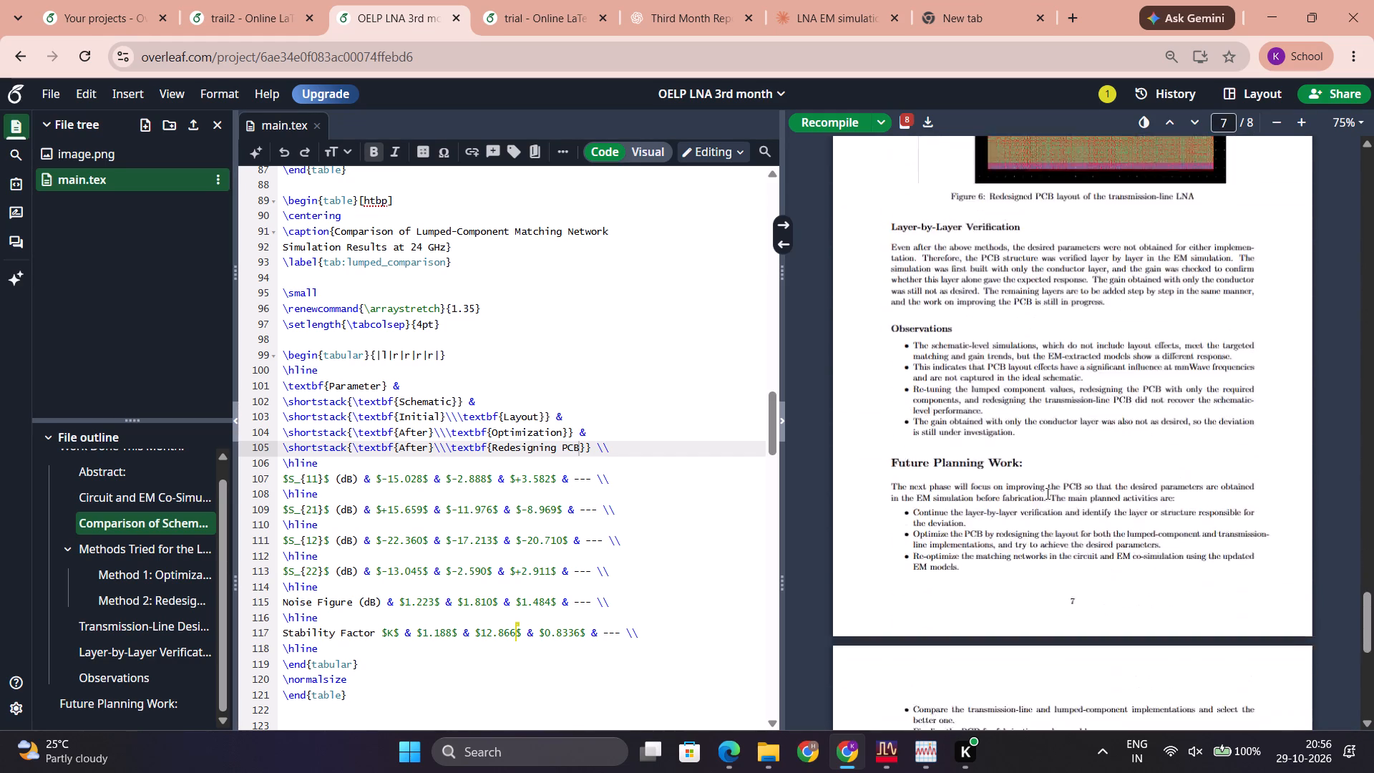
{"action": "scroll", "coordinate": [1046, 493], "scroll_direction": "up", "scroll_amount": 2}
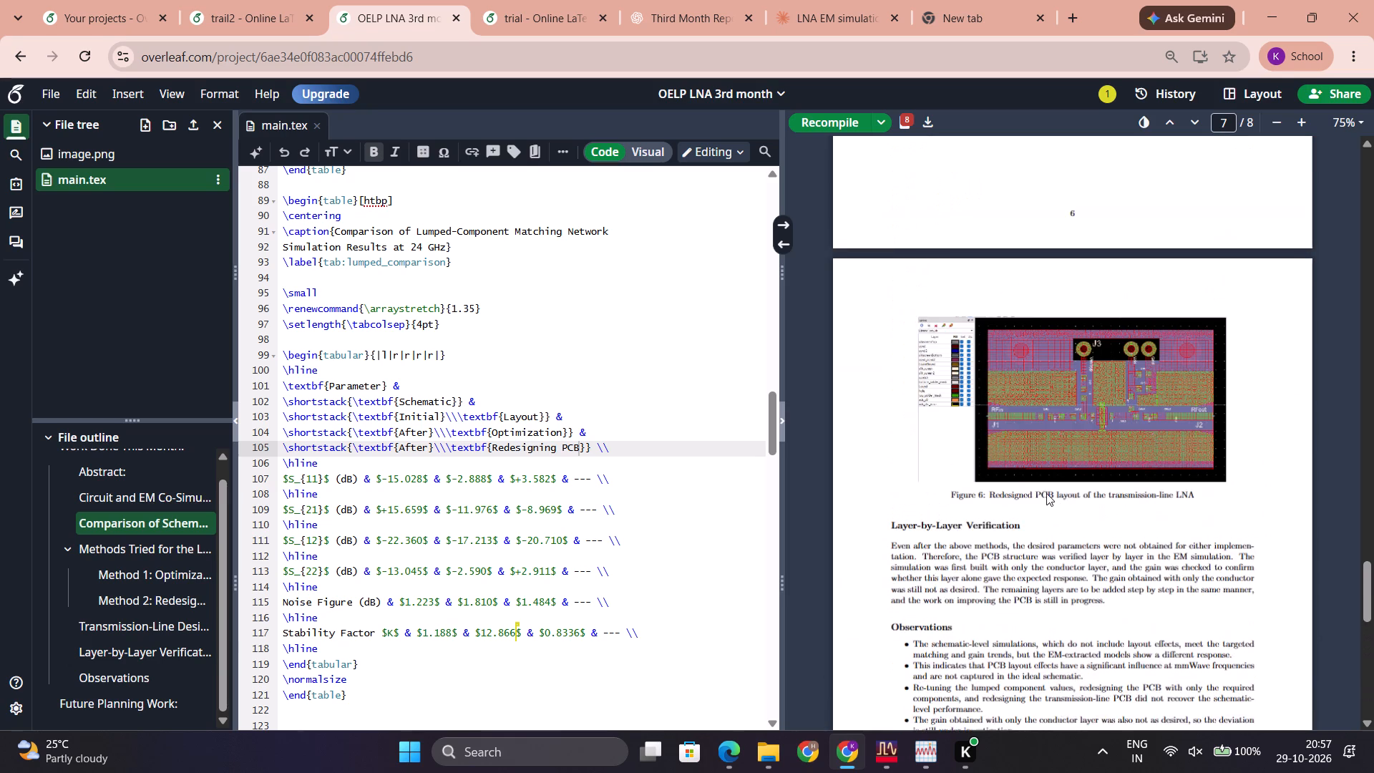
{"action": "scroll", "coordinate": [1046, 493], "scroll_direction": "up", "scroll_amount": 9}
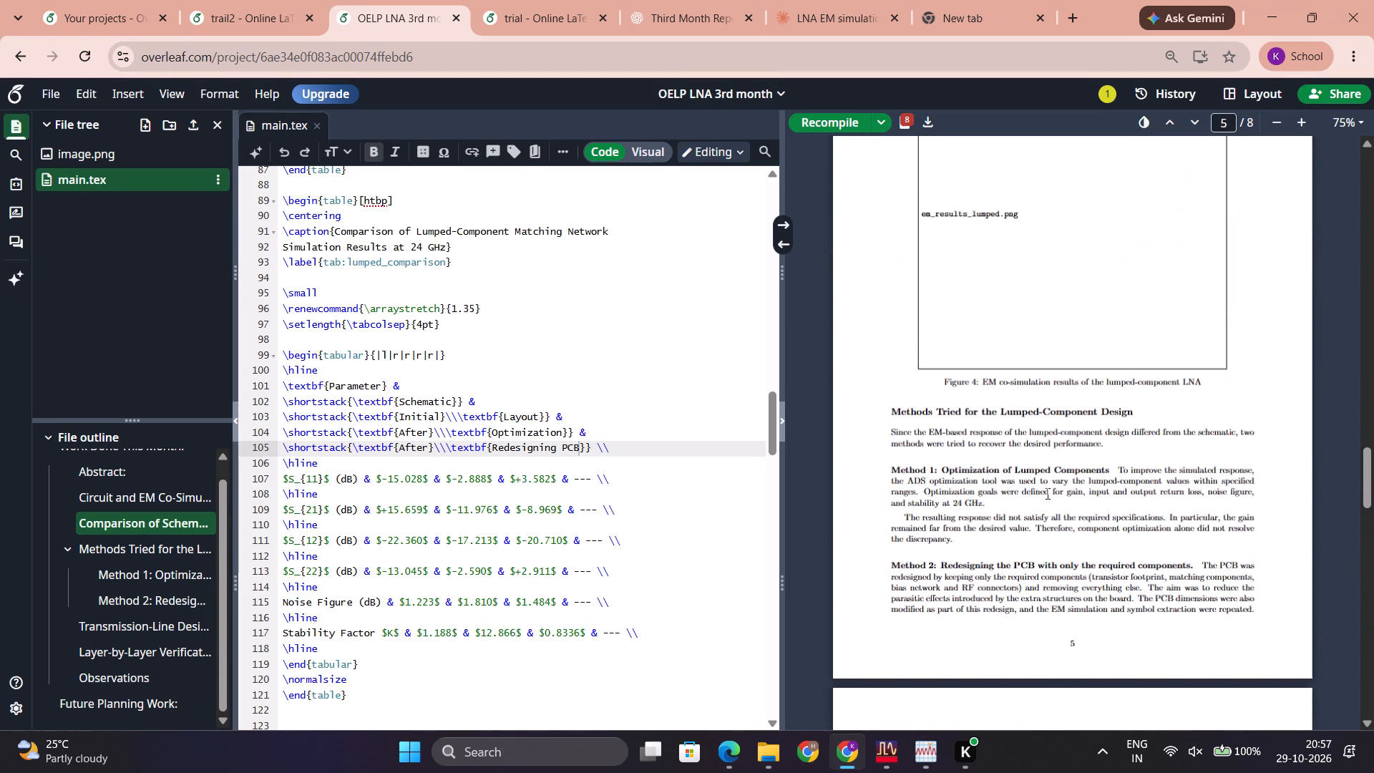
{"action": "scroll", "coordinate": [1046, 493], "scroll_direction": "down", "scroll_amount": 1}
{"action": "scroll", "coordinate": [1046, 493], "scroll_direction": "up", "scroll_amount": 13}
Delete the cosim_schematic_tline.png figure block and its comment lines from the Circuit and EM Co-Simulation section, and recompile.
{"action": "scroll", "coordinate": [1046, 493], "scroll_direction": "down", "scroll_amount": 2}
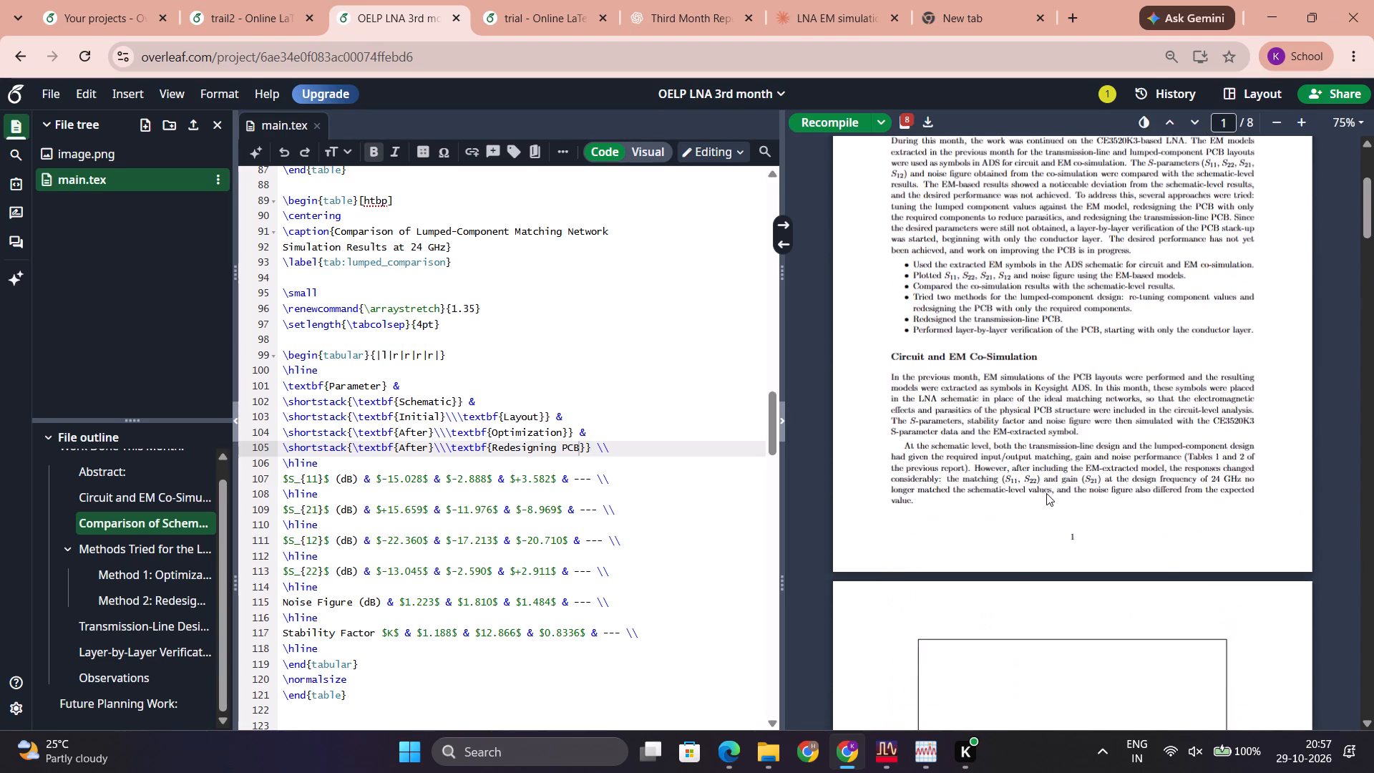
{"action": "scroll", "coordinate": [1046, 493], "scroll_direction": "down", "scroll_amount": 3}
{"action": "double_click", "coordinate": [1025, 288]}
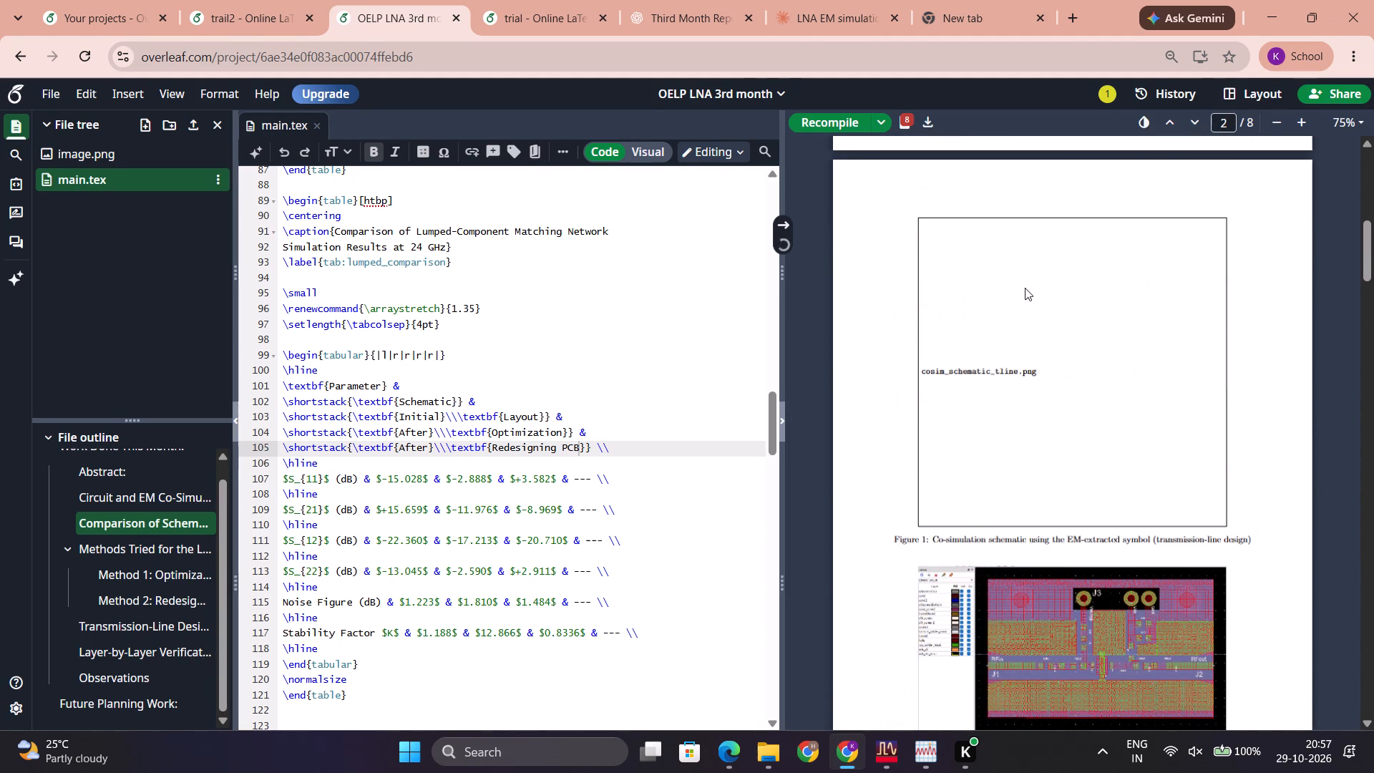
{"action": "double_click", "coordinate": [1025, 288]}
{"action": "left_click_drag", "start_coordinate": [414, 513], "coordinate": [316, 463]}
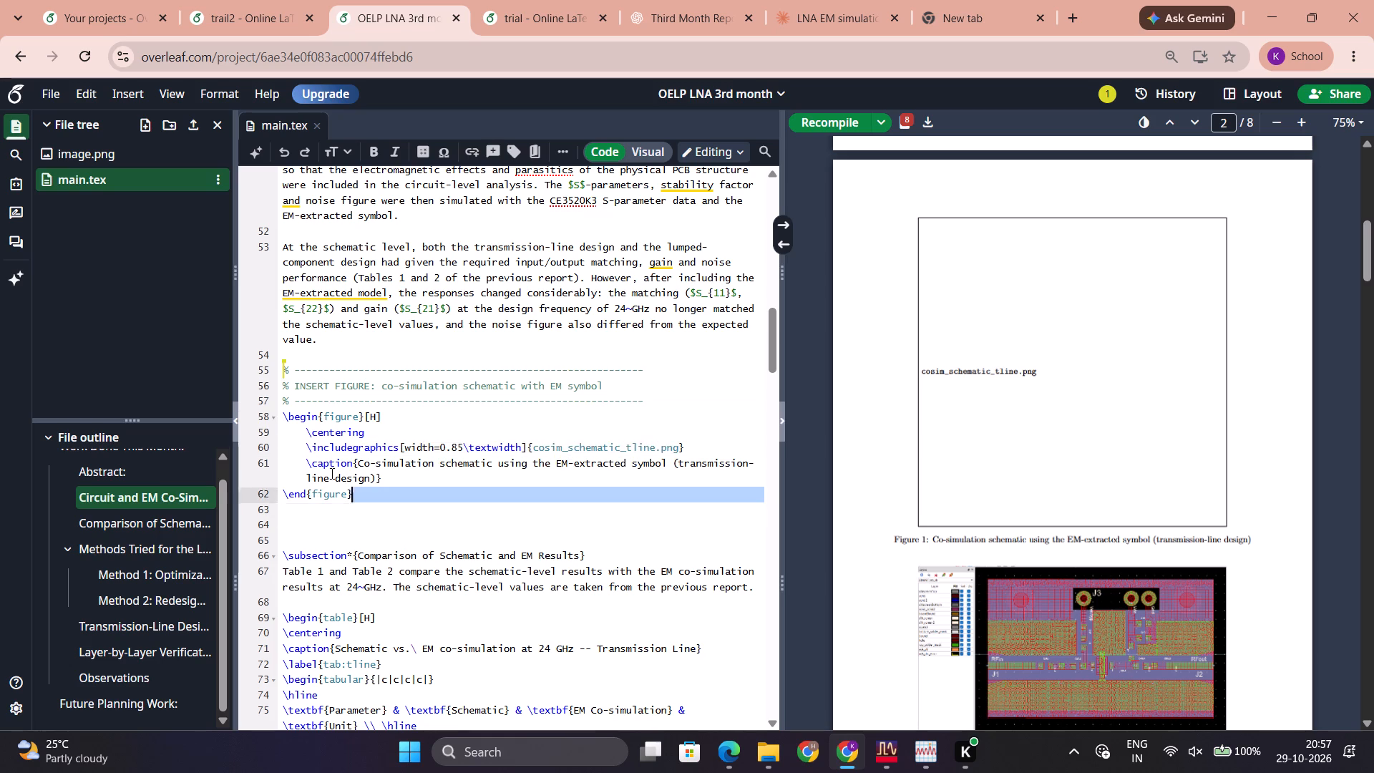
{"action": "left_click_drag", "start_coordinate": [316, 463], "coordinate": [261, 397]}
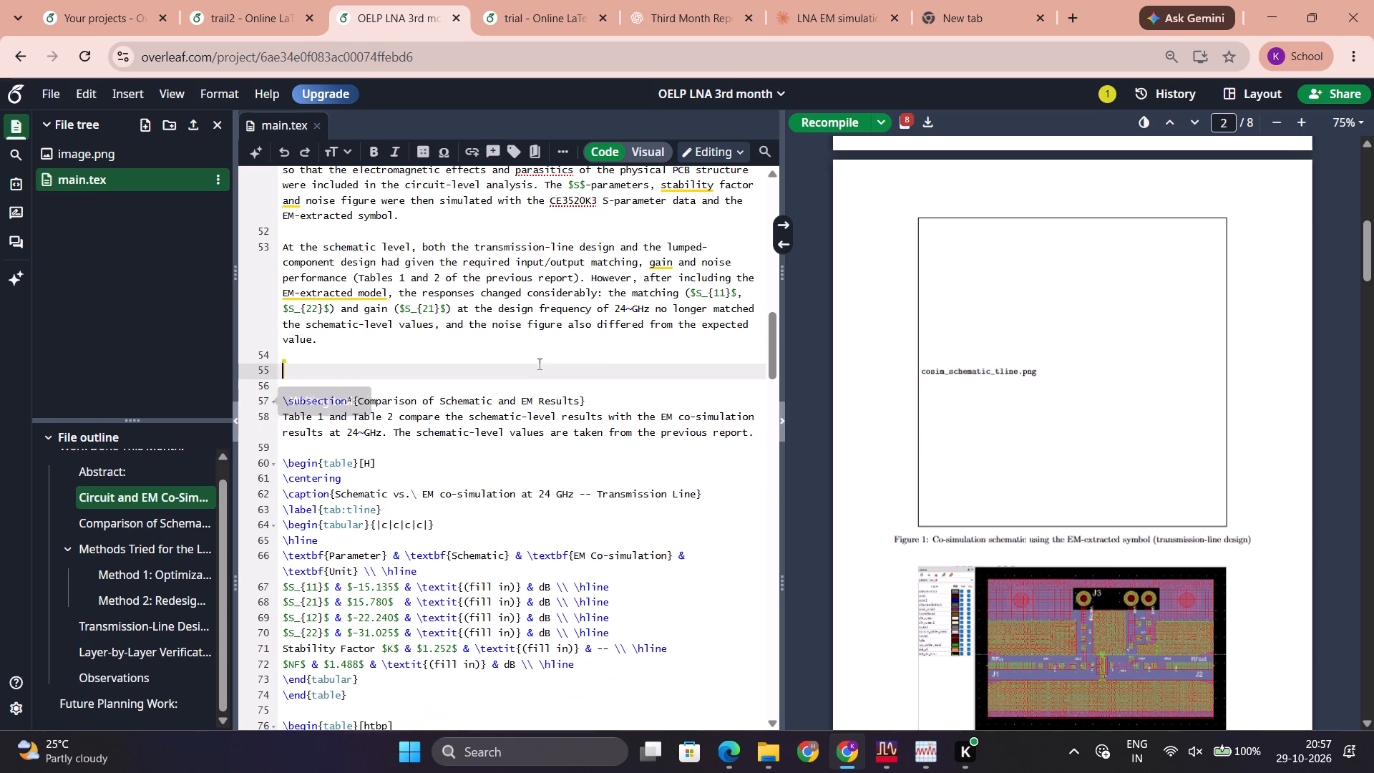
{"action": "key", "text": "ctrl+s"}
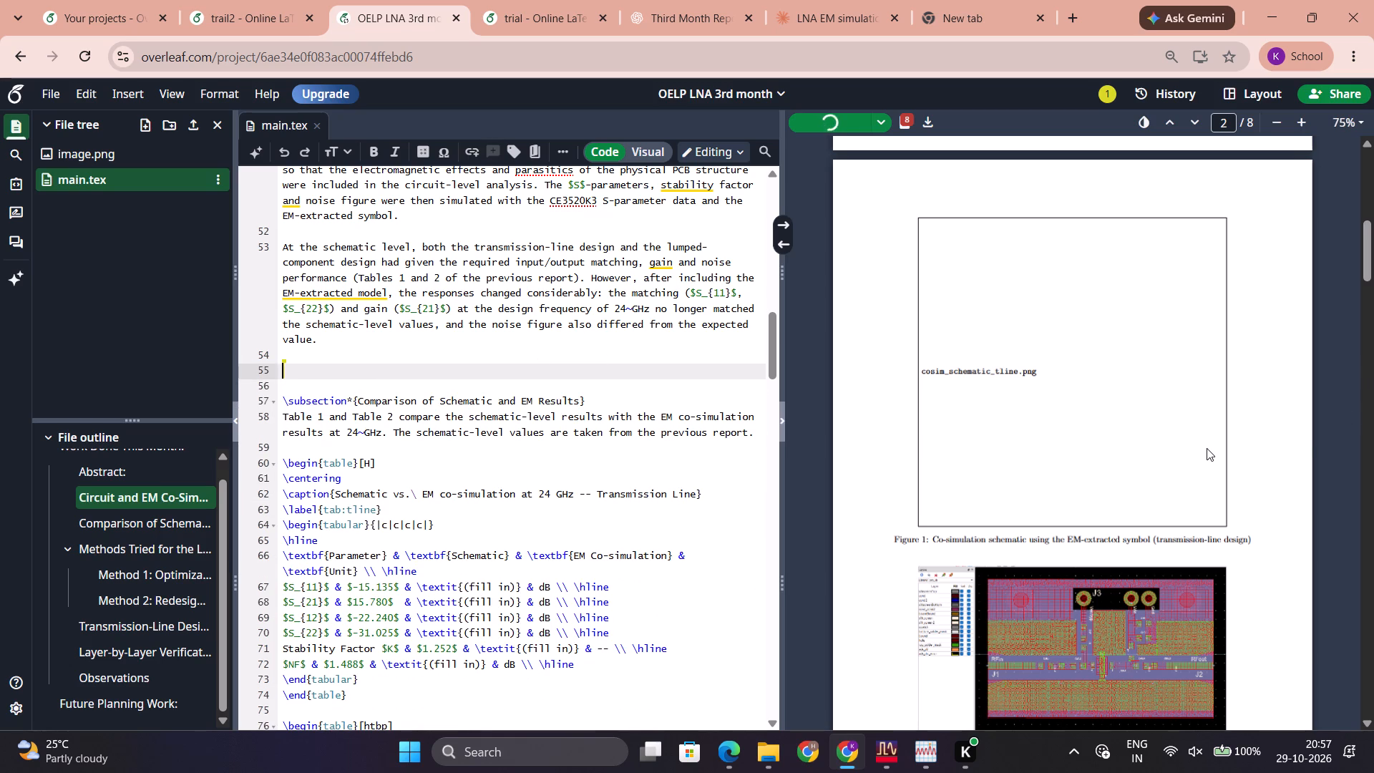
Examine the recompiled report's comparison tables, EM results placeholders and lumped-component design methods.
{"action": "scroll", "coordinate": [1062, 394], "scroll_direction": "up", "scroll_amount": 7}
{"action": "scroll", "coordinate": [1062, 394], "scroll_direction": "down", "scroll_amount": 4}
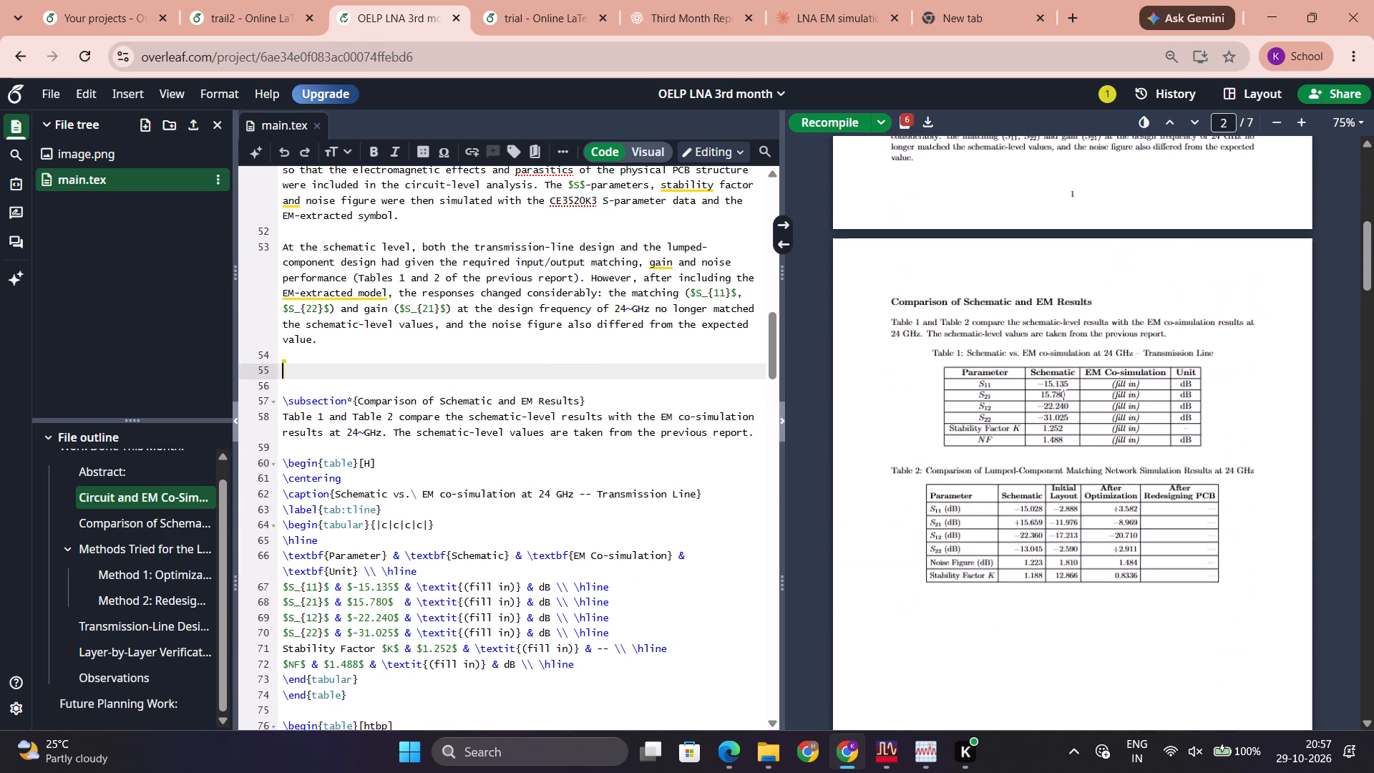
{"action": "scroll", "coordinate": [1062, 394], "scroll_direction": "down", "scroll_amount": 8}
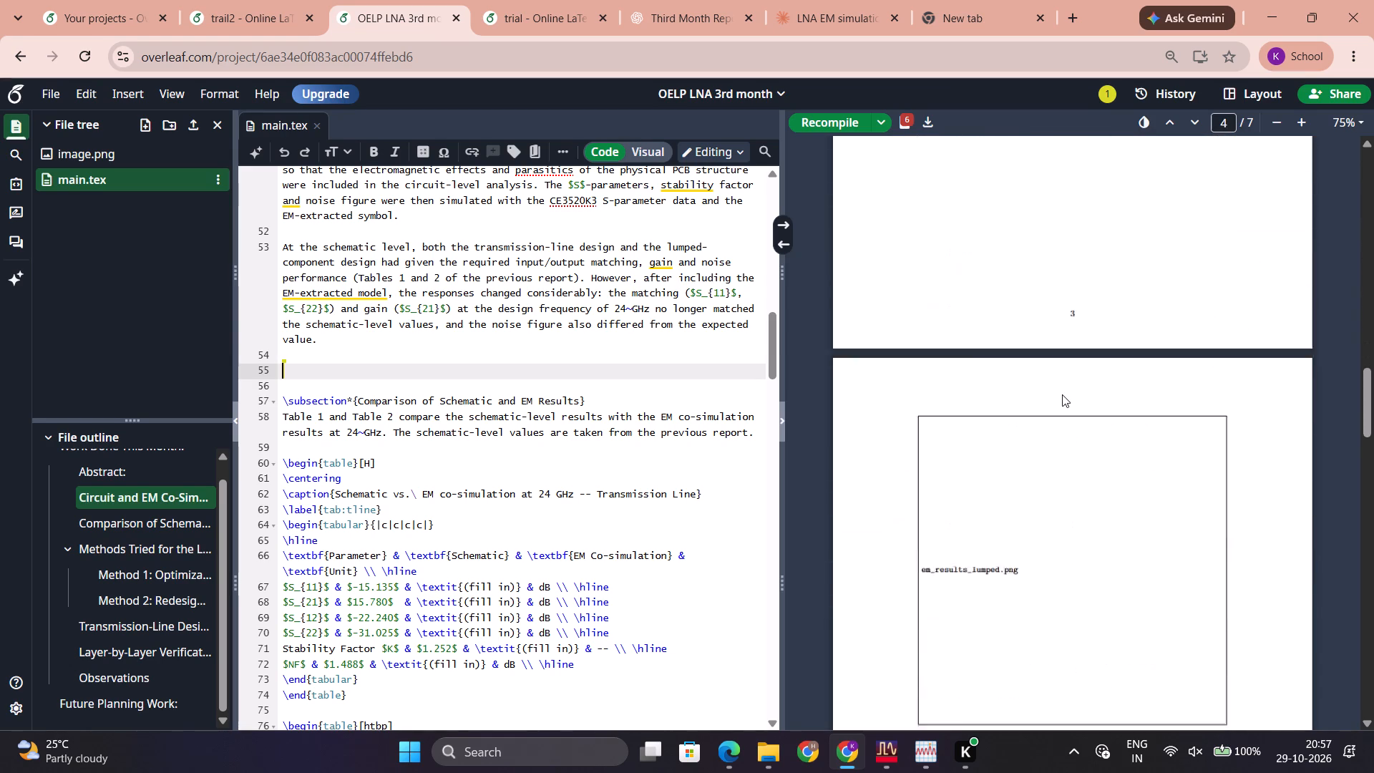
{"action": "scroll", "coordinate": [1062, 394], "scroll_direction": "down", "scroll_amount": 4}
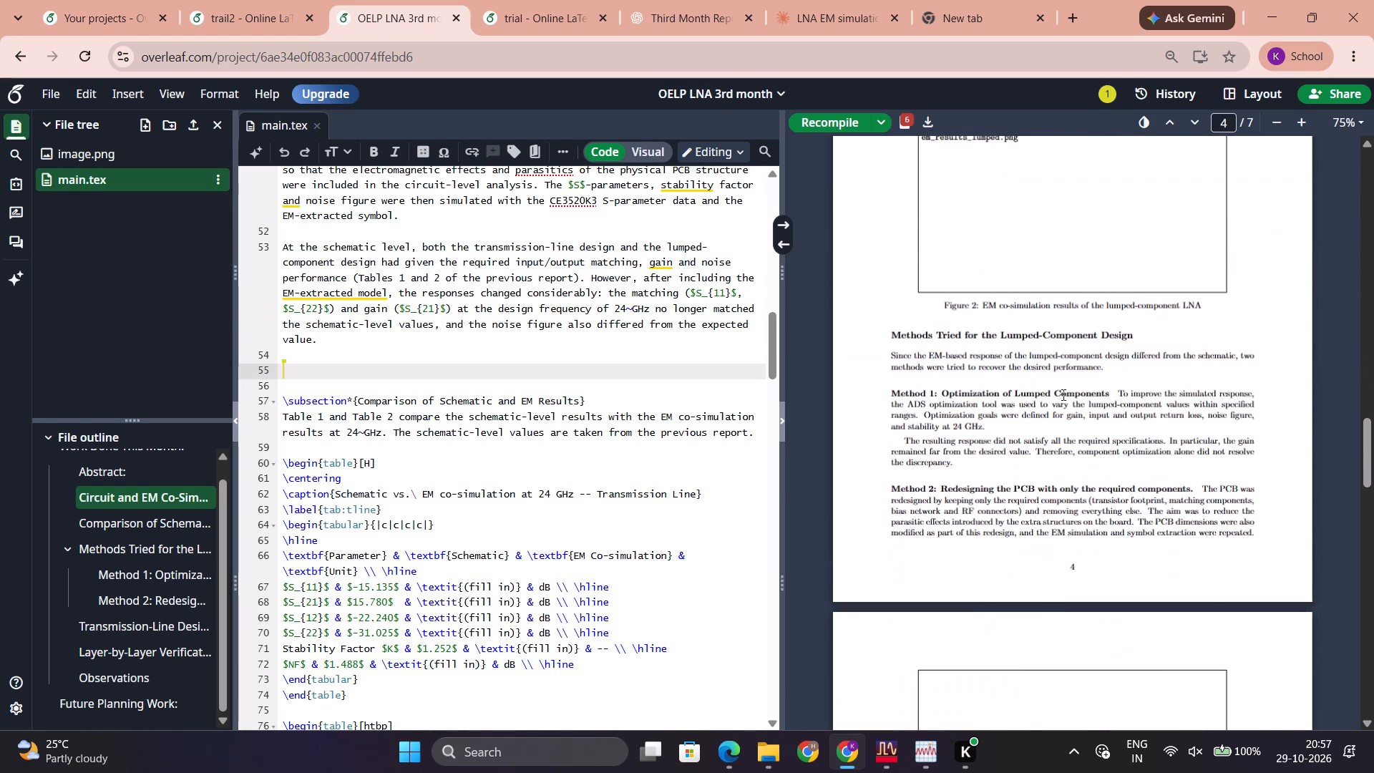
{"action": "scroll", "coordinate": [1062, 394], "scroll_direction": "up", "scroll_amount": 12}
{"action": "scroll", "coordinate": [1062, 394], "scroll_direction": "down", "scroll_amount": 8}
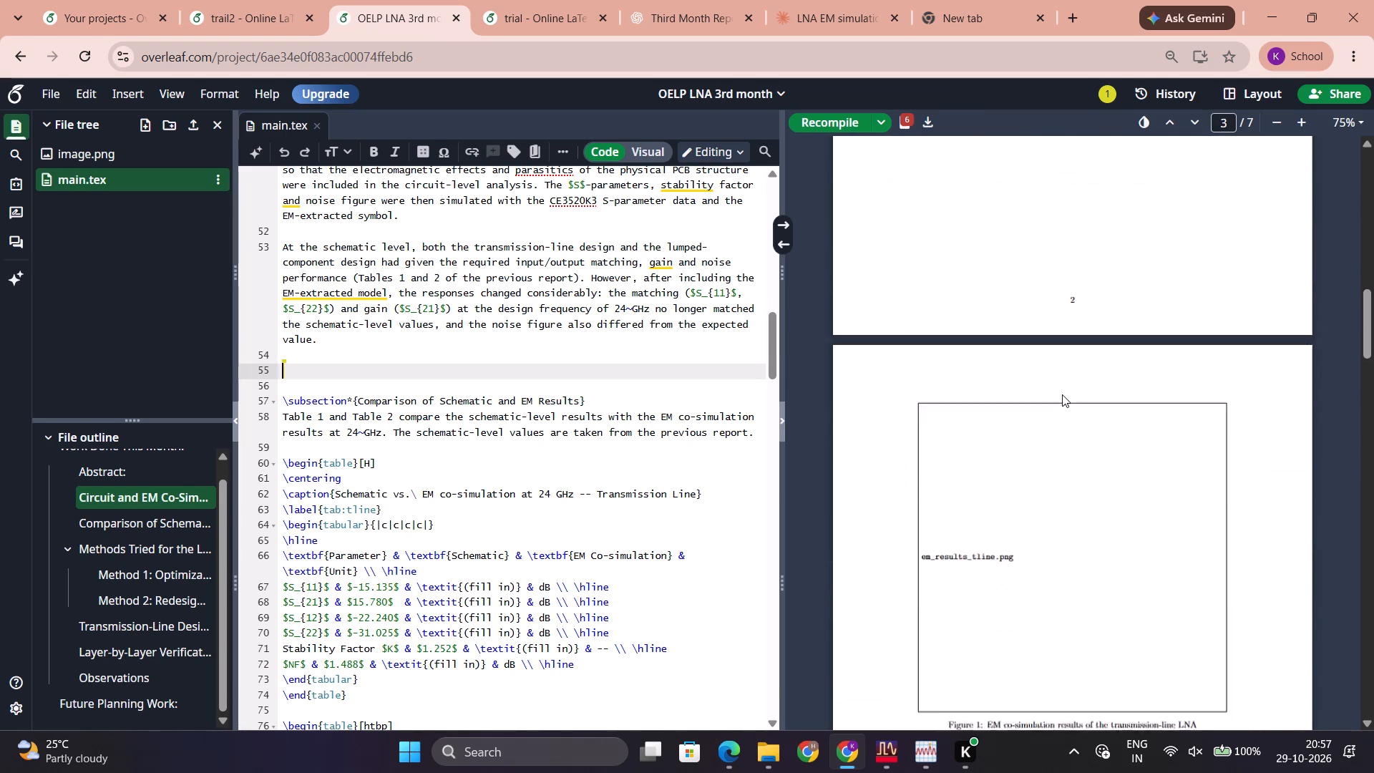
{"action": "scroll", "coordinate": [1062, 394], "scroll_direction": "up", "scroll_amount": 5}
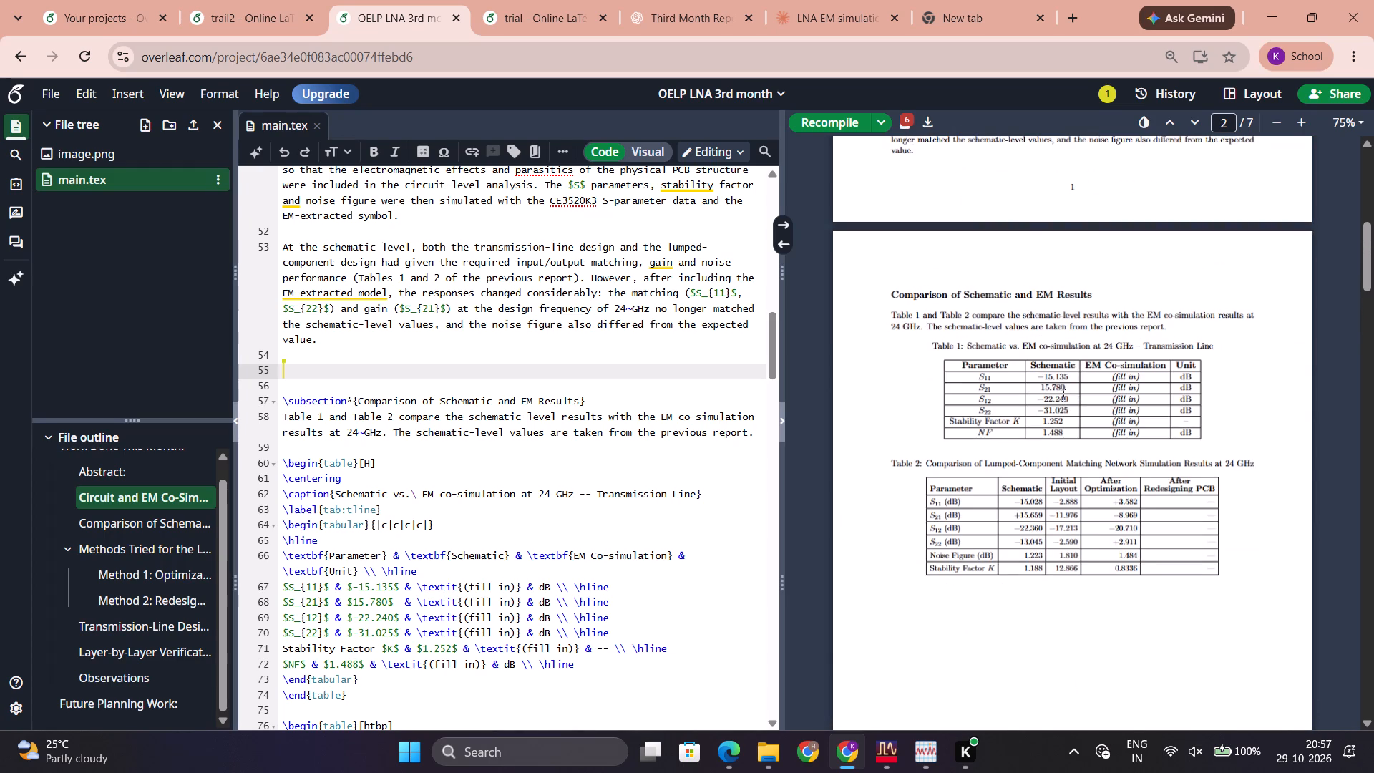
{"action": "scroll", "coordinate": [1062, 394], "scroll_direction": "up", "scroll_amount": 2}
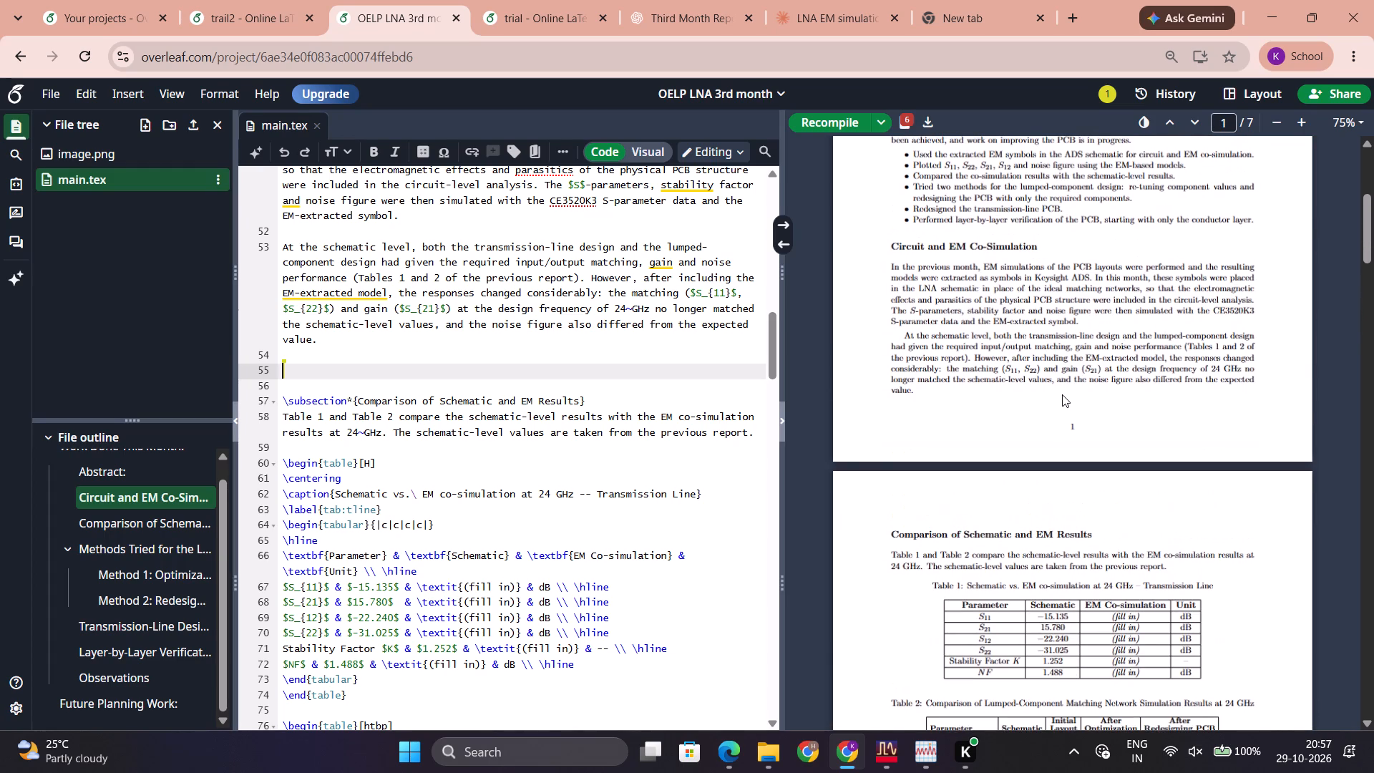
{"action": "scroll", "coordinate": [1062, 394], "scroll_direction": "down", "scroll_amount": 3}
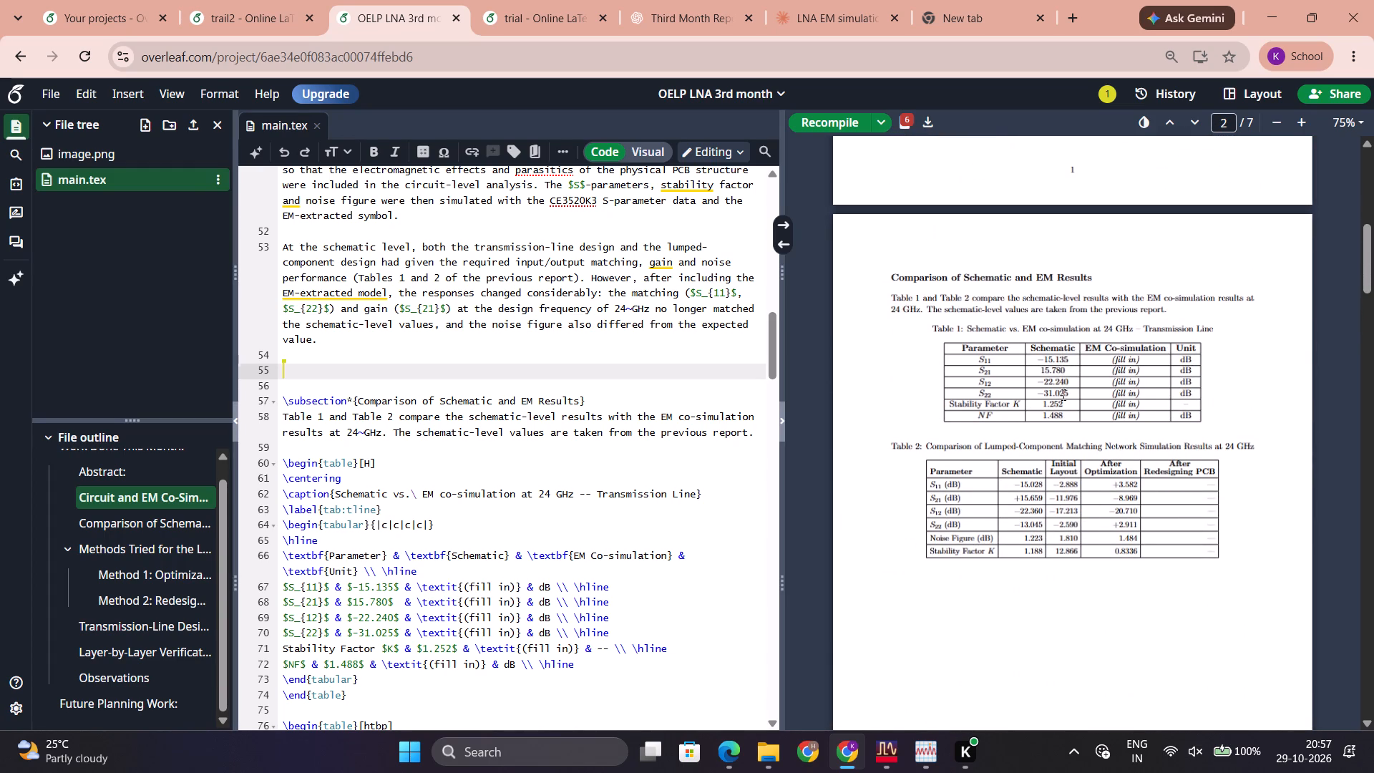
{"action": "scroll", "coordinate": [1062, 394], "scroll_direction": "up", "scroll_amount": 3}
{"action": "scroll", "coordinate": [1062, 394], "scroll_direction": "down", "scroll_amount": 3}
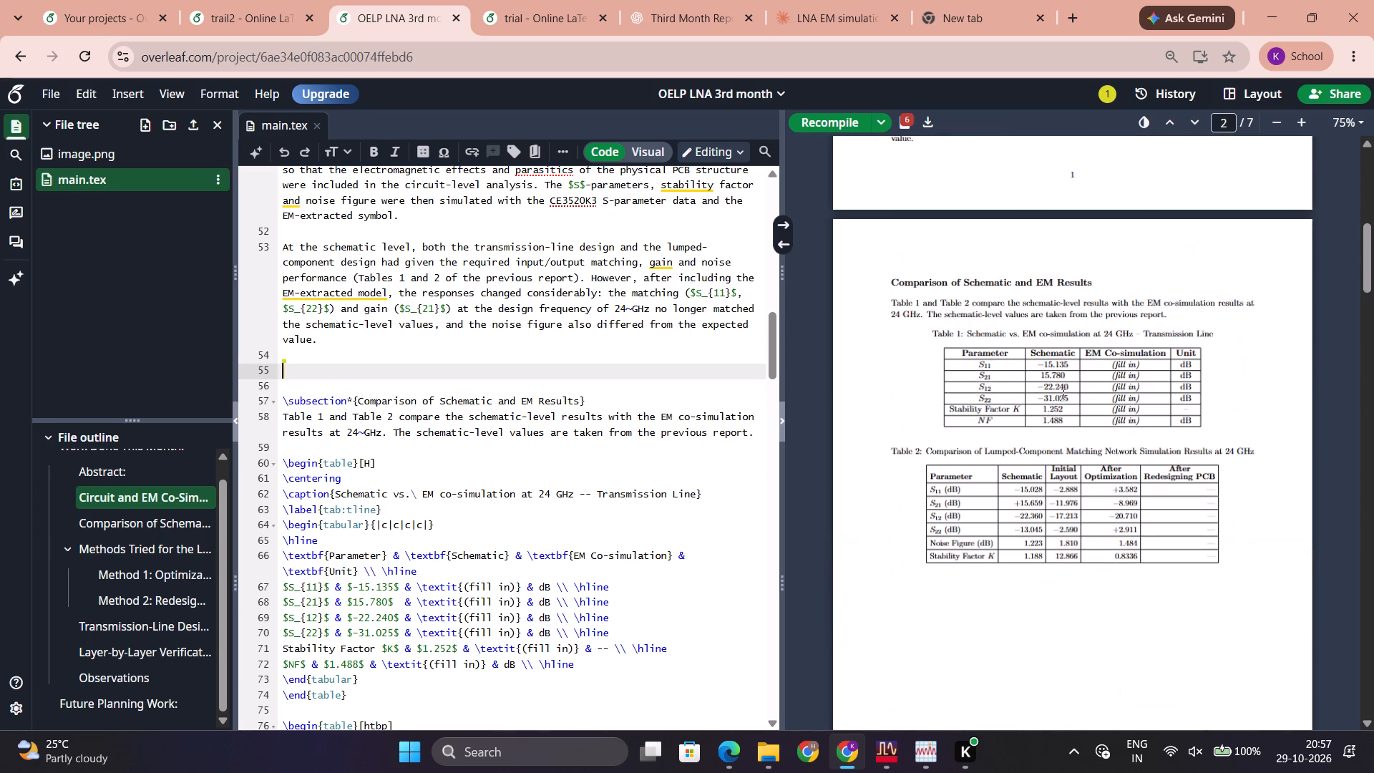
Delete the em_results_tline.png and em_results_lumped.png figure blocks and their comment lines before the Methods Tried section.
{"action": "scroll", "coordinate": [1062, 394], "scroll_direction": "down", "scroll_amount": 2}
{"action": "double_click", "coordinate": [1003, 457]}
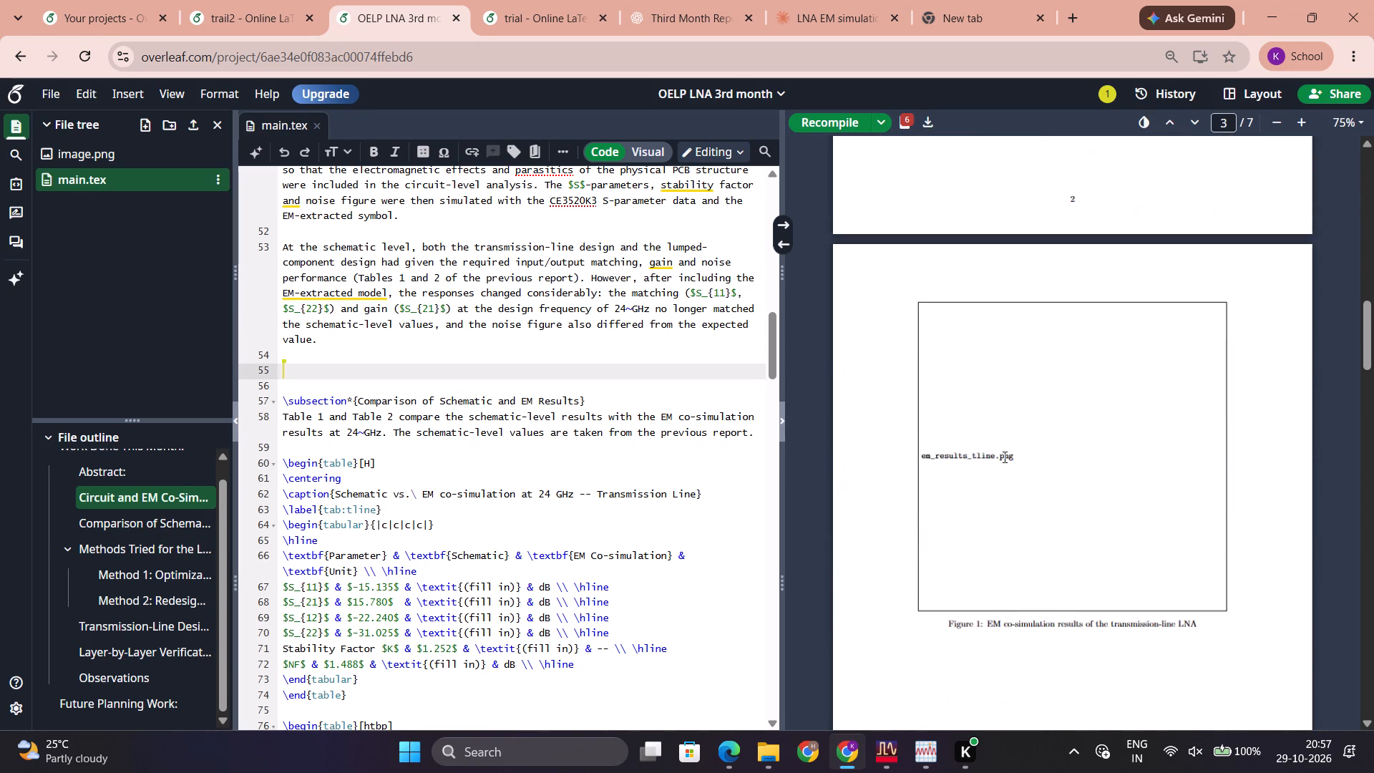
{"action": "scroll", "coordinate": [989, 510], "scroll_direction": "down", "scroll_amount": 4}
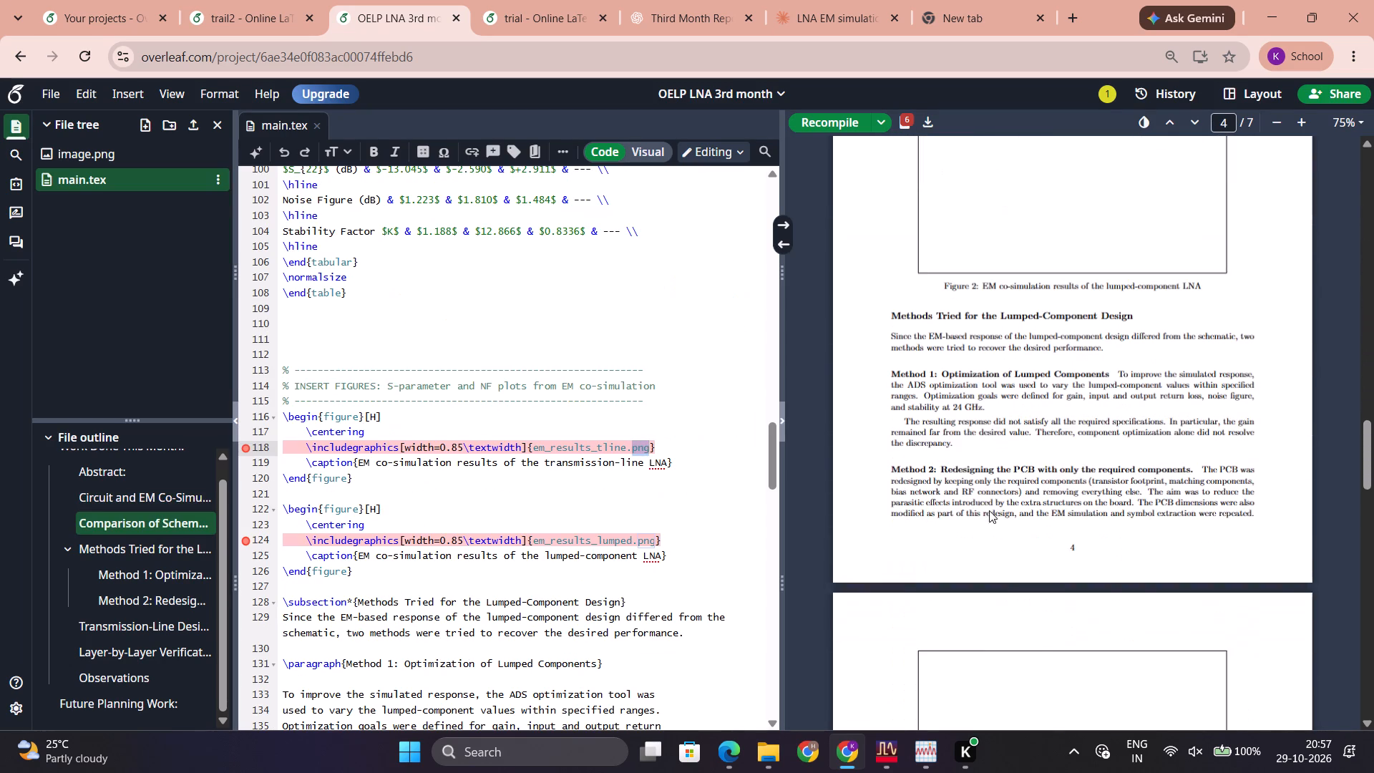
{"action": "scroll", "coordinate": [989, 510], "scroll_direction": "down", "scroll_amount": 7}
{"action": "scroll", "coordinate": [989, 510], "scroll_direction": "up", "scroll_amount": 3}
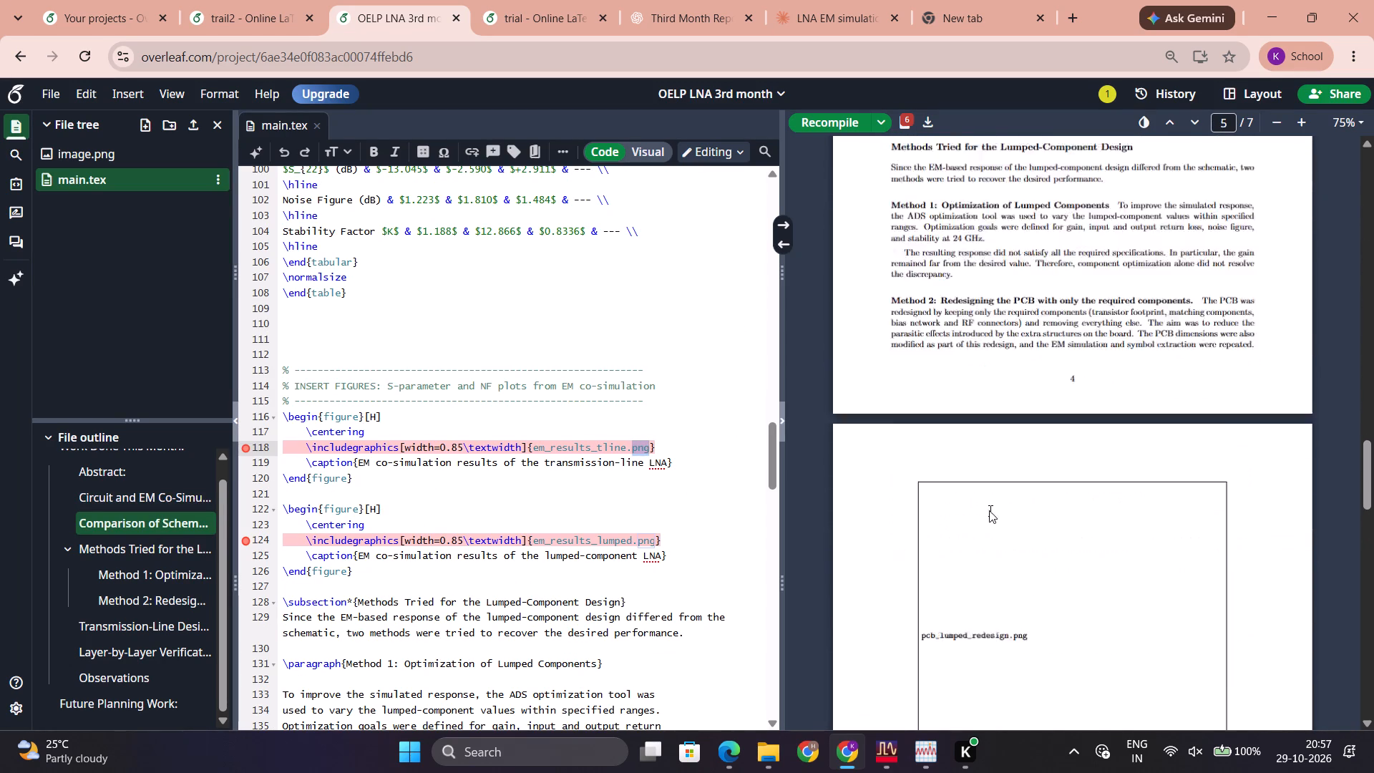
{"action": "scroll", "coordinate": [989, 510], "scroll_direction": "up", "scroll_amount": 2}
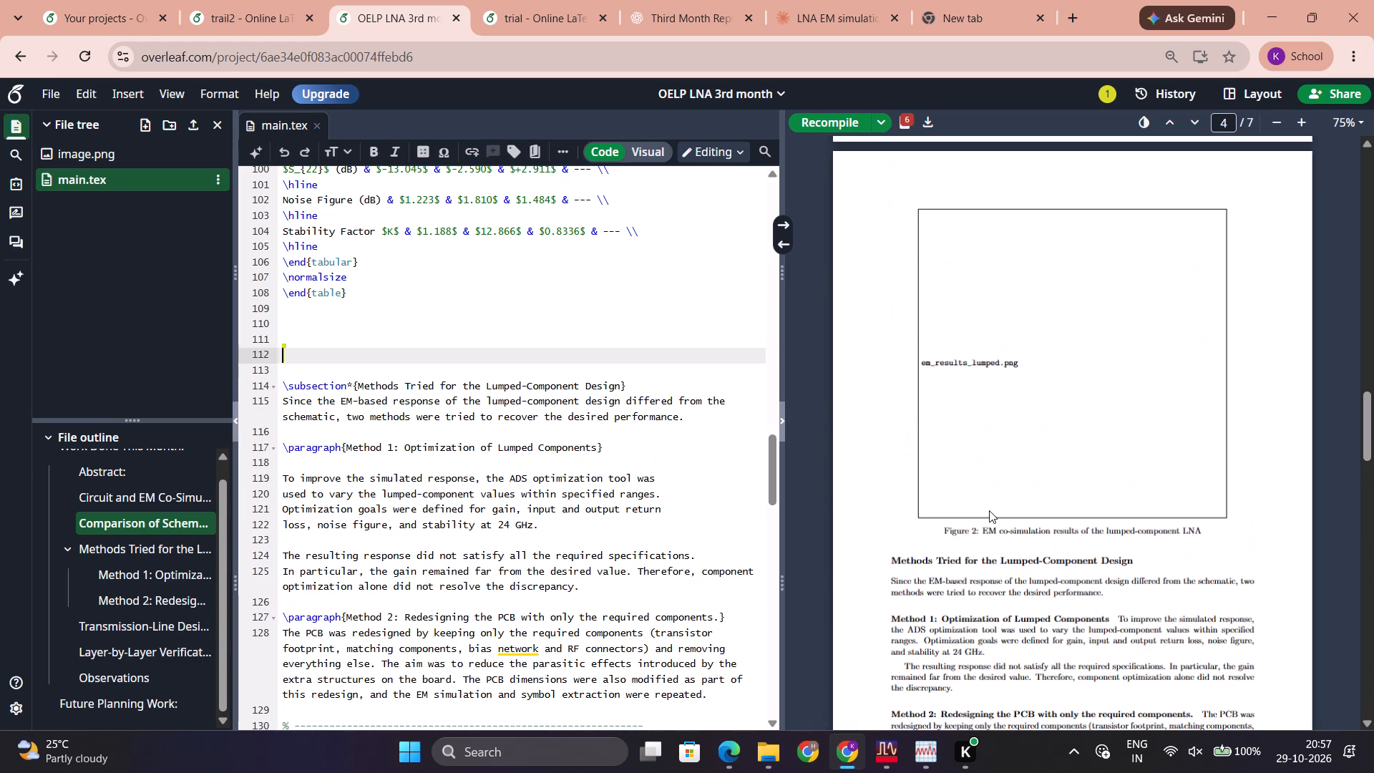
Consult the second-month report PDF in Edge for its PCB layout figures, LNA performance table and planned work.
{"action": "left_click", "coordinate": [729, 746]}
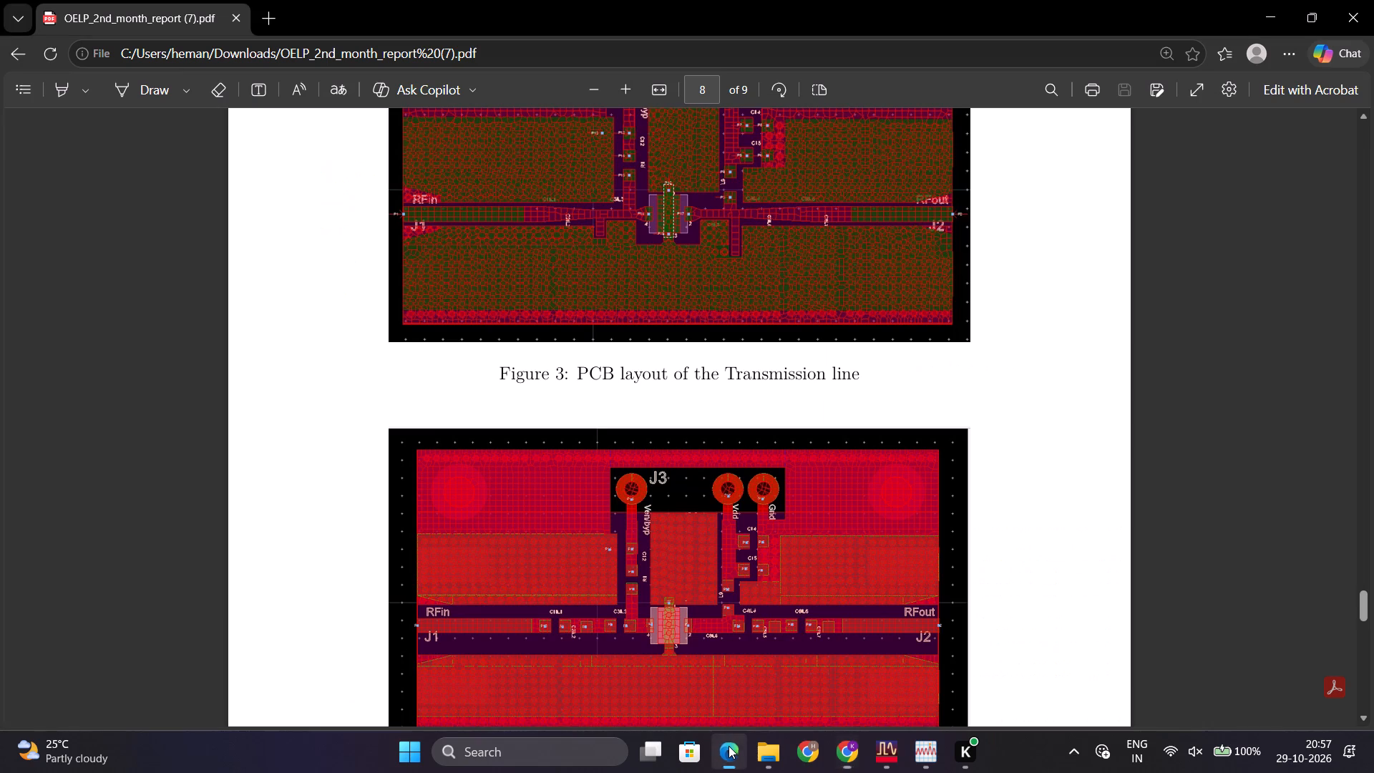
{"action": "scroll", "coordinate": [721, 563], "scroll_direction": "down", "scroll_amount": 5}
{"action": "scroll", "coordinate": [721, 563], "scroll_direction": "up", "scroll_amount": 7}
{"action": "scroll", "coordinate": [721, 563], "scroll_direction": "down", "scroll_amount": 2}
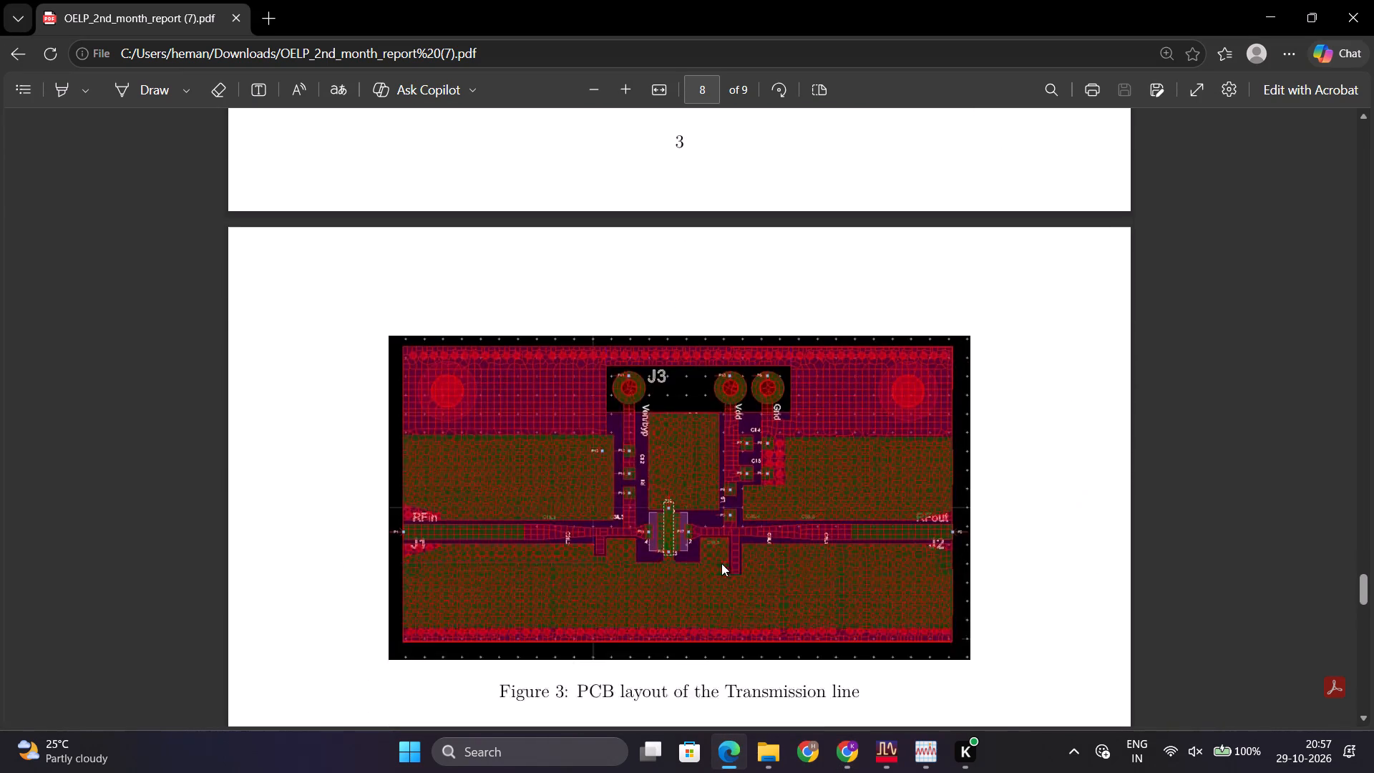
{"action": "scroll", "coordinate": [721, 563], "scroll_direction": "down", "scroll_amount": 3}
{"action": "scroll", "coordinate": [721, 563], "scroll_direction": "up", "scroll_amount": 8}
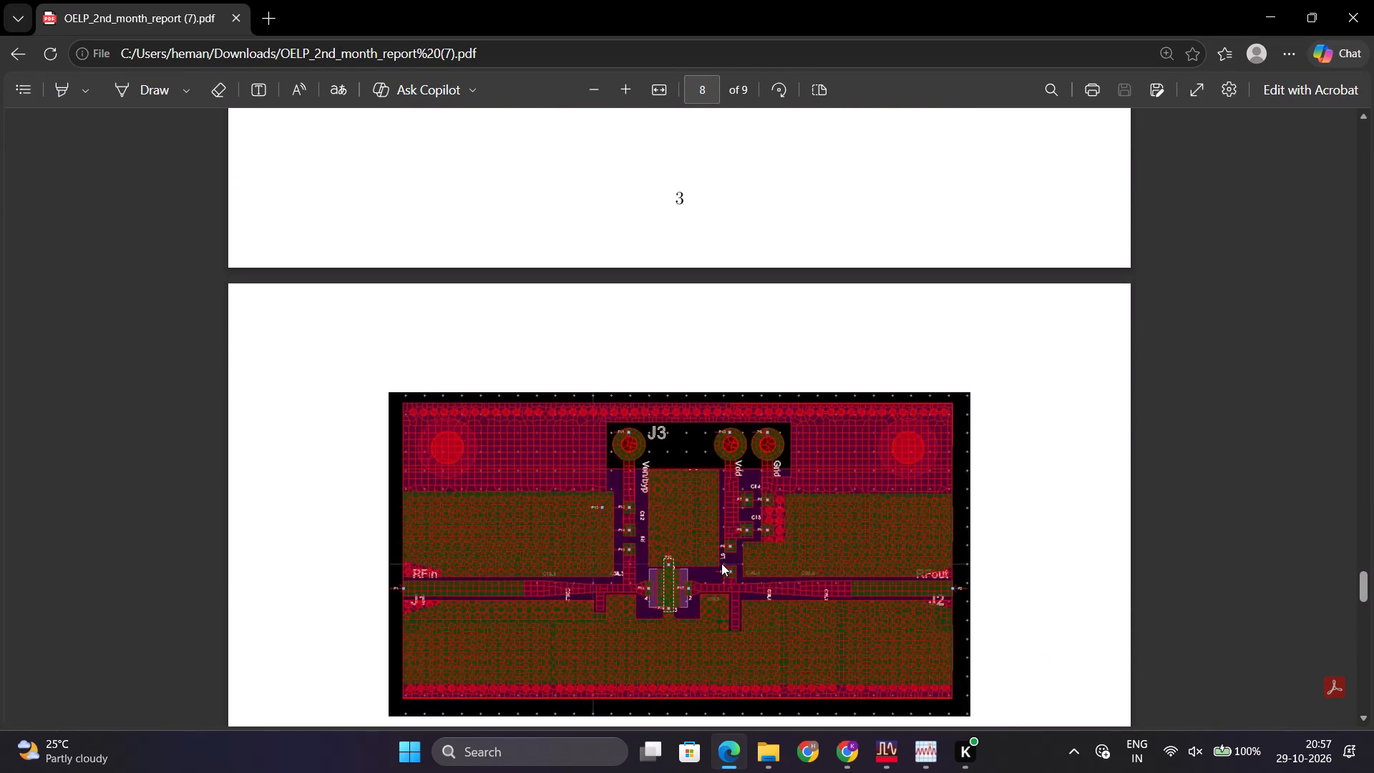
{"action": "scroll", "coordinate": [721, 563], "scroll_direction": "up", "scroll_amount": 12}
{"action": "scroll", "coordinate": [721, 563], "scroll_direction": "down", "scroll_amount": 20}
{"action": "scroll", "coordinate": [721, 563], "scroll_direction": "down", "scroll_amount": 9}
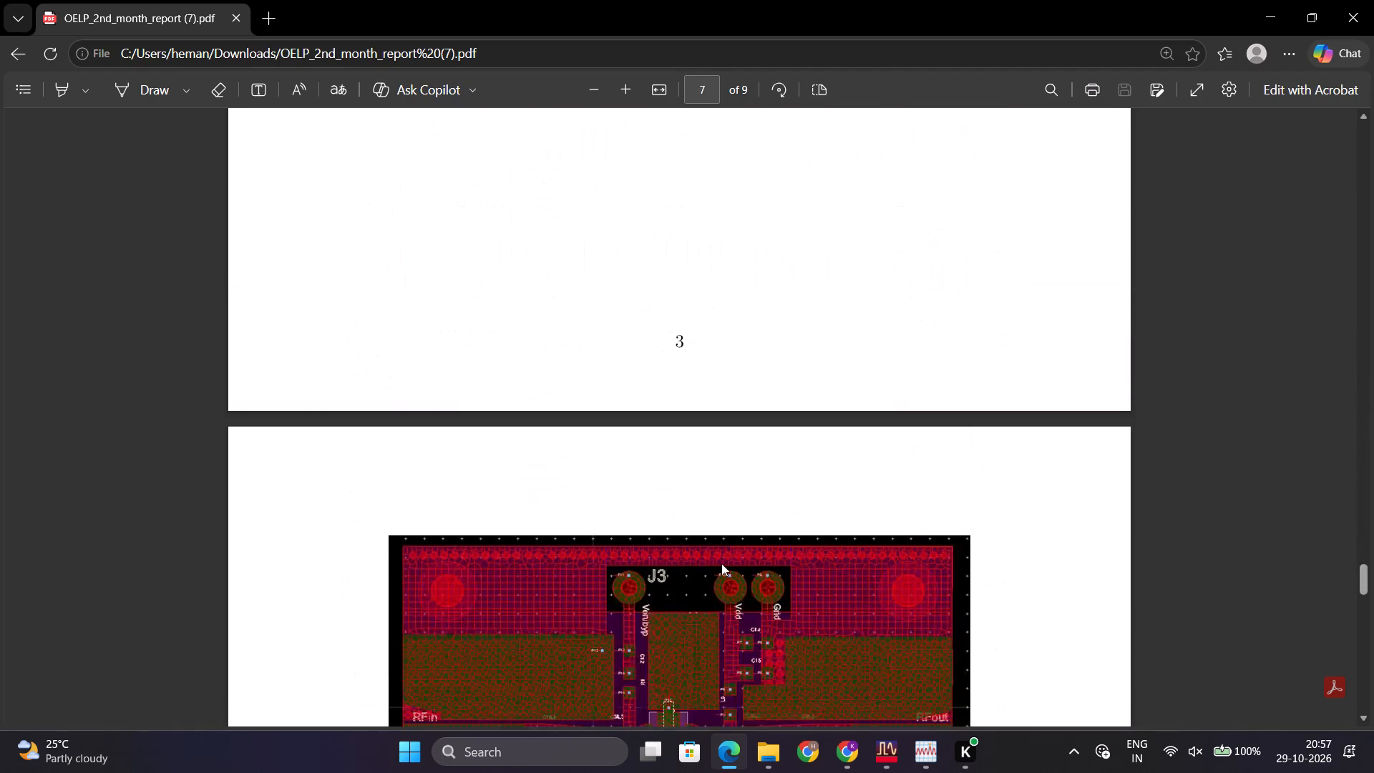
{"action": "scroll", "coordinate": [721, 563], "scroll_direction": "down", "scroll_amount": 5}
{"action": "scroll", "coordinate": [721, 563], "scroll_direction": "up", "scroll_amount": 20}
{"action": "scroll", "coordinate": [721, 563], "scroll_direction": "up", "scroll_amount": 9}
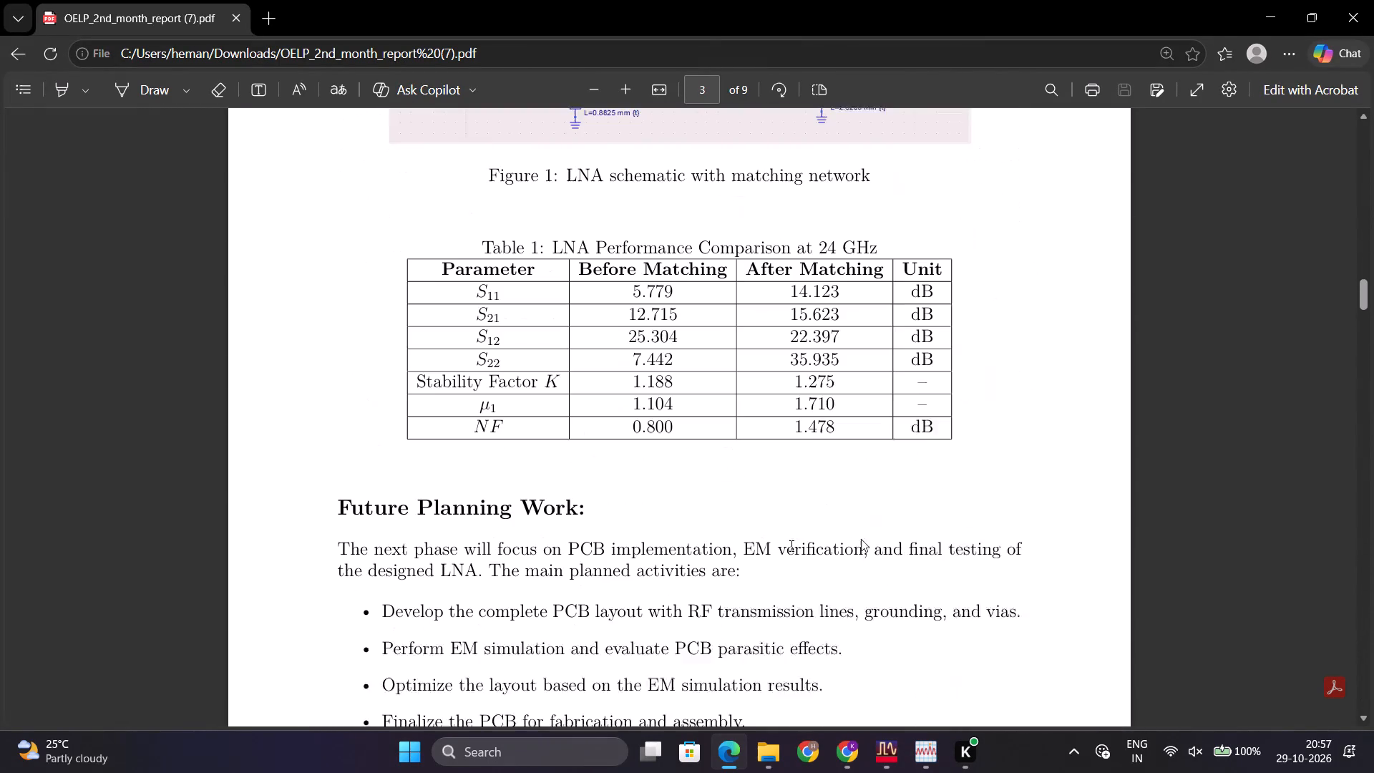
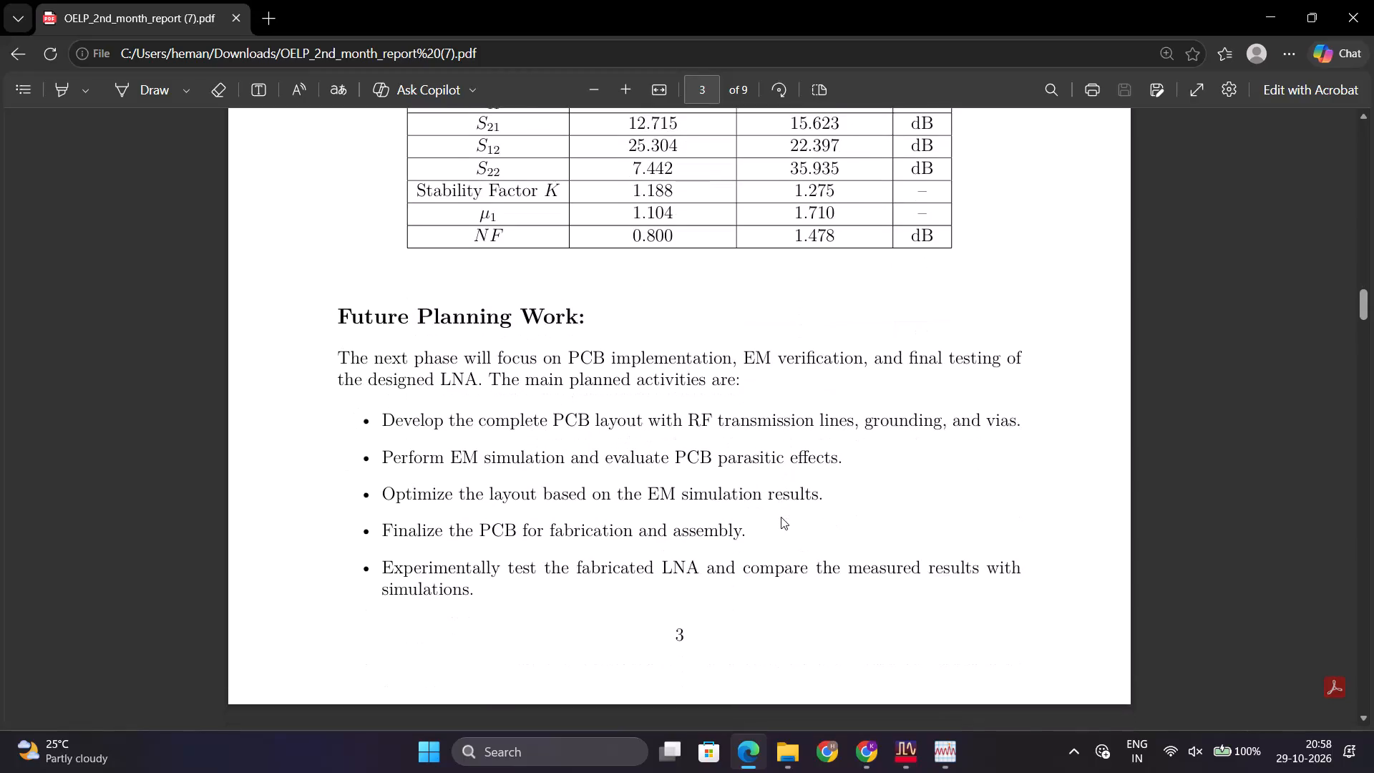
Review the second-month report's performance table, Future Planning Work list and mentor feedback section.
{"action": "scroll", "coordinate": [781, 517], "scroll_direction": "down", "scroll_amount": 1}
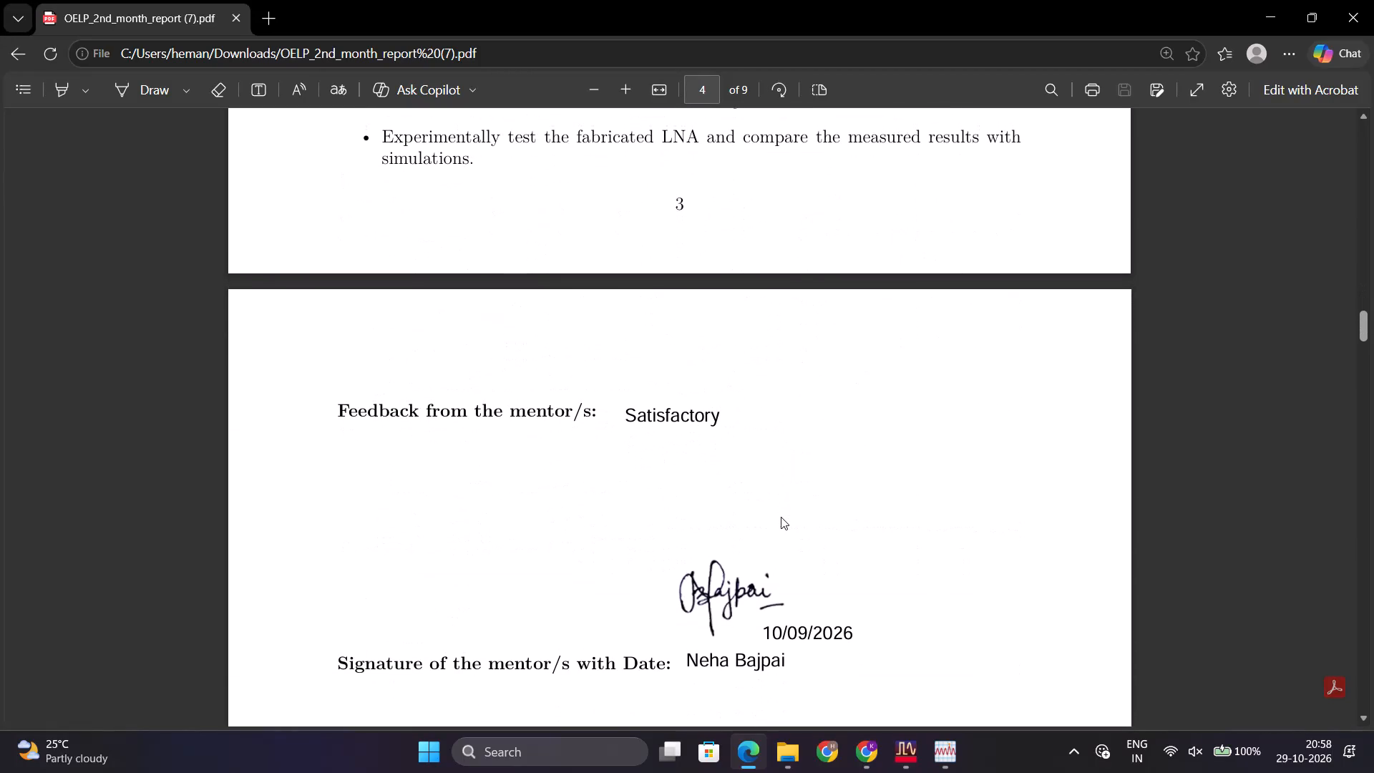
{"action": "scroll", "coordinate": [781, 517], "scroll_direction": "down", "scroll_amount": 1}
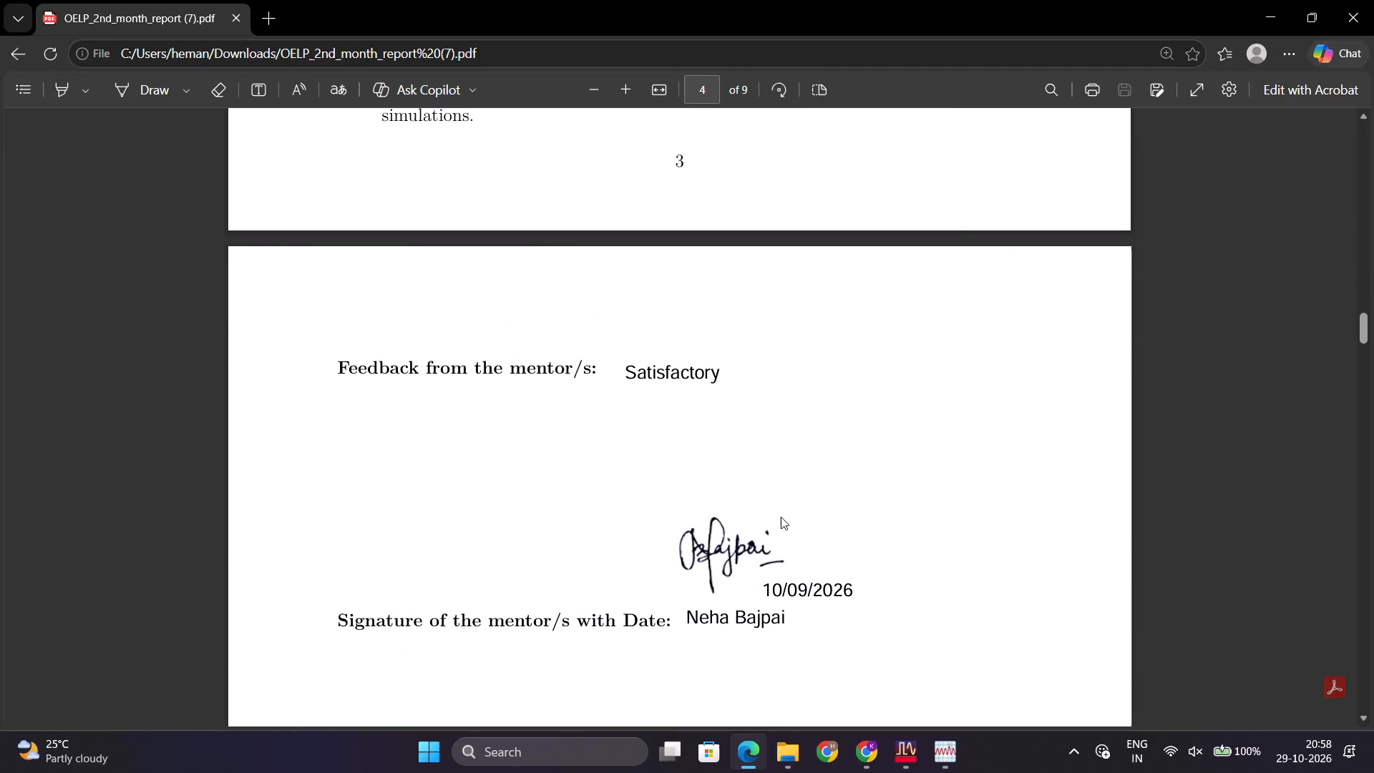
{"action": "scroll", "coordinate": [781, 517], "scroll_direction": "up", "scroll_amount": 2}
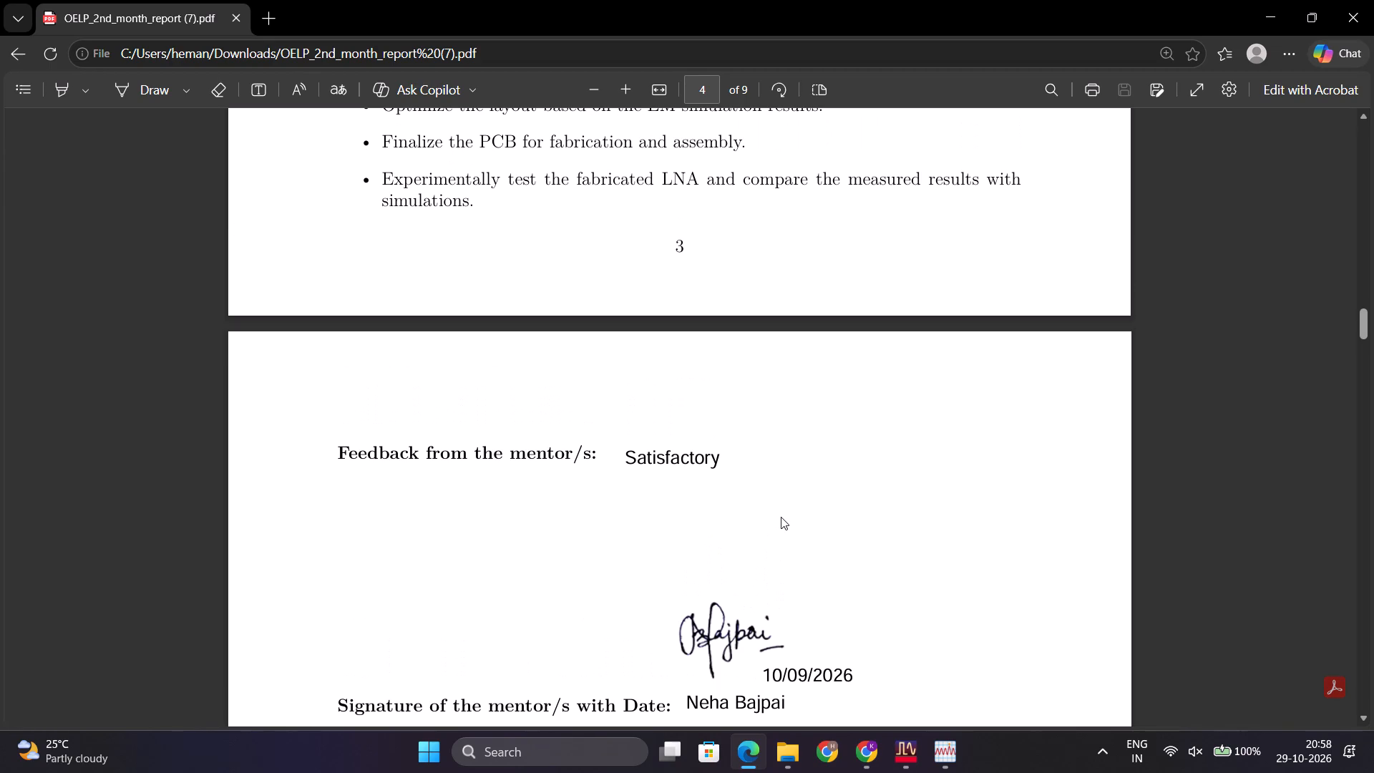
{"action": "scroll", "coordinate": [781, 517], "scroll_direction": "up", "scroll_amount": 5}
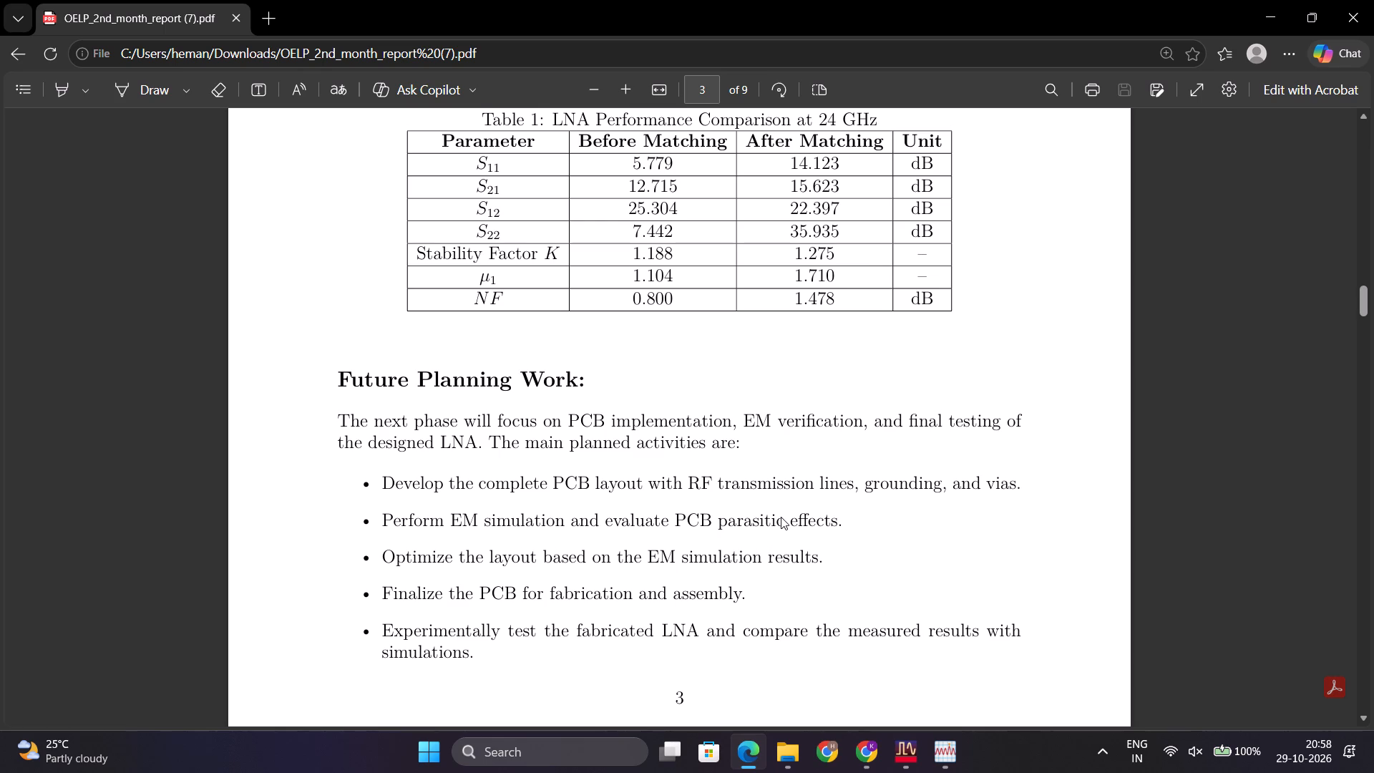
{"action": "scroll", "coordinate": [781, 517], "scroll_direction": "down", "scroll_amount": 1}
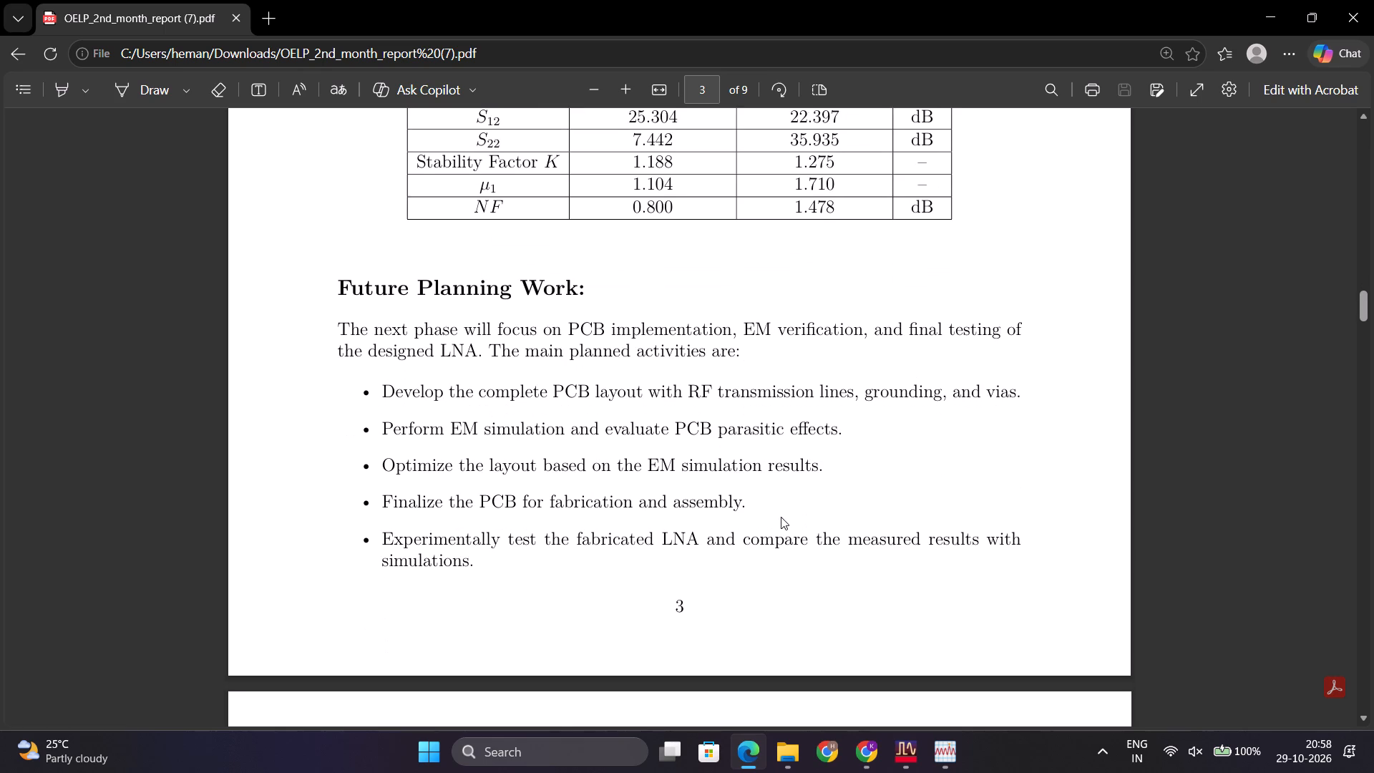
{"action": "scroll", "coordinate": [781, 517], "scroll_direction": "down", "scroll_amount": 2}
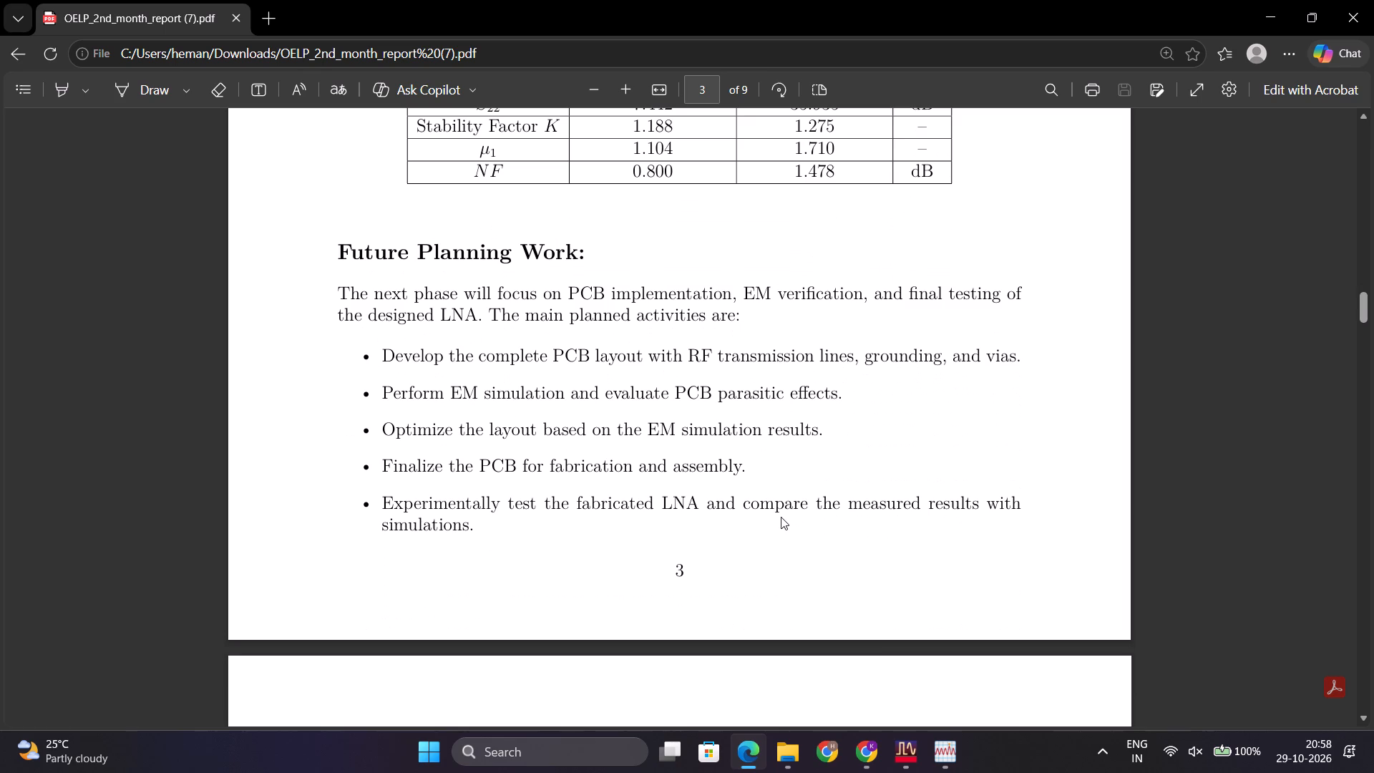
{"action": "scroll", "coordinate": [781, 517], "scroll_direction": "down", "scroll_amount": 1}
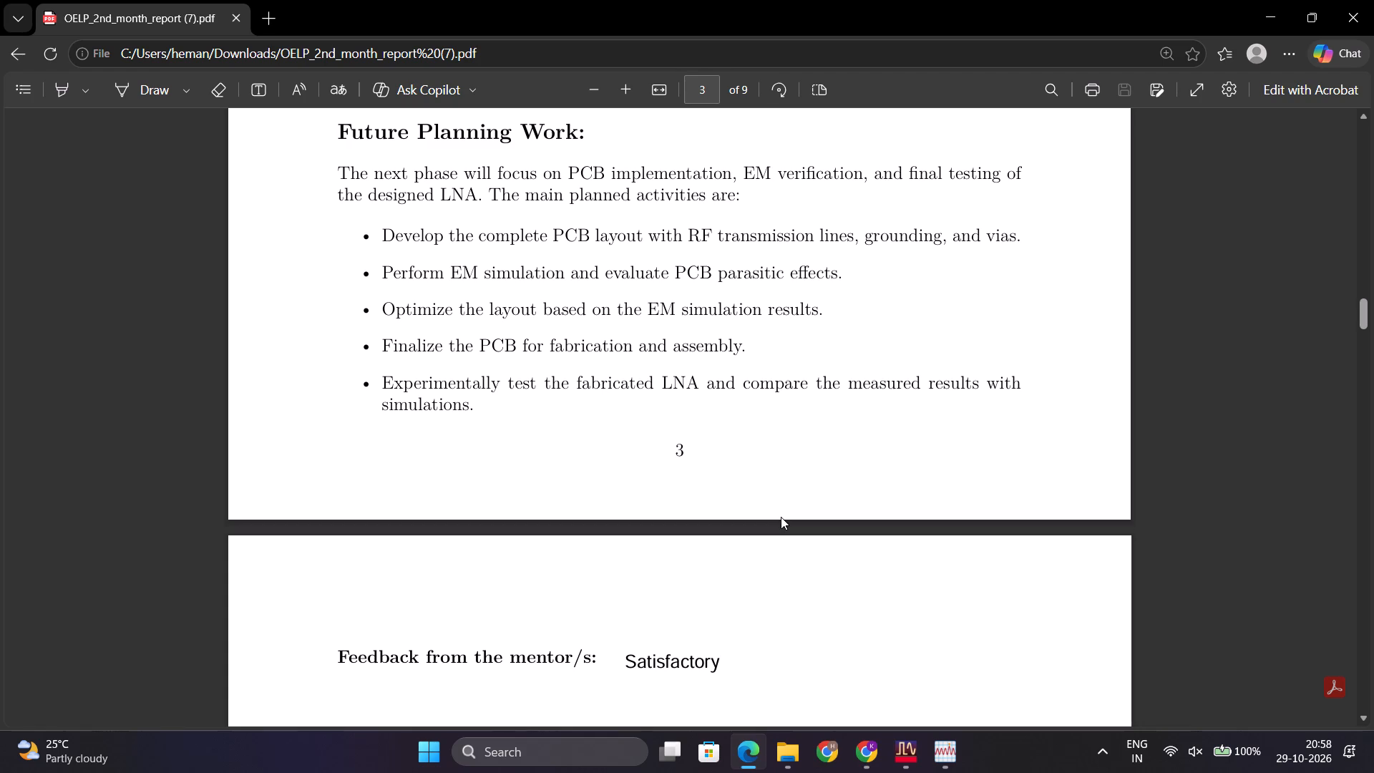
{"action": "scroll", "coordinate": [781, 517], "scroll_direction": "up", "scroll_amount": 6}
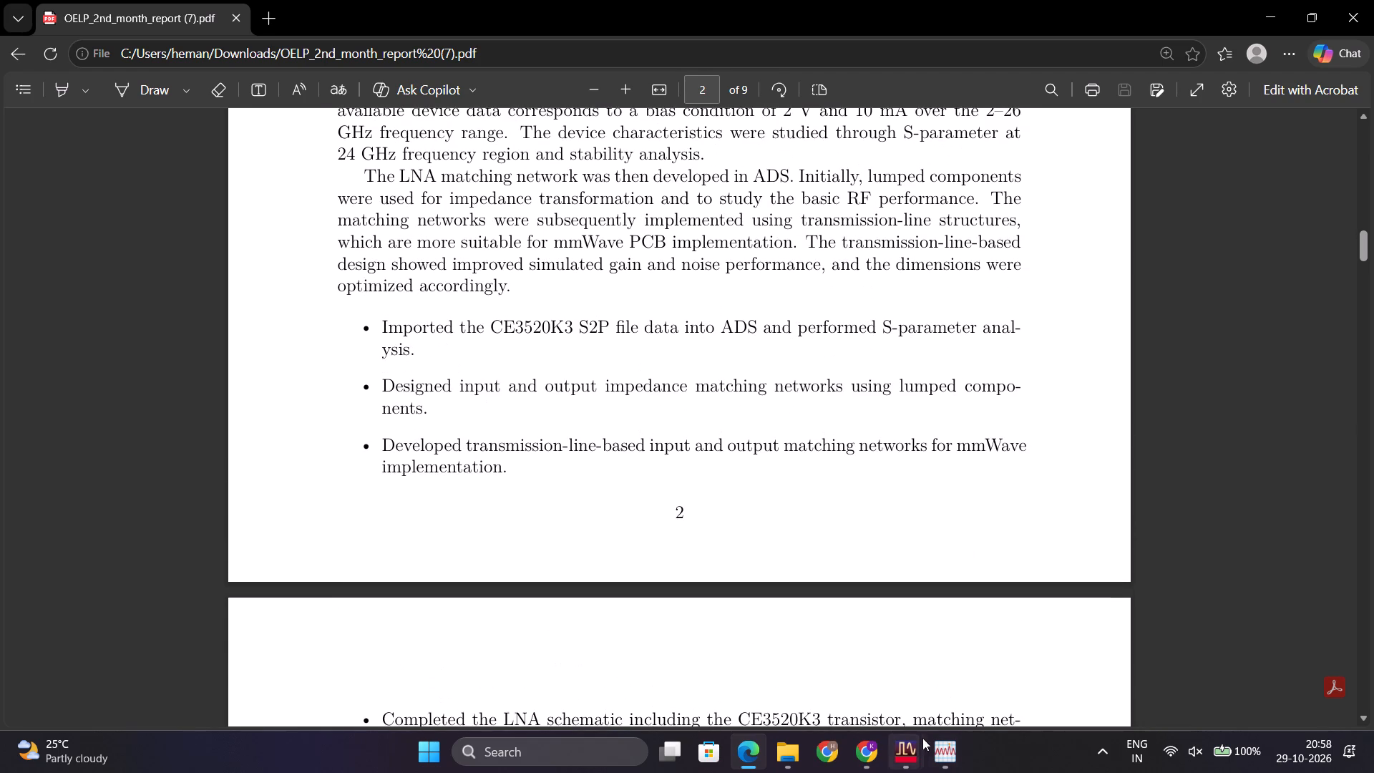
Switch to the Overleaf project in Chrome and recompile the third-month report.
{"action": "left_click", "coordinate": [859, 759]}
{"action": "scroll", "coordinate": [930, 540], "scroll_direction": "up", "scroll_amount": 14}
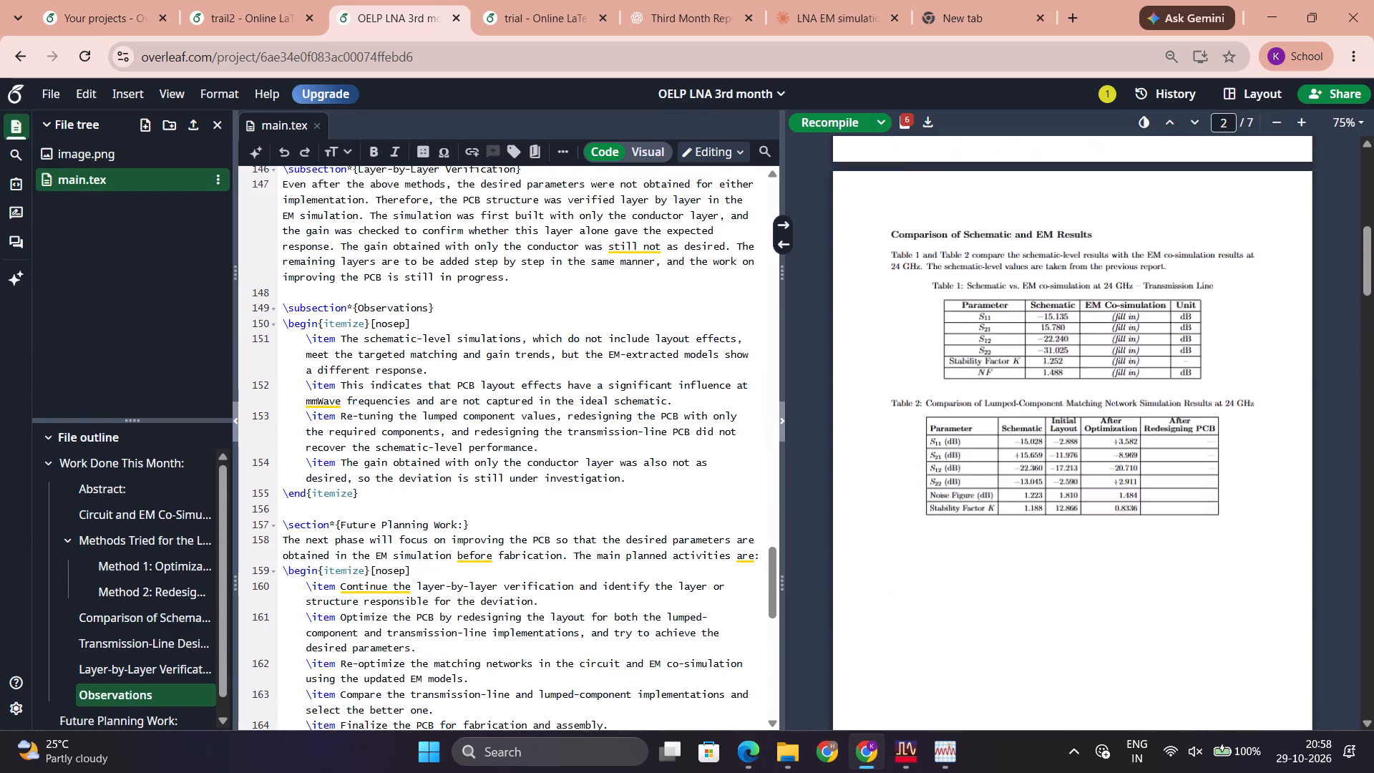
{"action": "scroll", "coordinate": [930, 540], "scroll_direction": "up", "scroll_amount": 5}
{"action": "key", "text": "ctrl+s"}
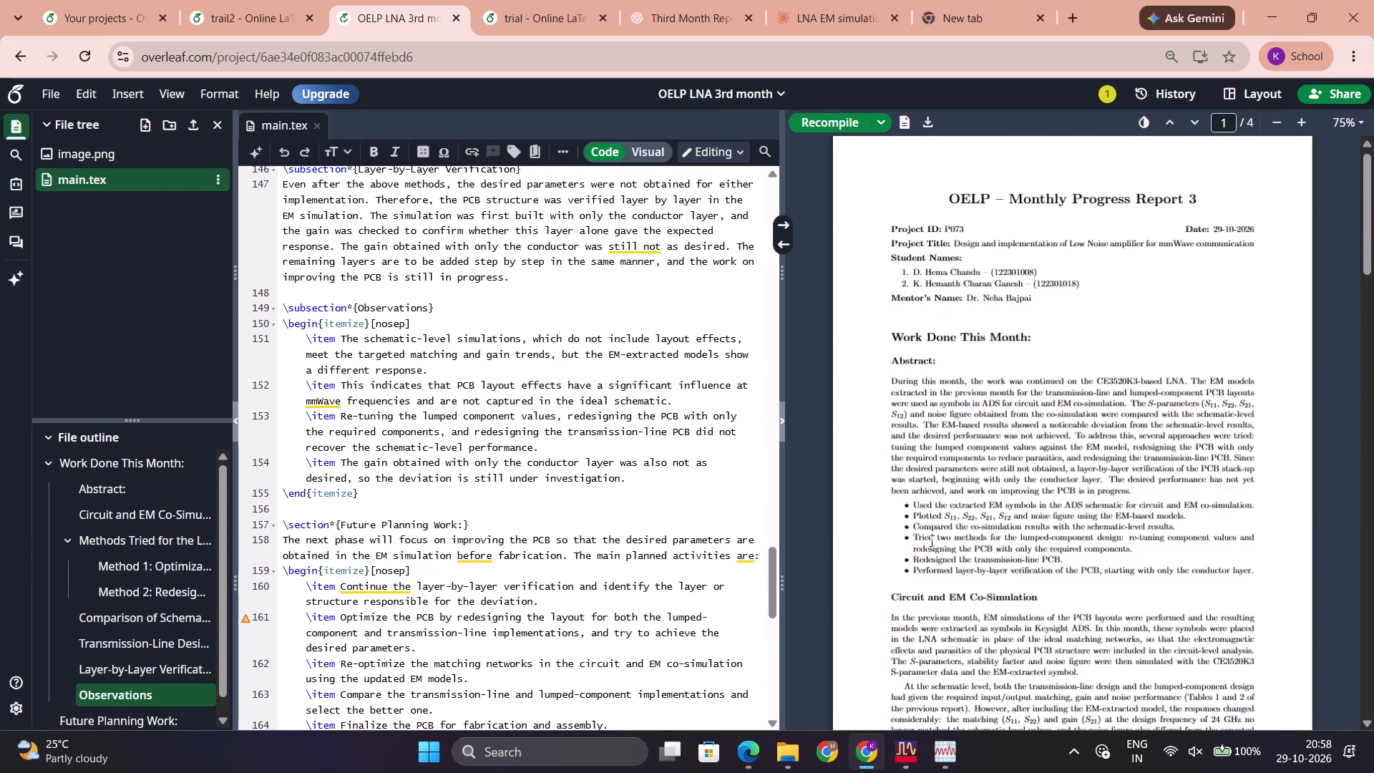
Skim the recompiled report's first two pages, from the abstract to the schematic and EM comparison tables.
{"action": "scroll", "coordinate": [1116, 634], "scroll_direction": "down", "scroll_amount": 1}
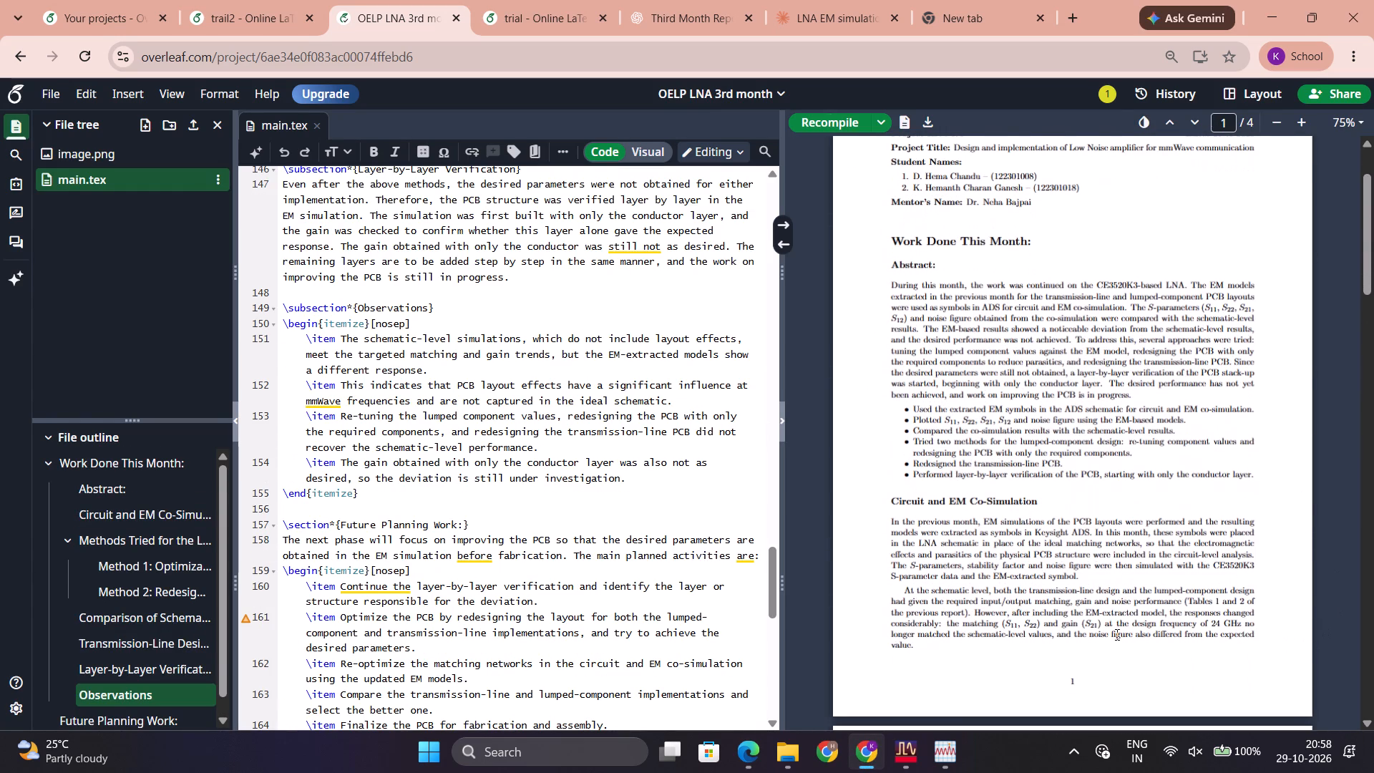
{"action": "scroll", "coordinate": [1116, 634], "scroll_direction": "down", "scroll_amount": 3}
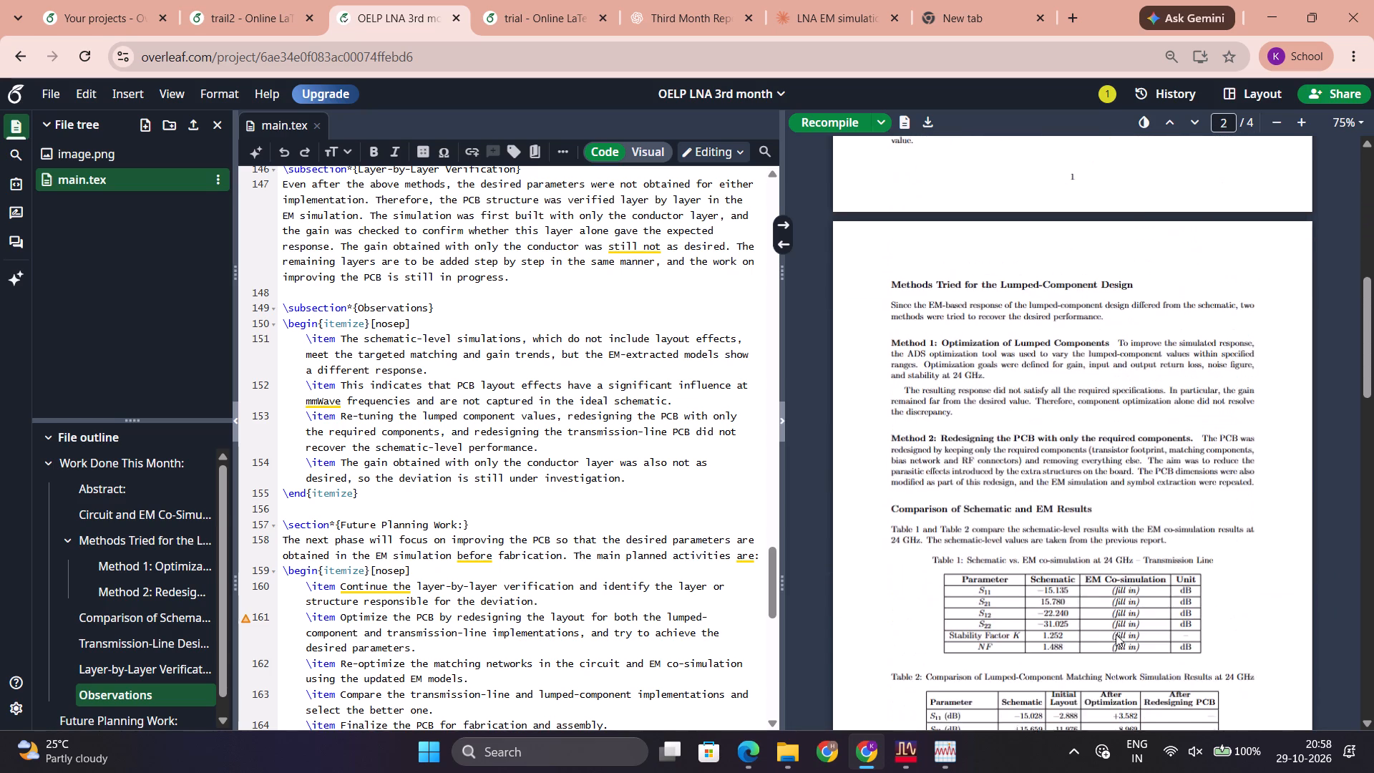
{"action": "scroll", "coordinate": [1116, 634], "scroll_direction": "down", "scroll_amount": 3}
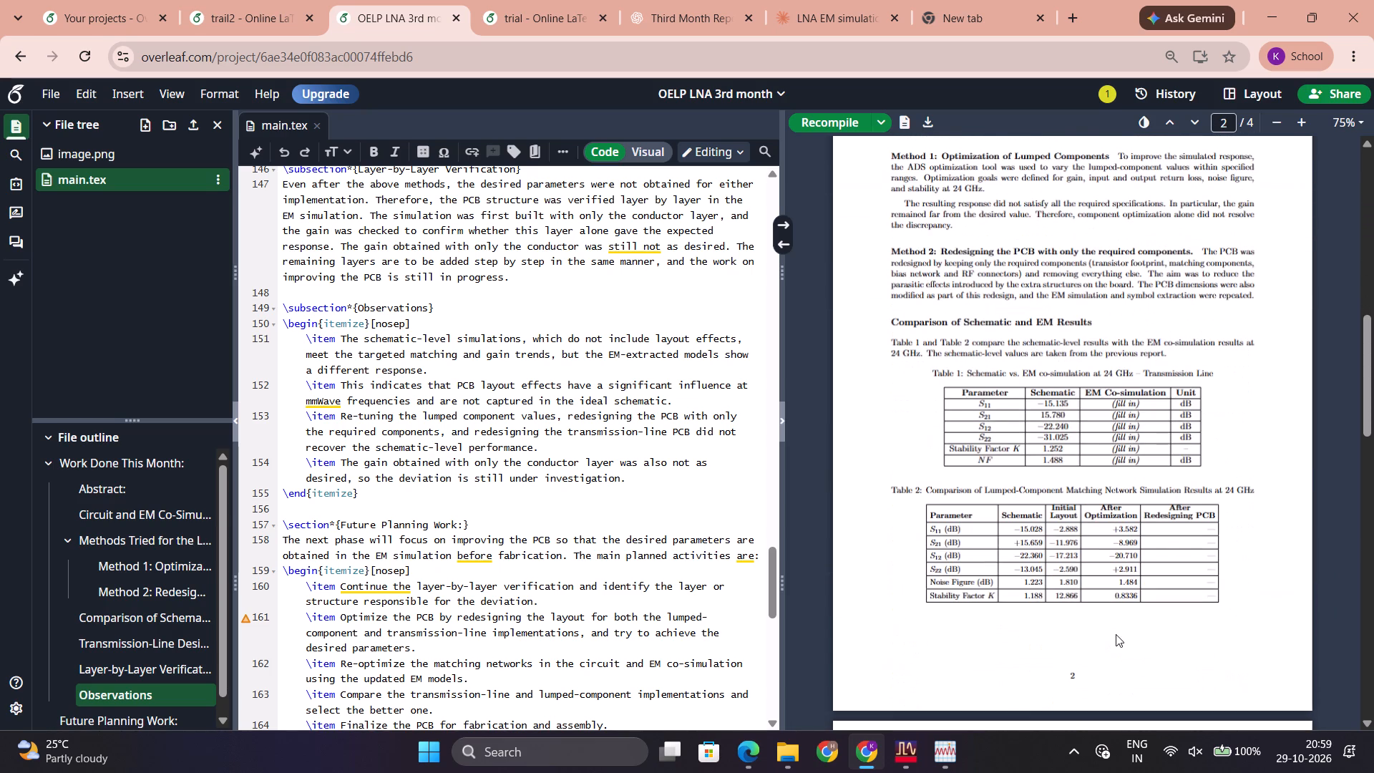
{"action": "scroll", "coordinate": [1116, 634], "scroll_direction": "down", "scroll_amount": 2}
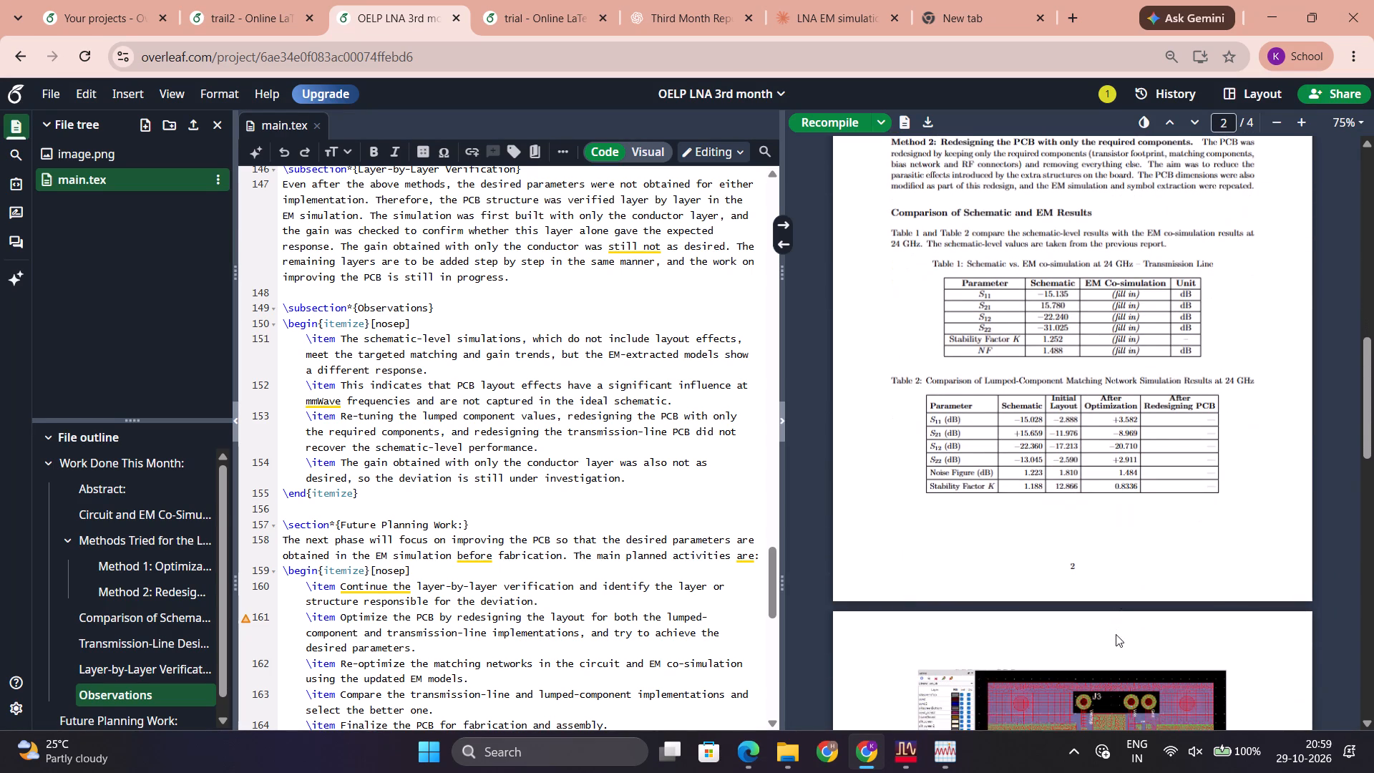
{"action": "scroll", "coordinate": [1116, 634], "scroll_direction": "up", "scroll_amount": 3}
{"action": "scroll", "coordinate": [1074, 449], "scroll_direction": "up", "scroll_amount": 1}
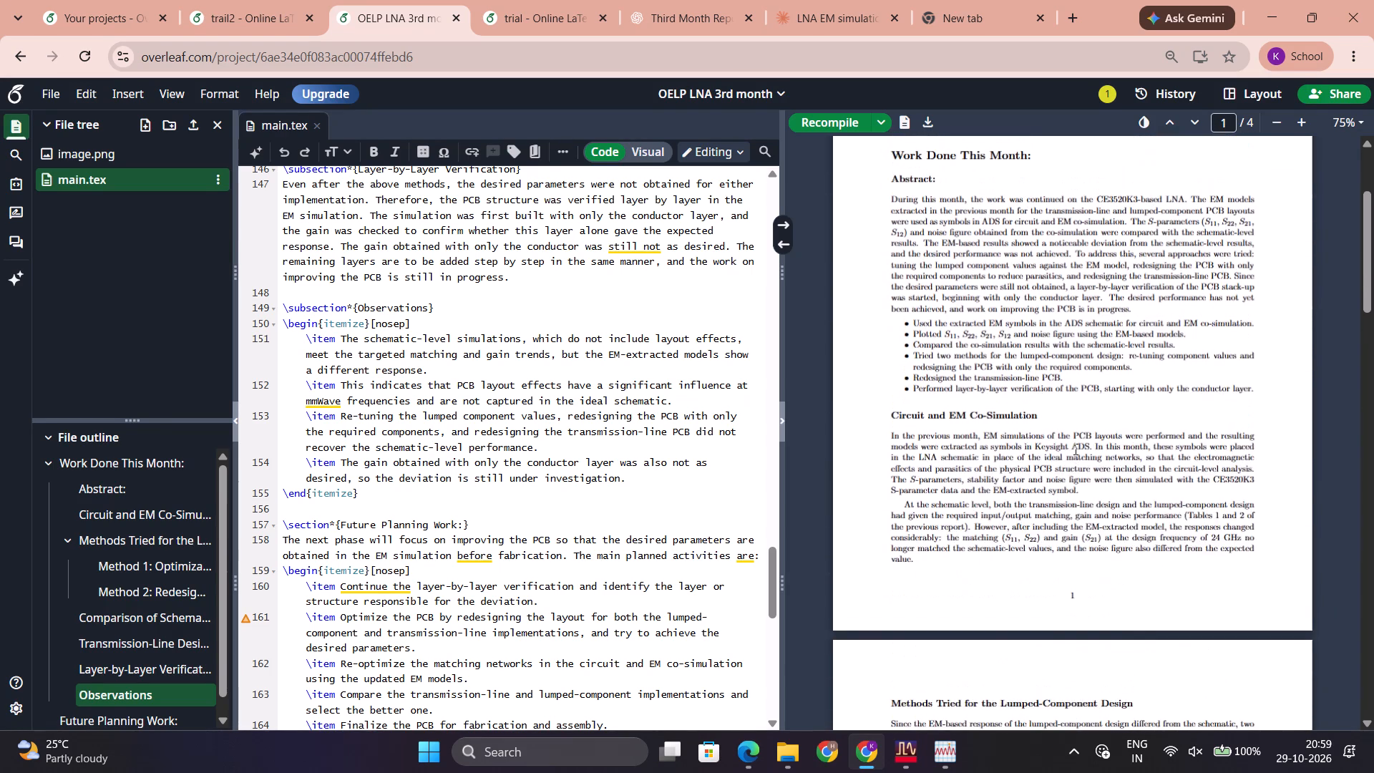
{"action": "scroll", "coordinate": [1074, 449], "scroll_direction": "up", "scroll_amount": 1}
Enlarge the report preview to 100% and read the Circuit and EM Co-Simulation and lumped-component methods sections.
{"action": "scroll", "coordinate": [1074, 449], "scroll_direction": "down", "scroll_amount": 1}
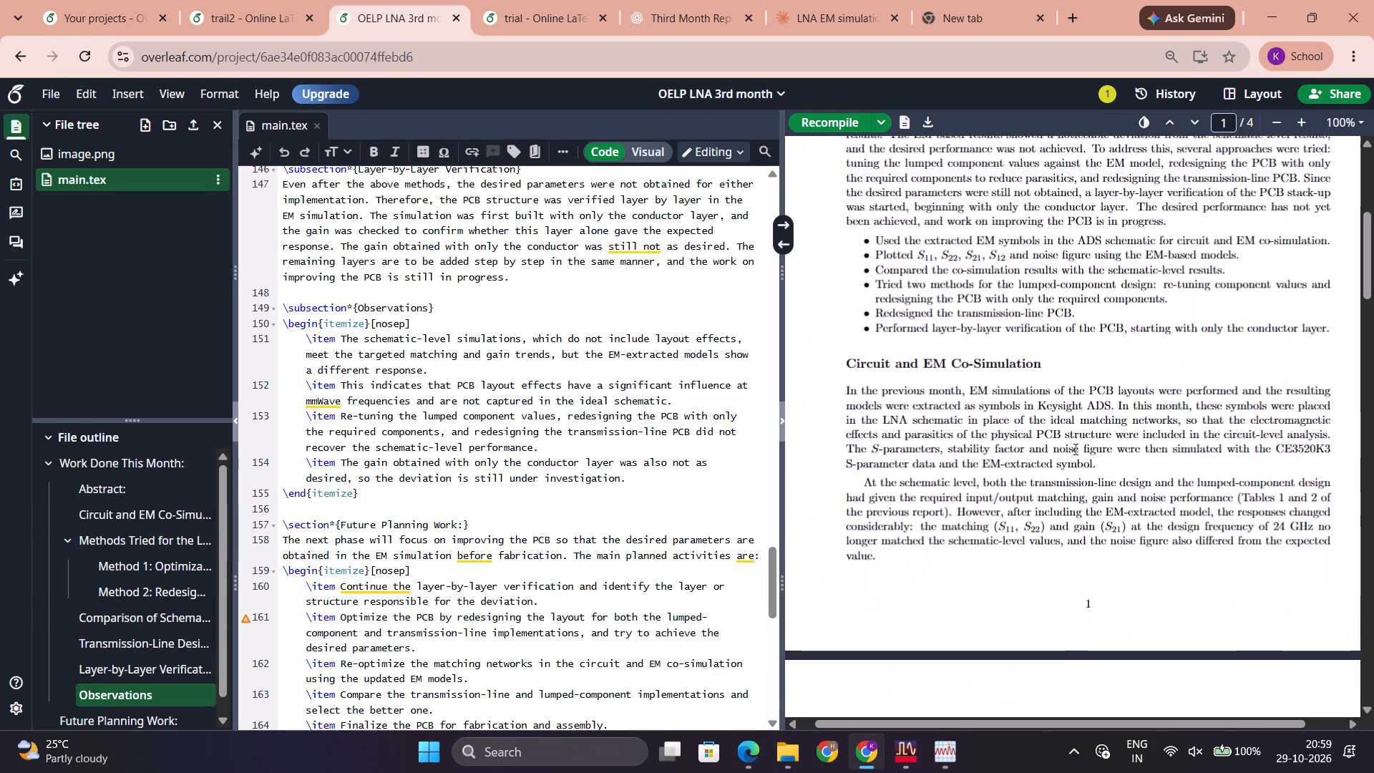
{"action": "scroll", "coordinate": [1074, 449], "scroll_direction": "down", "scroll_amount": 4}
{"action": "scroll", "coordinate": [1074, 449], "scroll_direction": "up", "scroll_amount": 1}
{"action": "scroll", "coordinate": [1074, 449], "scroll_direction": "down", "scroll_amount": 1}
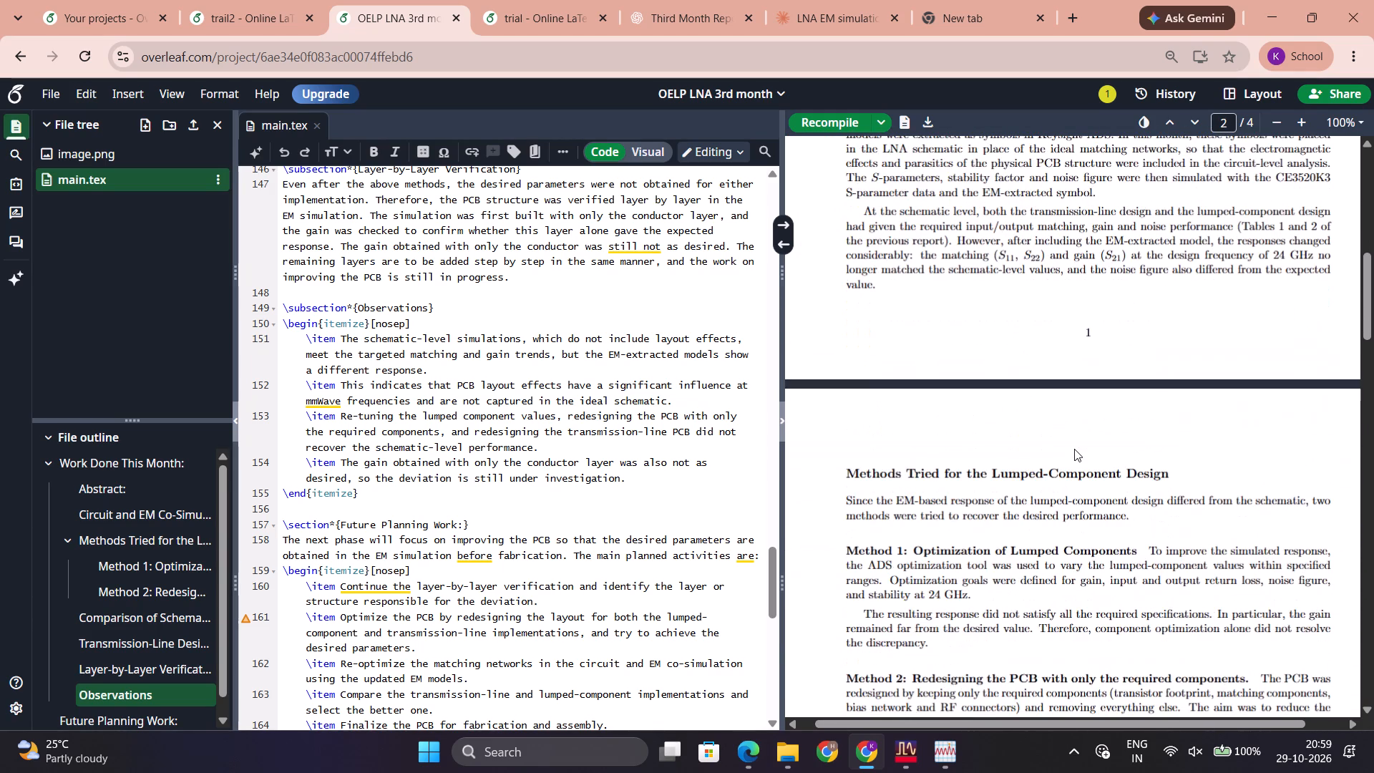
{"action": "scroll", "coordinate": [1074, 449], "scroll_direction": "down", "scroll_amount": 1}
{"action": "scroll", "coordinate": [1074, 449], "scroll_direction": "up", "scroll_amount": 1}
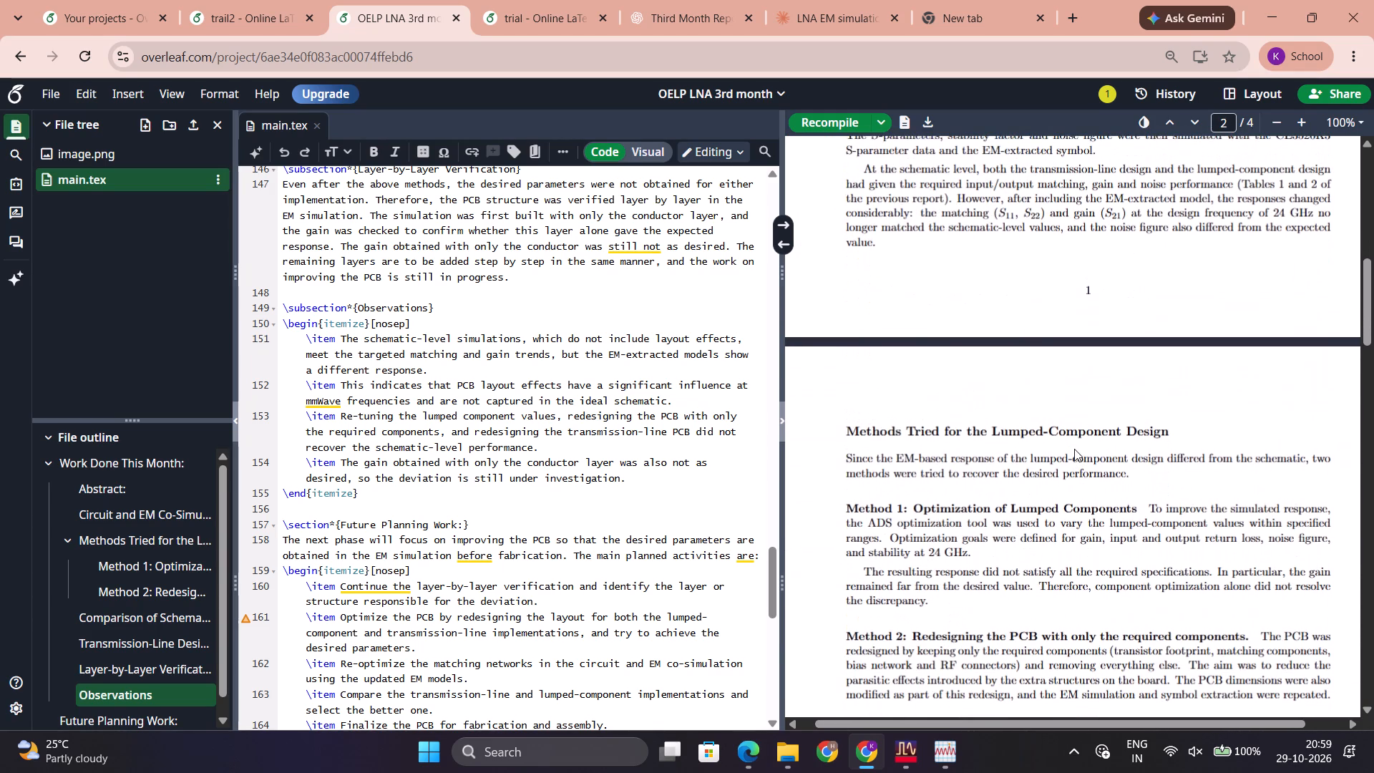
{"action": "scroll", "coordinate": [1074, 449], "scroll_direction": "down", "scroll_amount": 2}
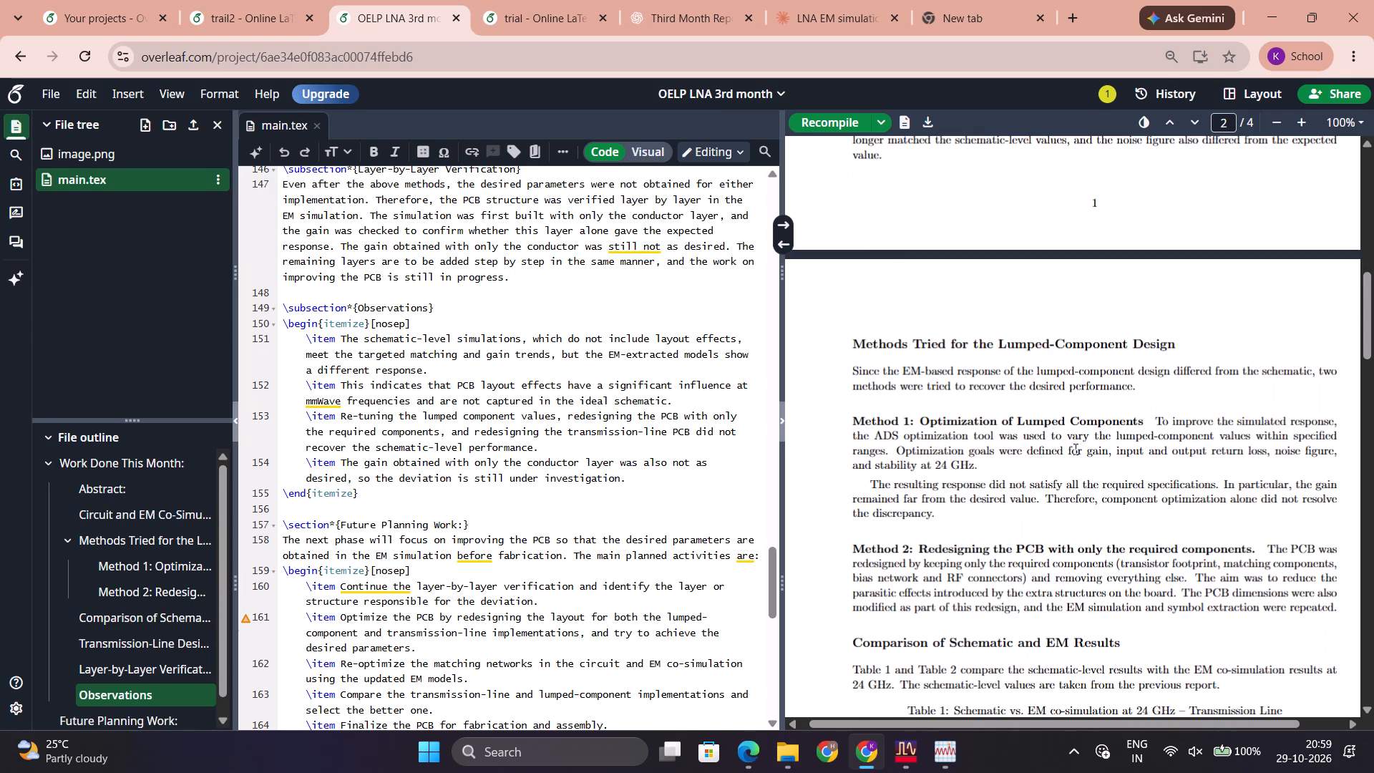
{"action": "scroll", "coordinate": [1074, 449], "scroll_direction": "down", "scroll_amount": 3}
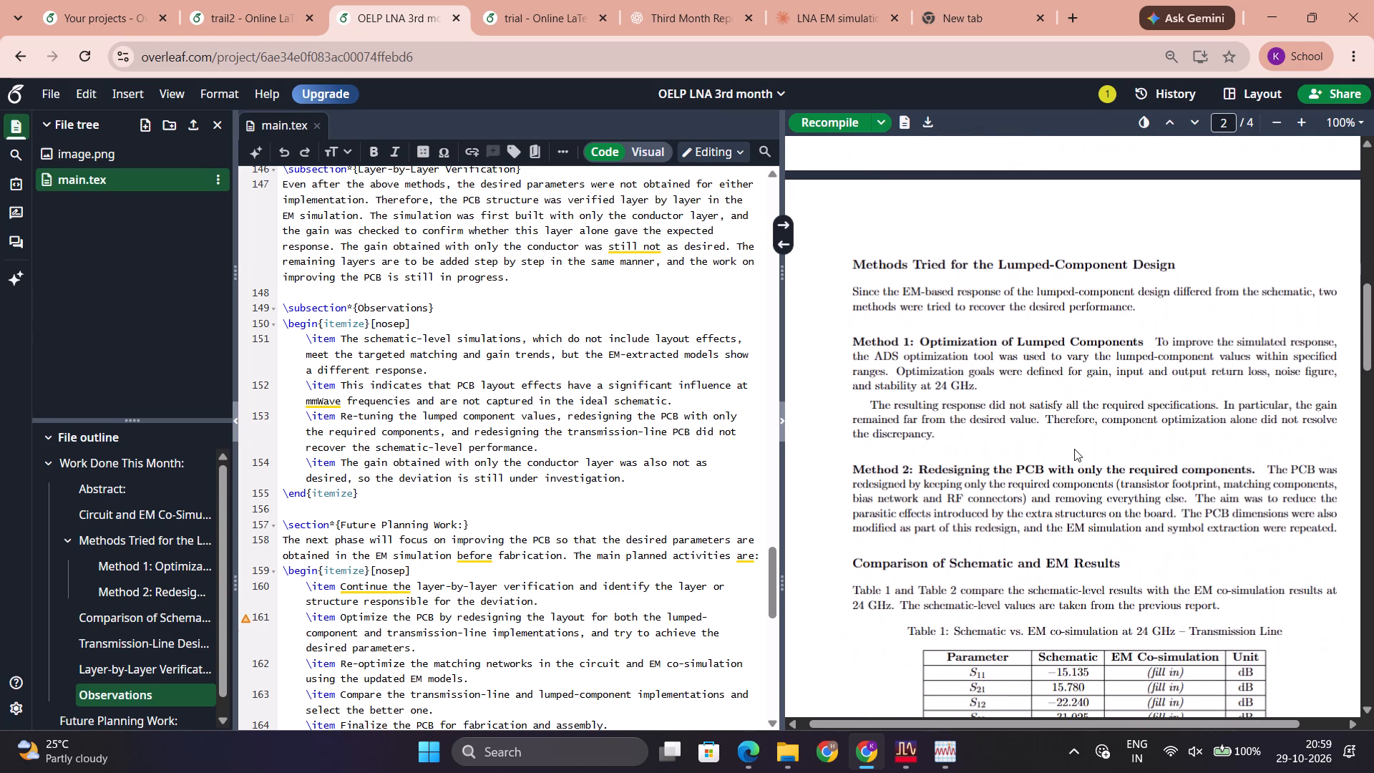
{"action": "scroll", "coordinate": [1074, 449], "scroll_direction": "down", "scroll_amount": 1}
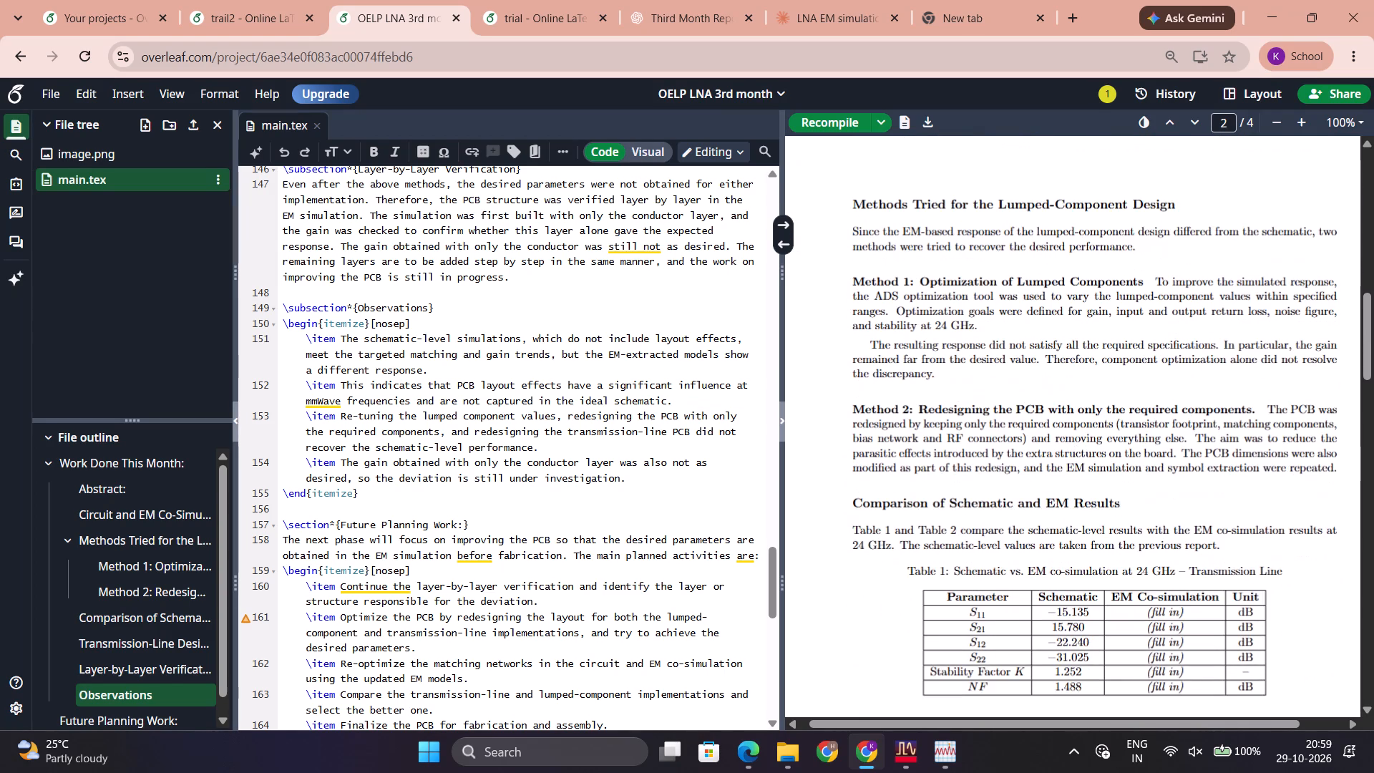
Examine the transmission-line and lumped-component comparison tables in the report preview for entries still missing.
{"action": "scroll", "coordinate": [1074, 449], "scroll_direction": "down", "scroll_amount": 3}
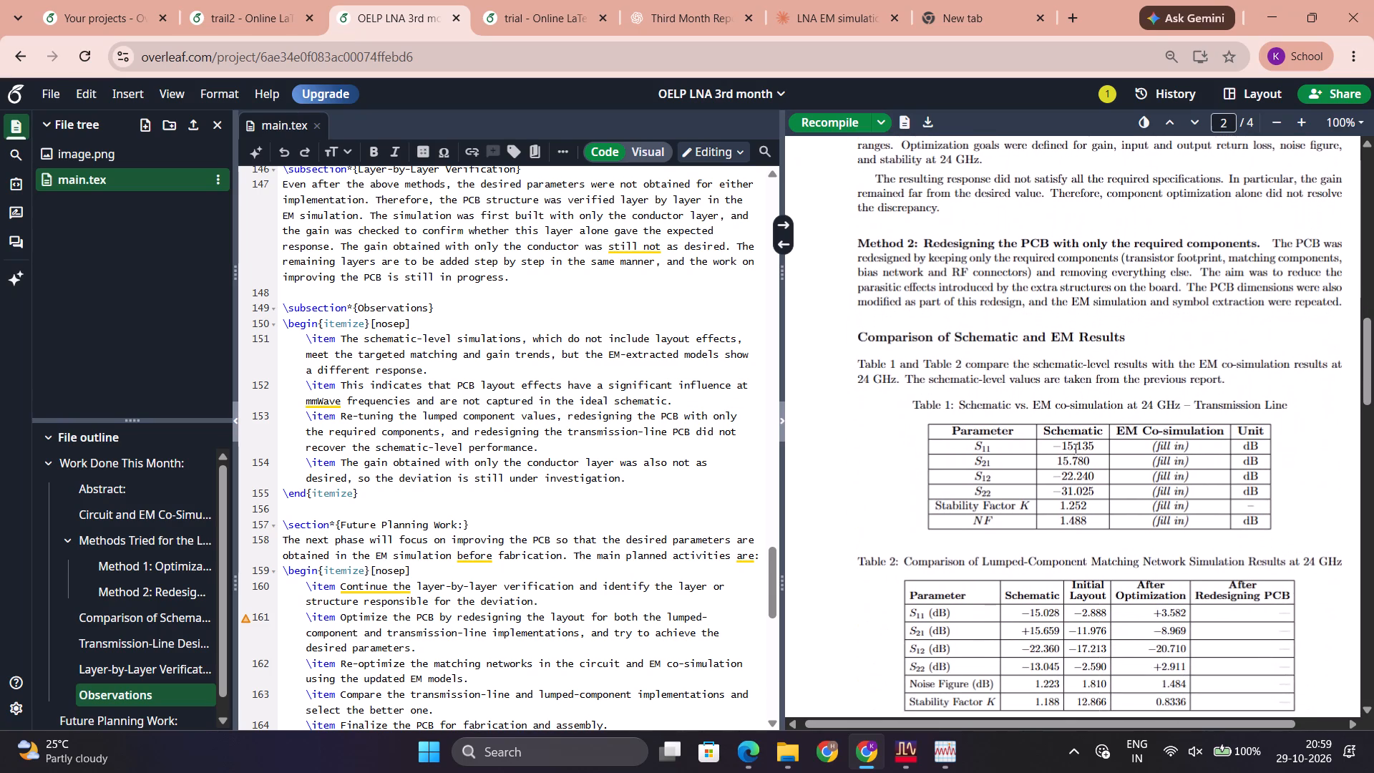
{"action": "scroll", "coordinate": [1074, 449], "scroll_direction": "down", "scroll_amount": 2}
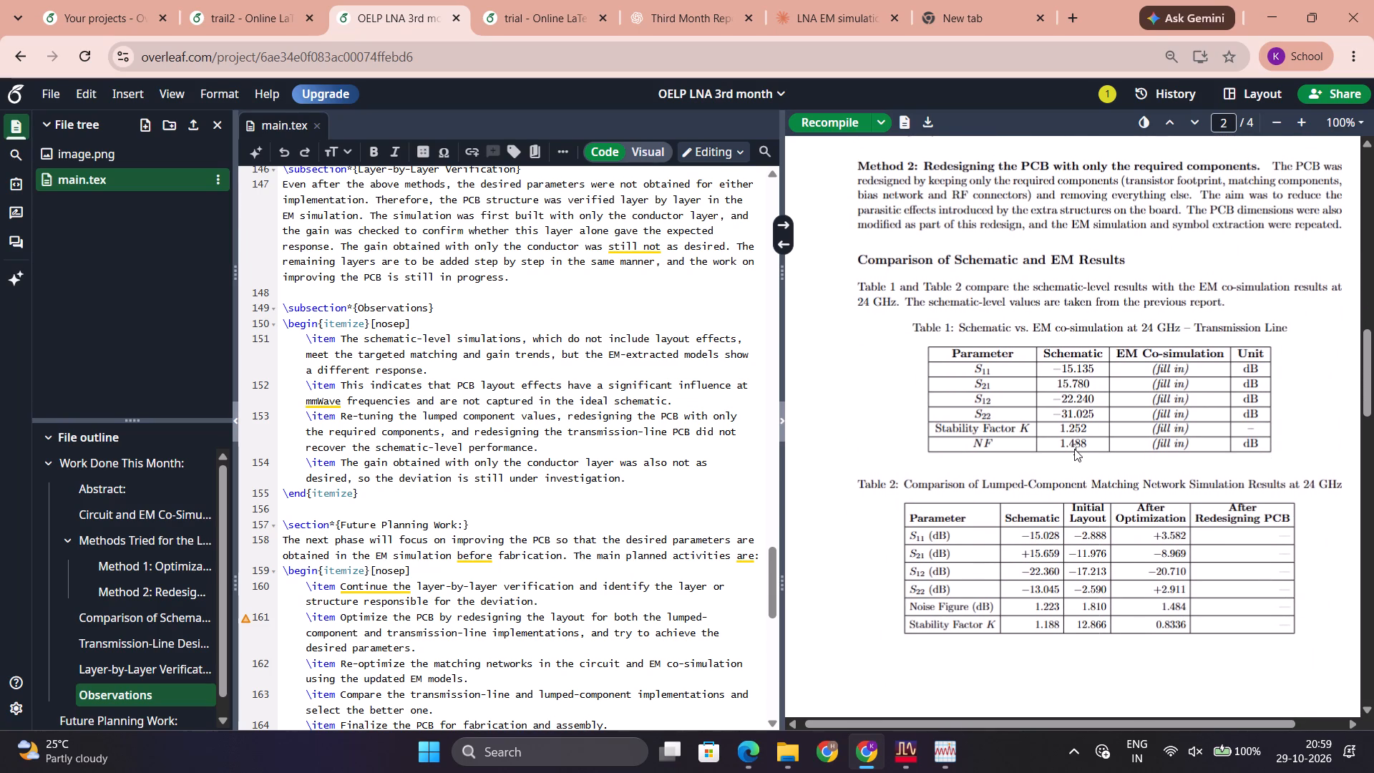
{"action": "scroll", "coordinate": [1074, 449], "scroll_direction": "down", "scroll_amount": 1}
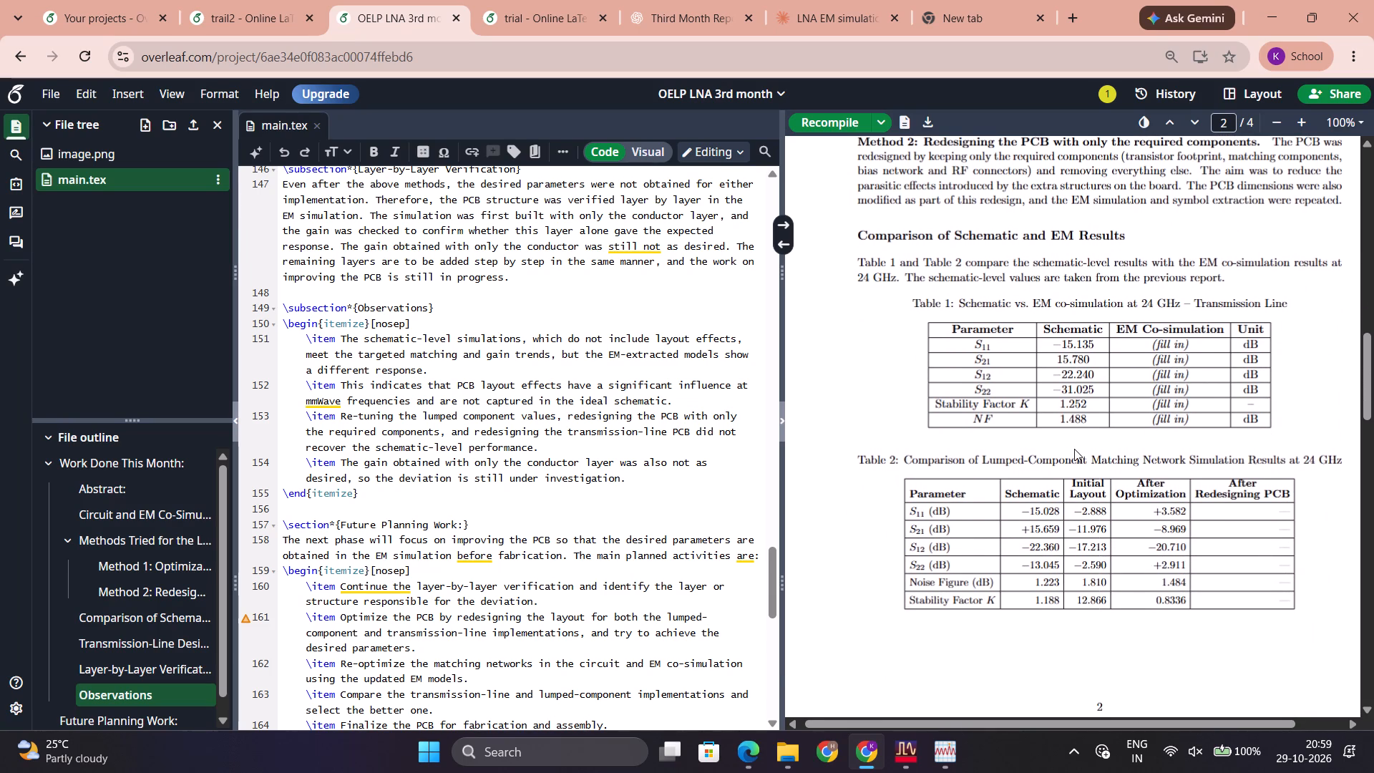
{"action": "scroll", "coordinate": [1074, 449], "scroll_direction": "down", "scroll_amount": 2}
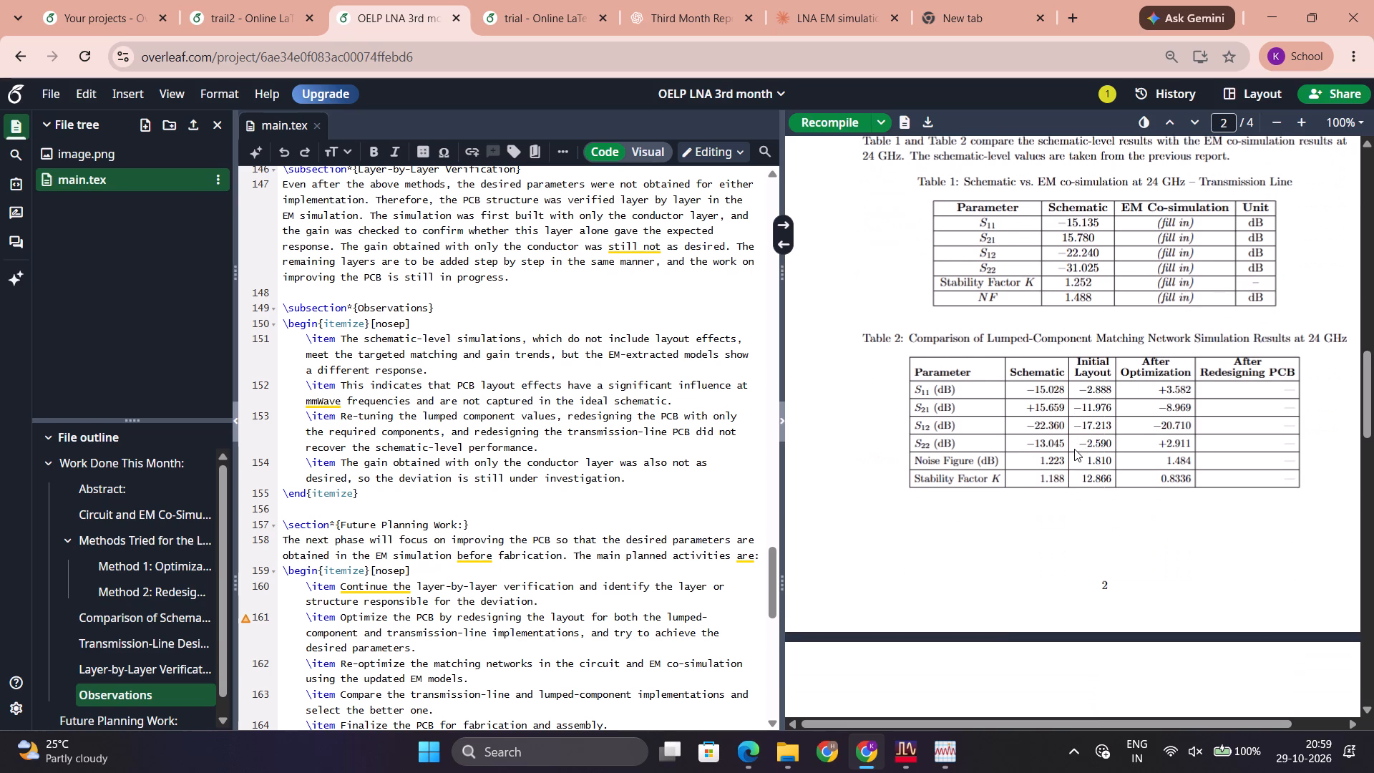
Examine the report's two PCB layout figures, their captions, and the Transmission-Line Design and Layer-by-Layer Verification text.
{"action": "scroll", "coordinate": [1074, 449], "scroll_direction": "down", "scroll_amount": 6}
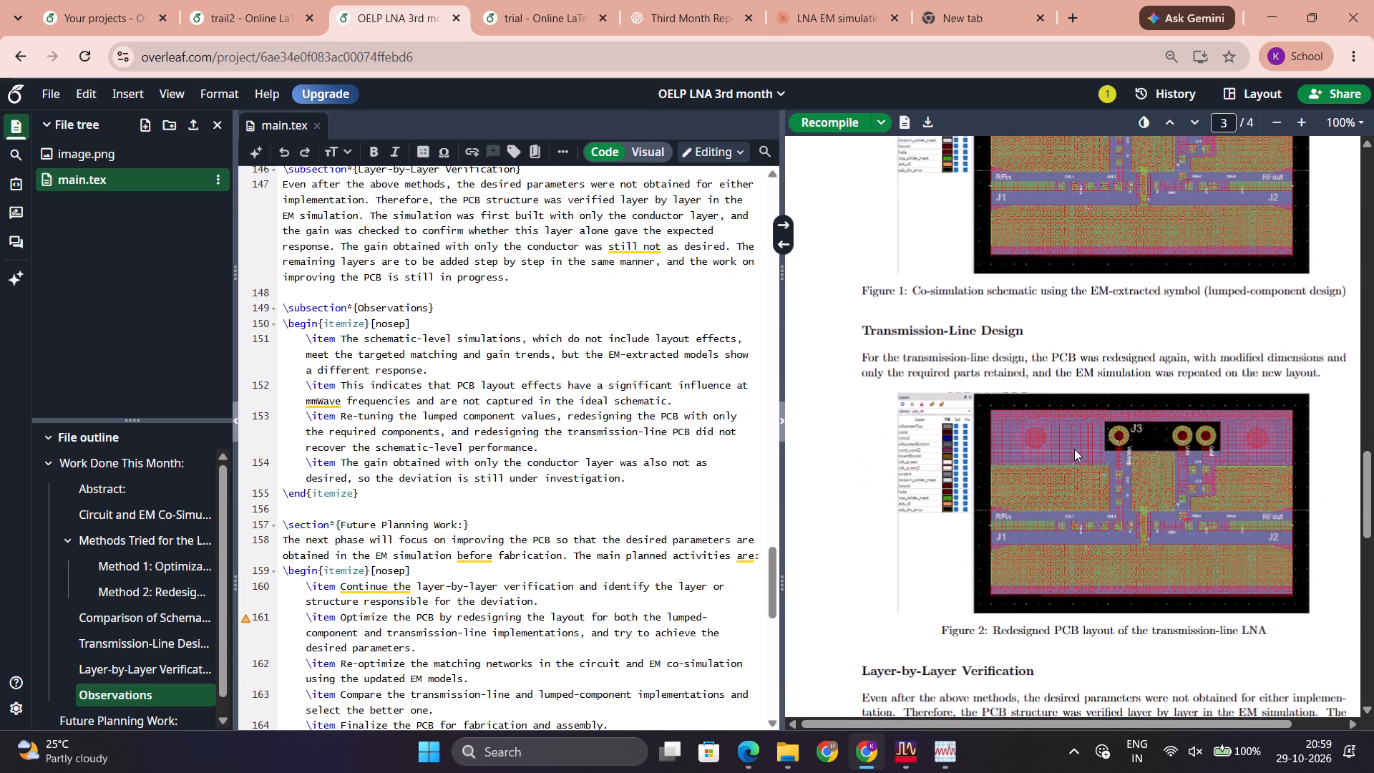
{"action": "scroll", "coordinate": [1074, 449], "scroll_direction": "up", "scroll_amount": 2}
{"action": "scroll", "coordinate": [1074, 449], "scroll_direction": "down", "scroll_amount": 2}
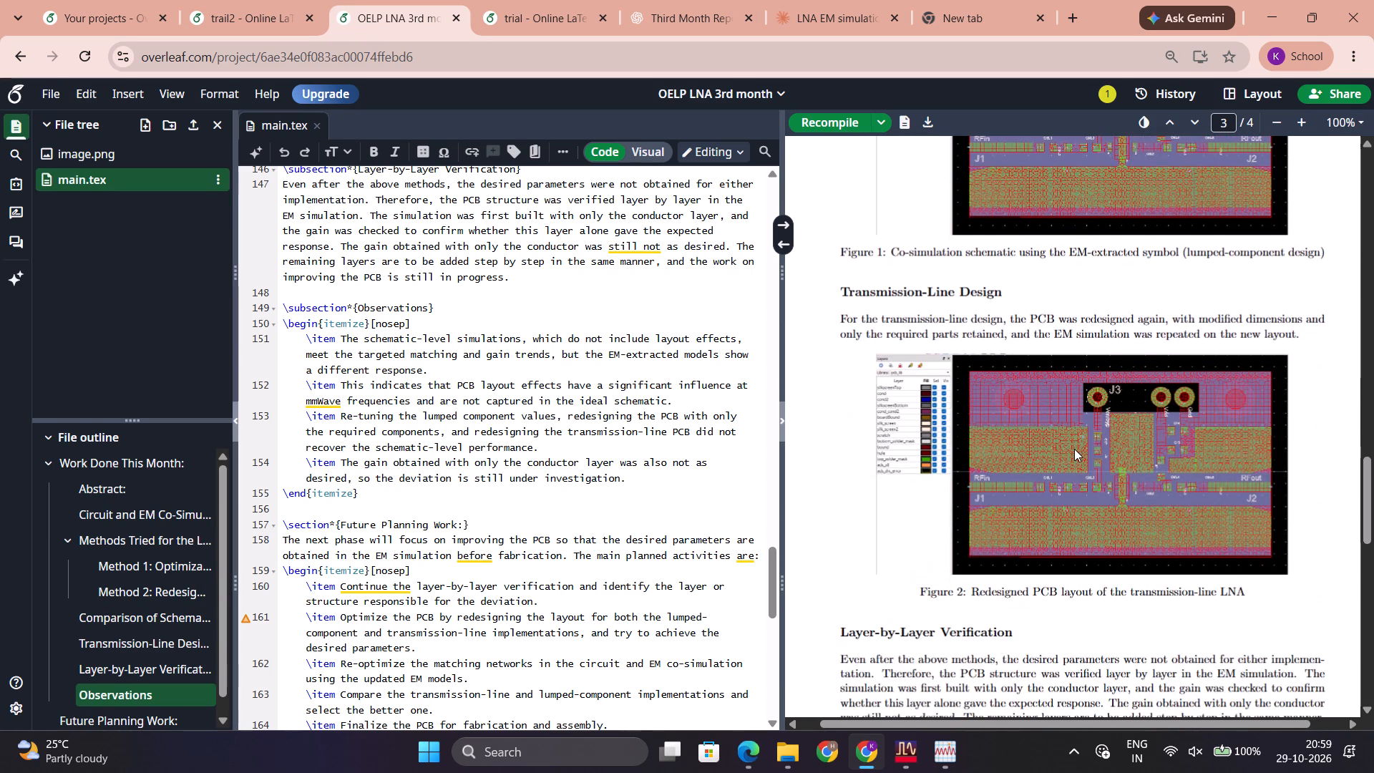
{"action": "scroll", "coordinate": [1074, 449], "scroll_direction": "down", "scroll_amount": 1}
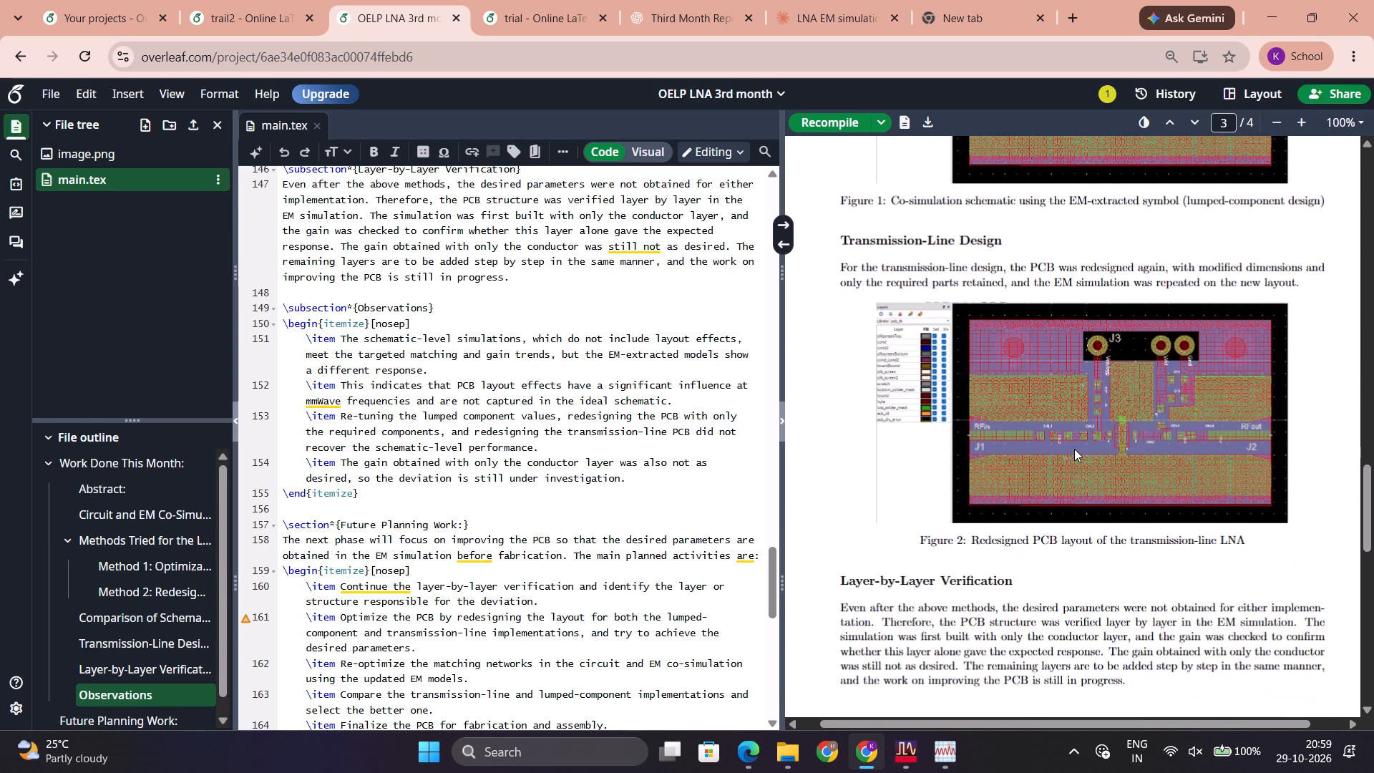
{"action": "scroll", "coordinate": [1074, 449], "scroll_direction": "up", "scroll_amount": 6}
{"action": "scroll", "coordinate": [1074, 449], "scroll_direction": "down", "scroll_amount": 3}
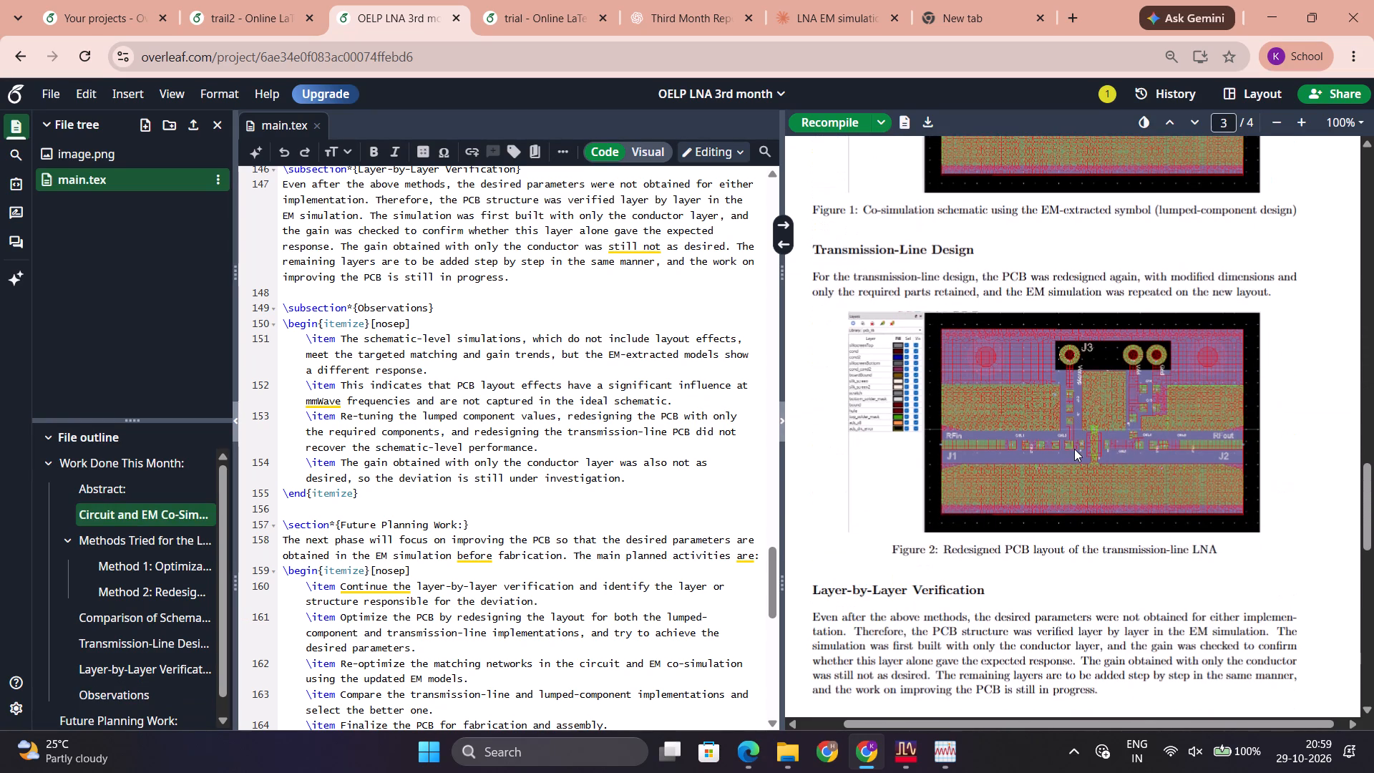
{"action": "scroll", "coordinate": [1074, 449], "scroll_direction": "down", "scroll_amount": 1}
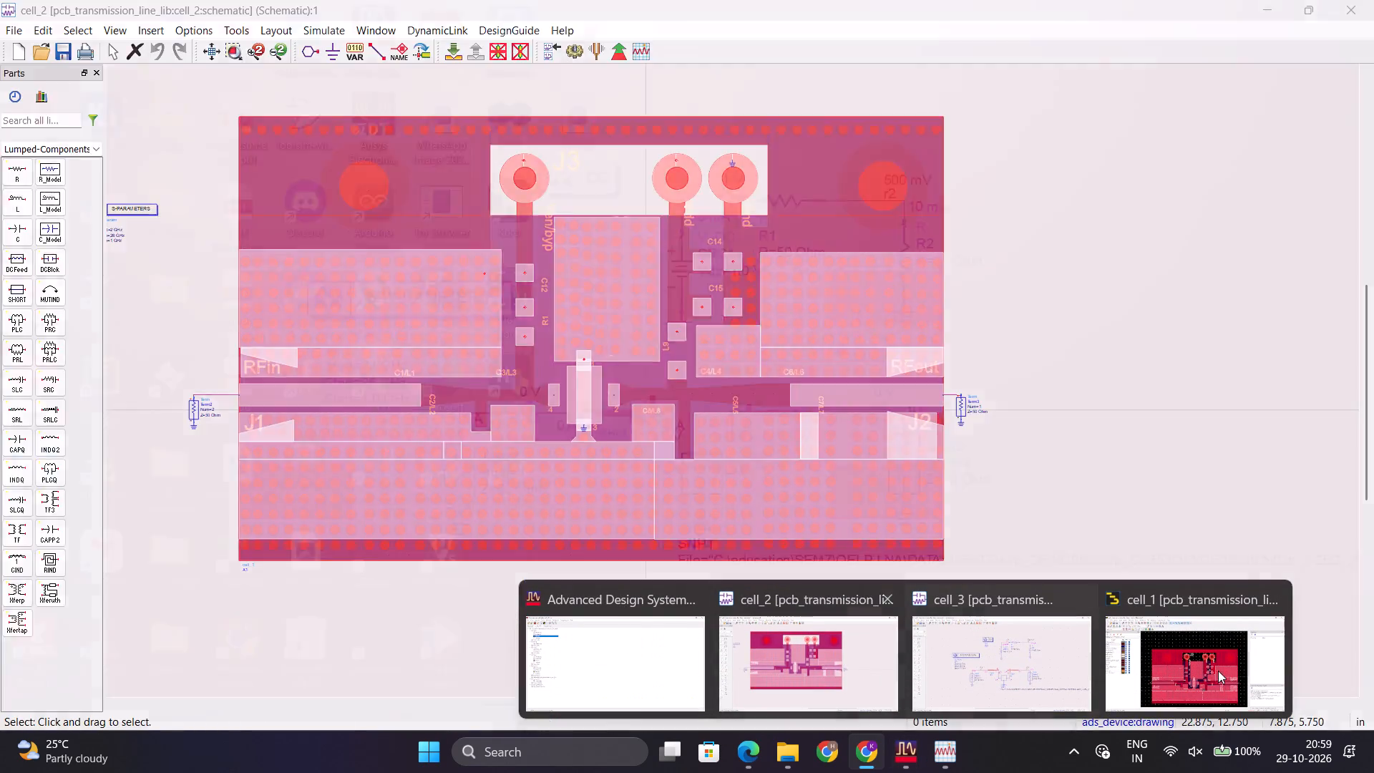
Switch to the cell_1 layout of pcb_transmission_line_lib in ADS and inspect the whole transmission-line board.
{"action": "left_click", "coordinate": [1248, 669]}
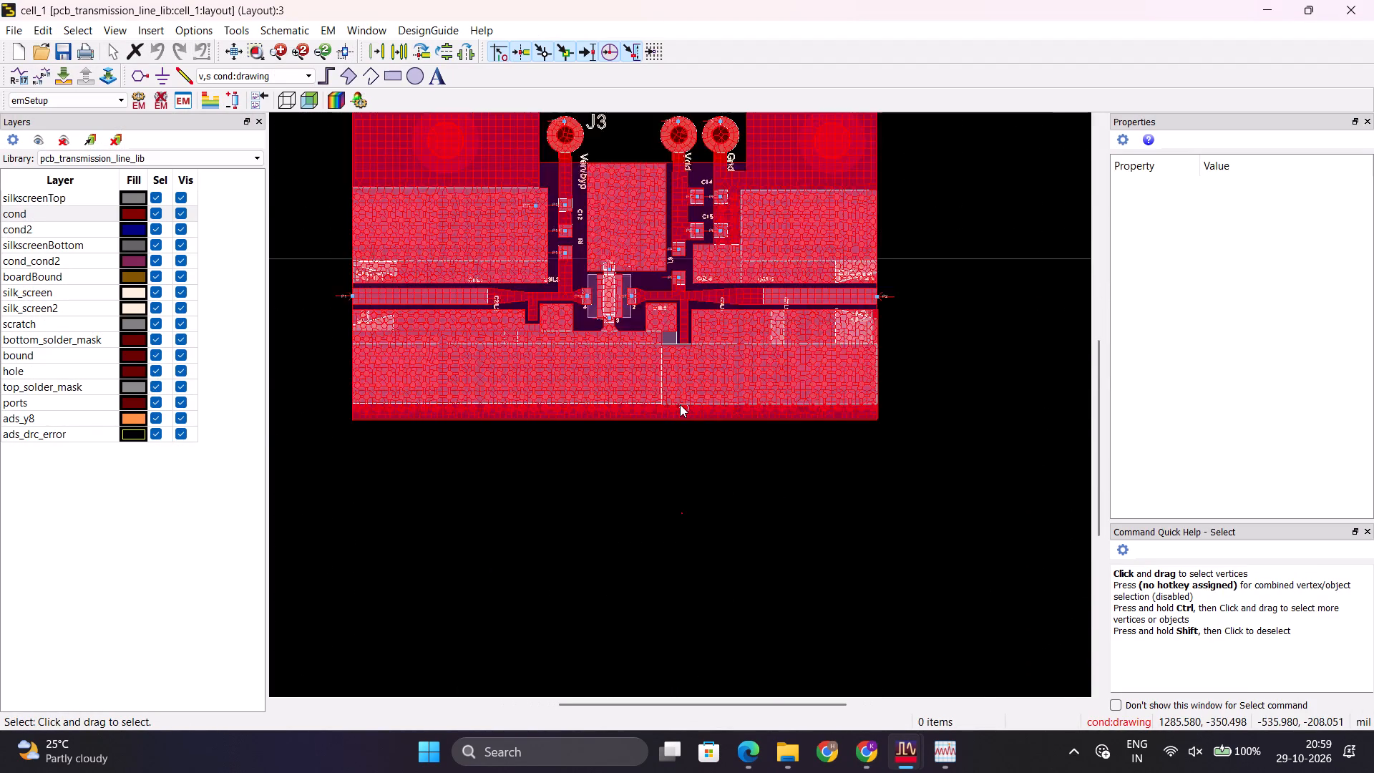
{"action": "scroll", "coordinate": [680, 404], "scroll_direction": "down", "scroll_amount": 3, "text": "ctrl"}
{"action": "left_click", "coordinate": [614, 324]}
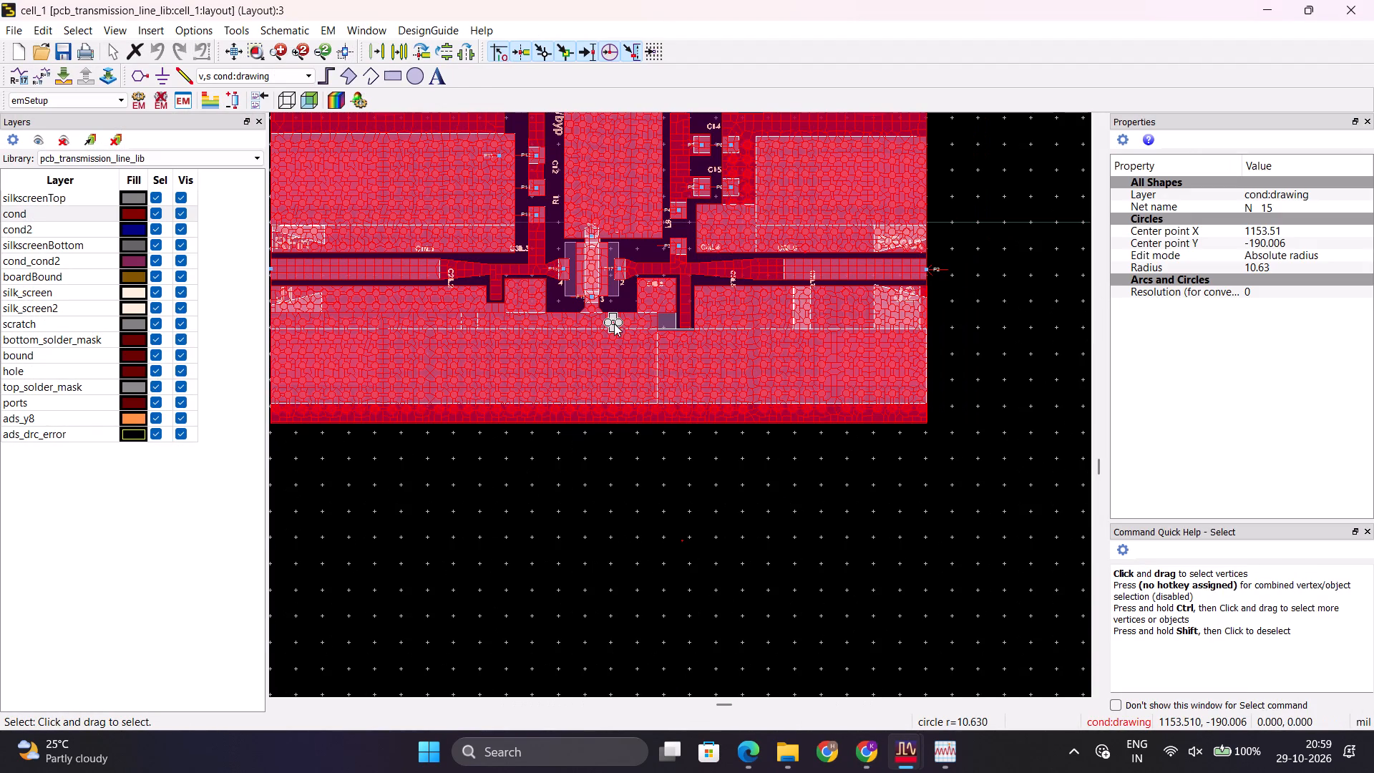
{"action": "left_click", "coordinate": [624, 500]}
{"action": "scroll", "coordinate": [593, 306], "scroll_direction": "up", "scroll_amount": 3, "text": "ctrl"}
{"action": "scroll", "coordinate": [668, 392], "scroll_direction": "down", "scroll_amount": 3, "text": "ctrl"}
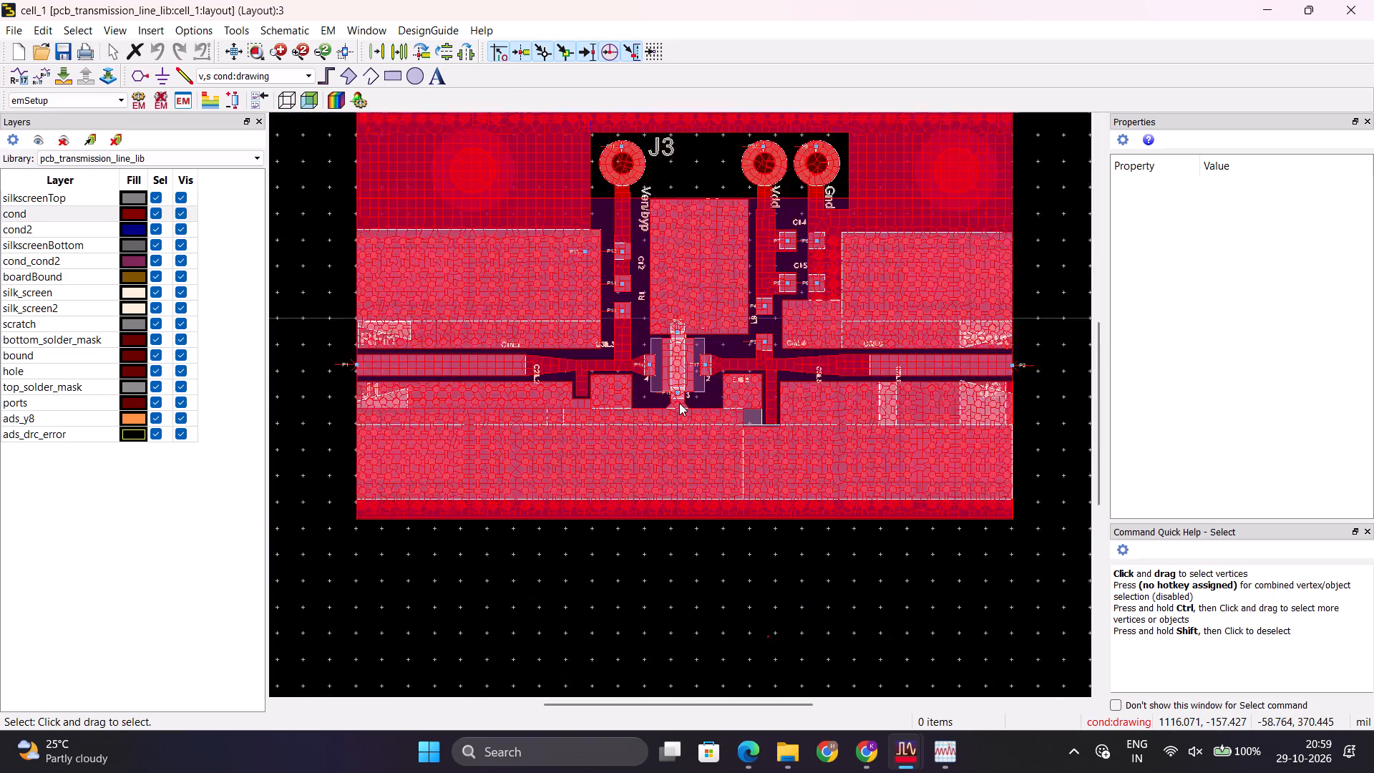
{"action": "scroll", "coordinate": [679, 403], "scroll_direction": "down", "scroll_amount": 1, "text": "ctrl"}
{"action": "scroll", "coordinate": [706, 297], "scroll_direction": "up", "scroll_amount": 2, "text": "ctrl"}
{"action": "scroll", "coordinate": [686, 377], "scroll_direction": "down", "scroll_amount": 1, "text": "ctrl"}
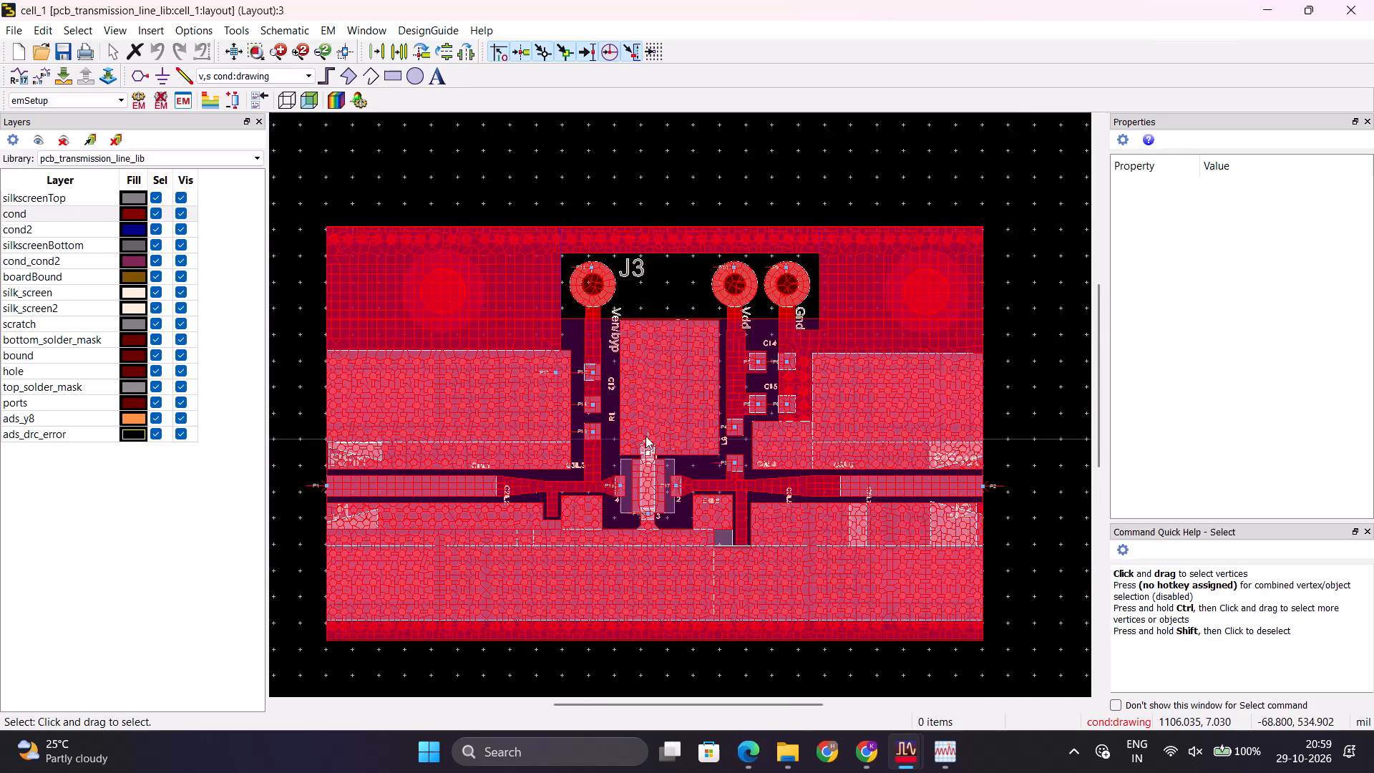
{"action": "scroll", "coordinate": [645, 436], "scroll_direction": "up", "scroll_amount": 2, "text": "ctrl"}
{"action": "scroll", "coordinate": [671, 412], "scroll_direction": "down", "scroll_amount": 2, "text": "ctrl"}
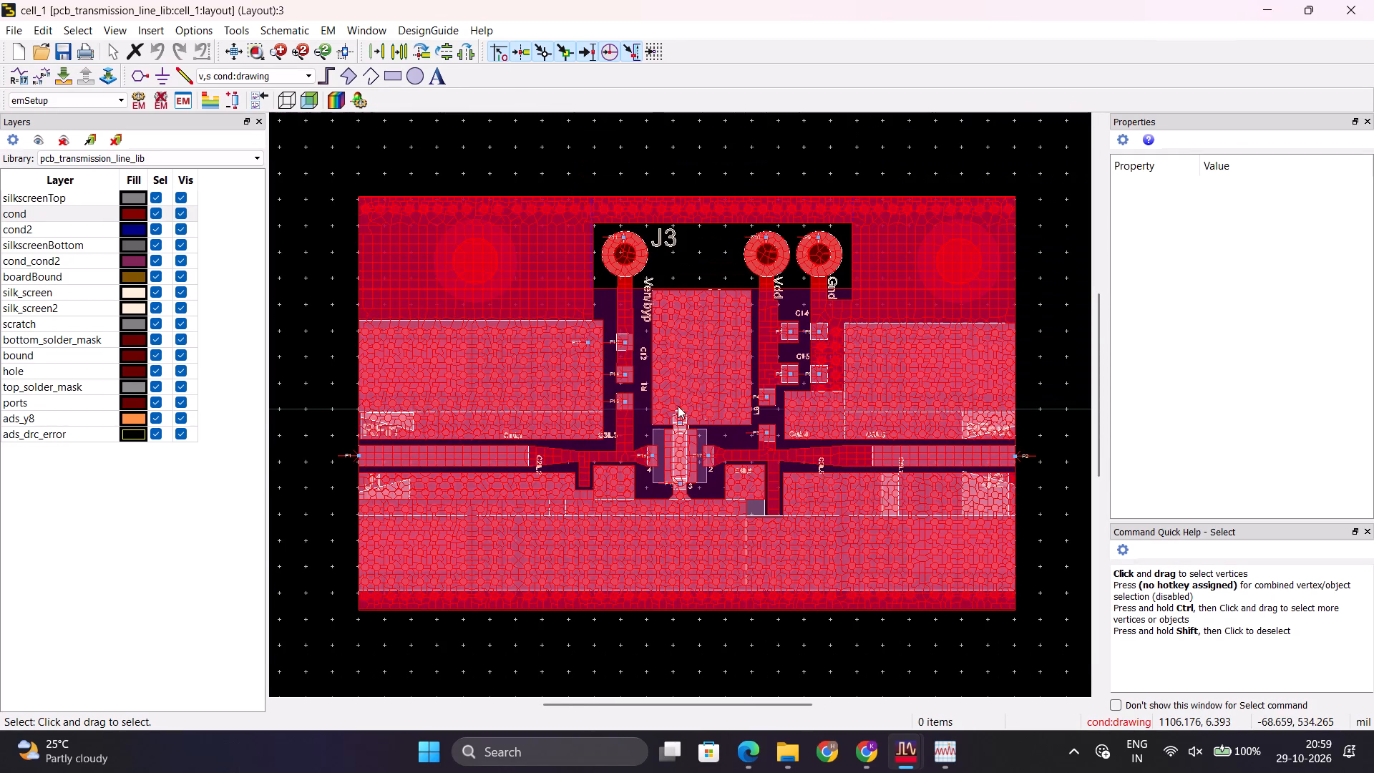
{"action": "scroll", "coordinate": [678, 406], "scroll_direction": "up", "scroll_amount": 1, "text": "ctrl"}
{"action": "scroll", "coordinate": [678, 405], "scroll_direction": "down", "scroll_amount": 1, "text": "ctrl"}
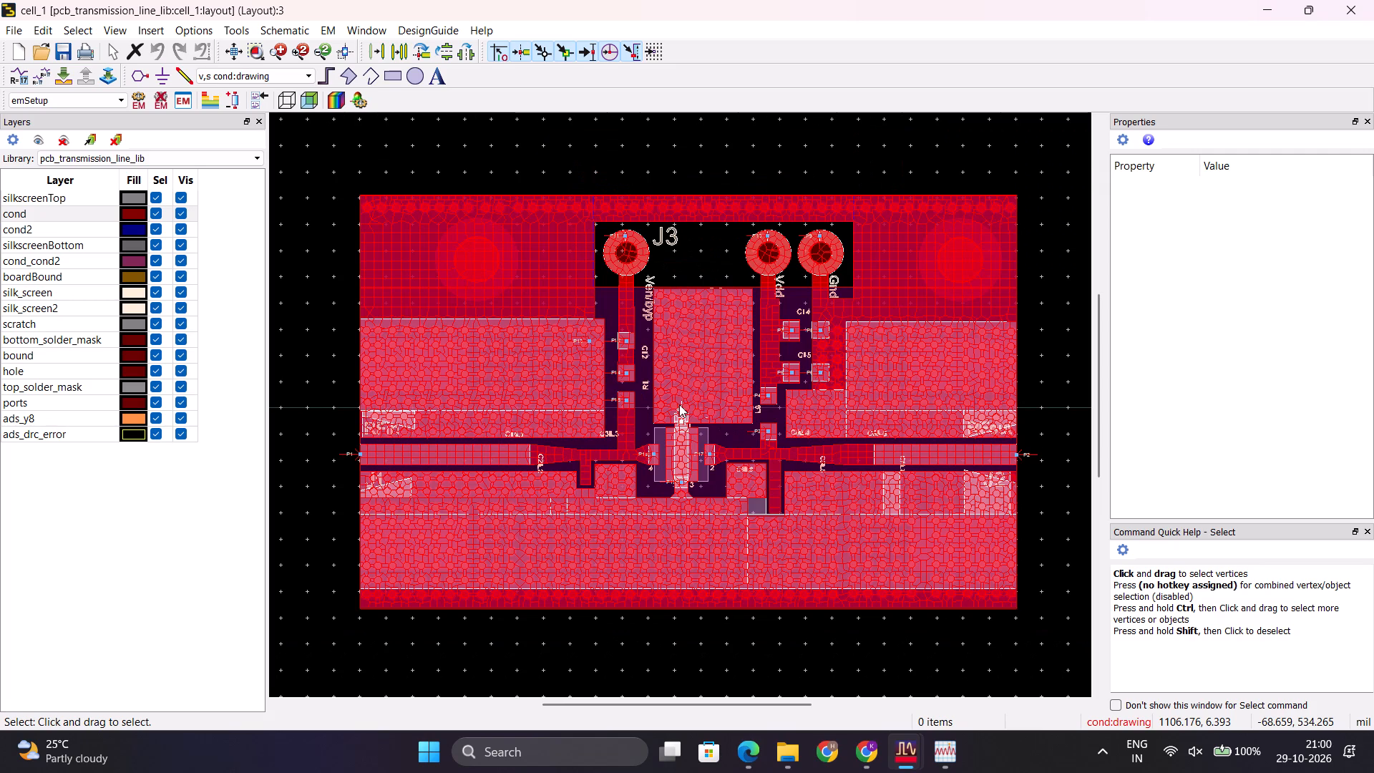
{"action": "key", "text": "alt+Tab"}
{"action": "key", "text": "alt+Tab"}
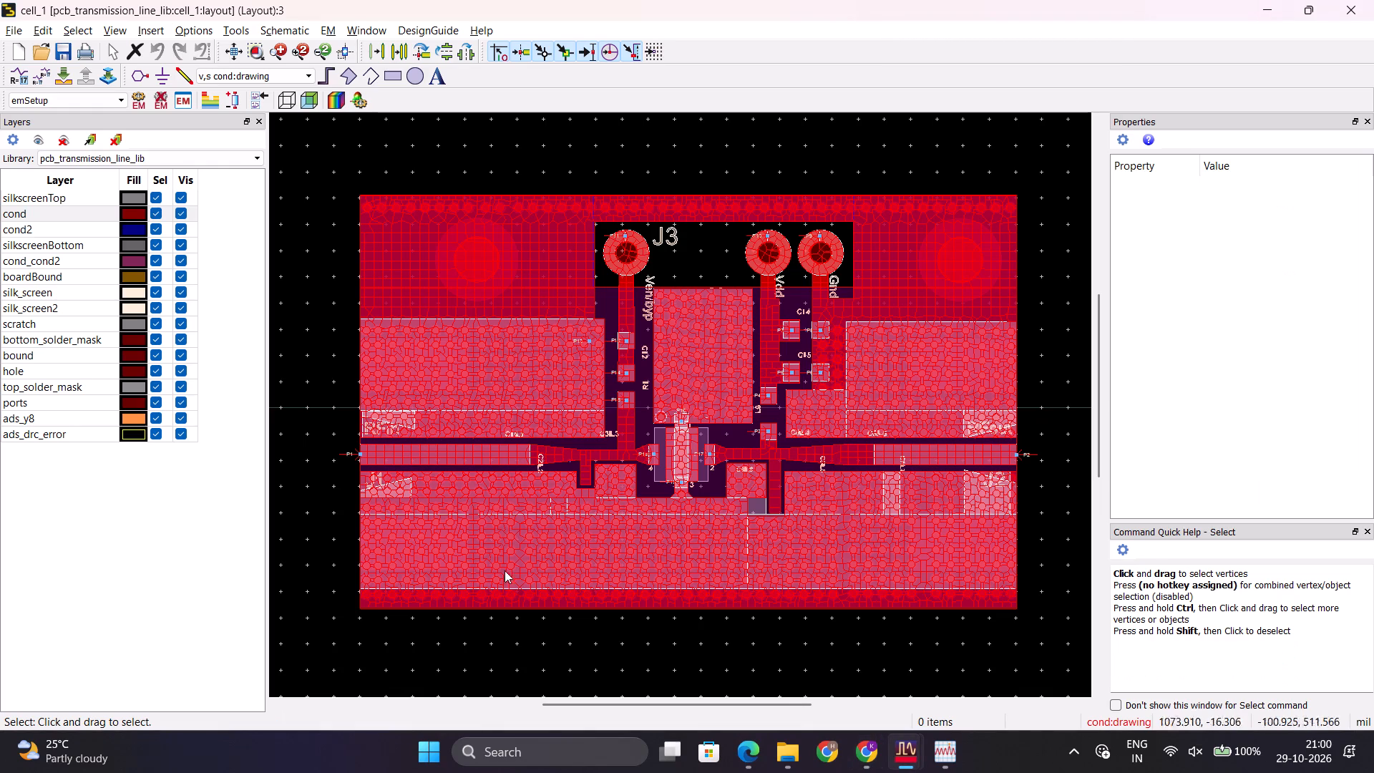
Switch to Windows Settings, go to the Bluetooth & devices section and view more devices.
{"action": "left_click", "coordinate": [436, 745]}
{"action": "type", "text": "se"}
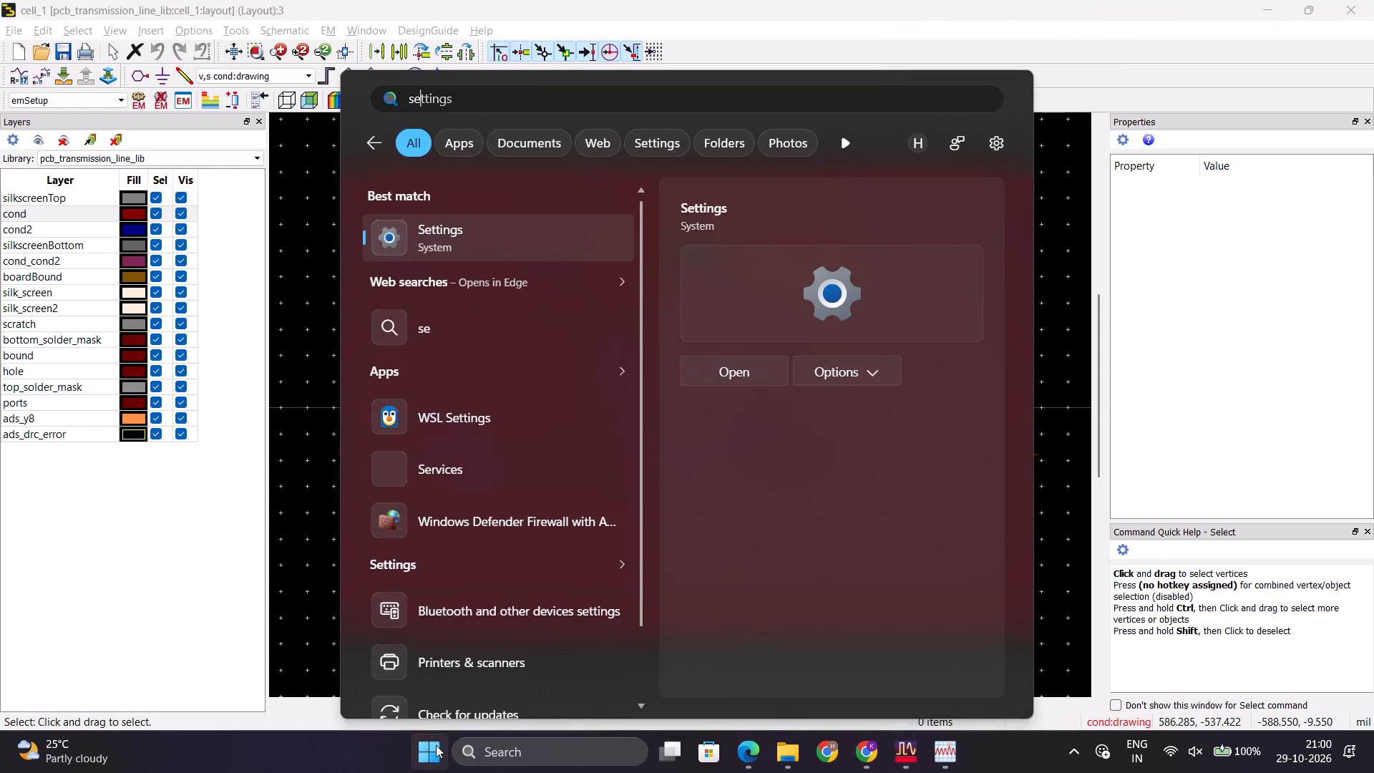
{"action": "key", "text": "Return"}
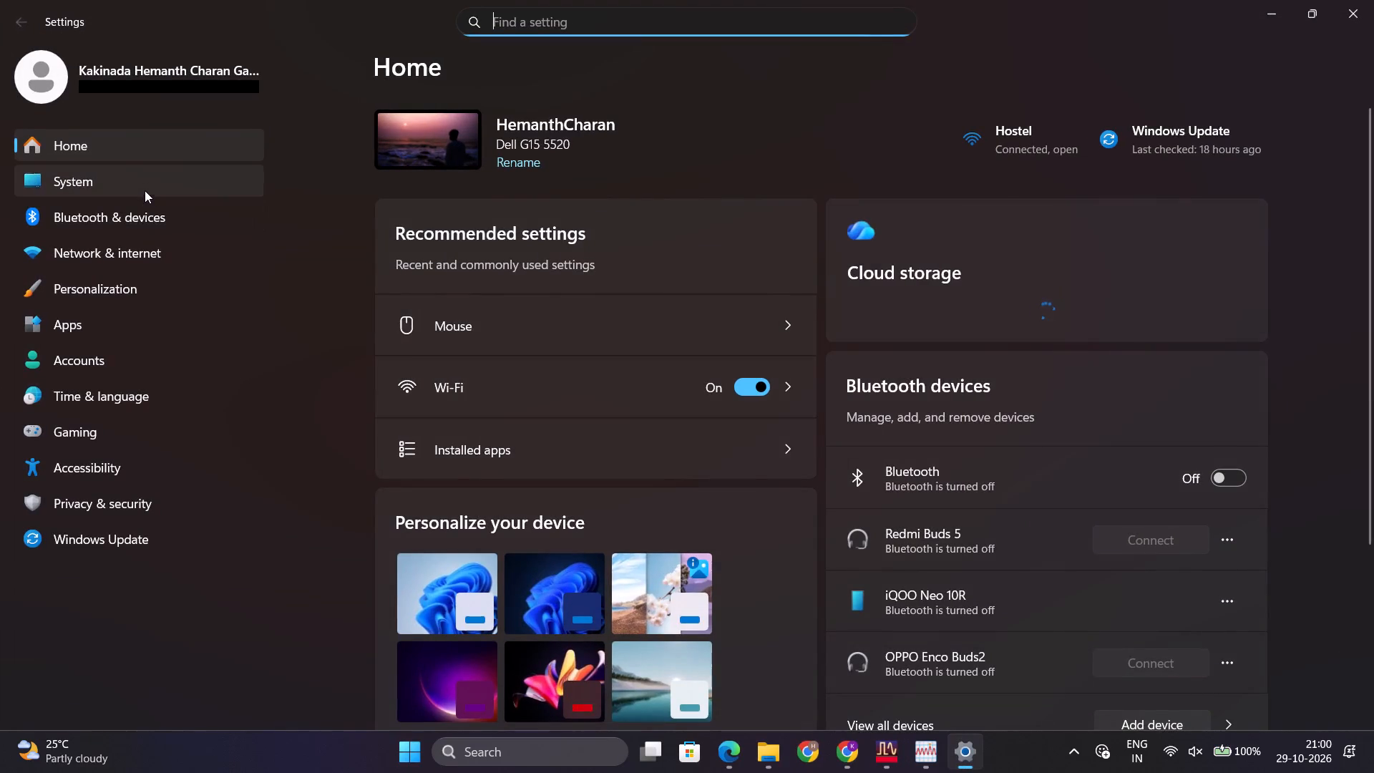
{"action": "left_click", "coordinate": [187, 188]}
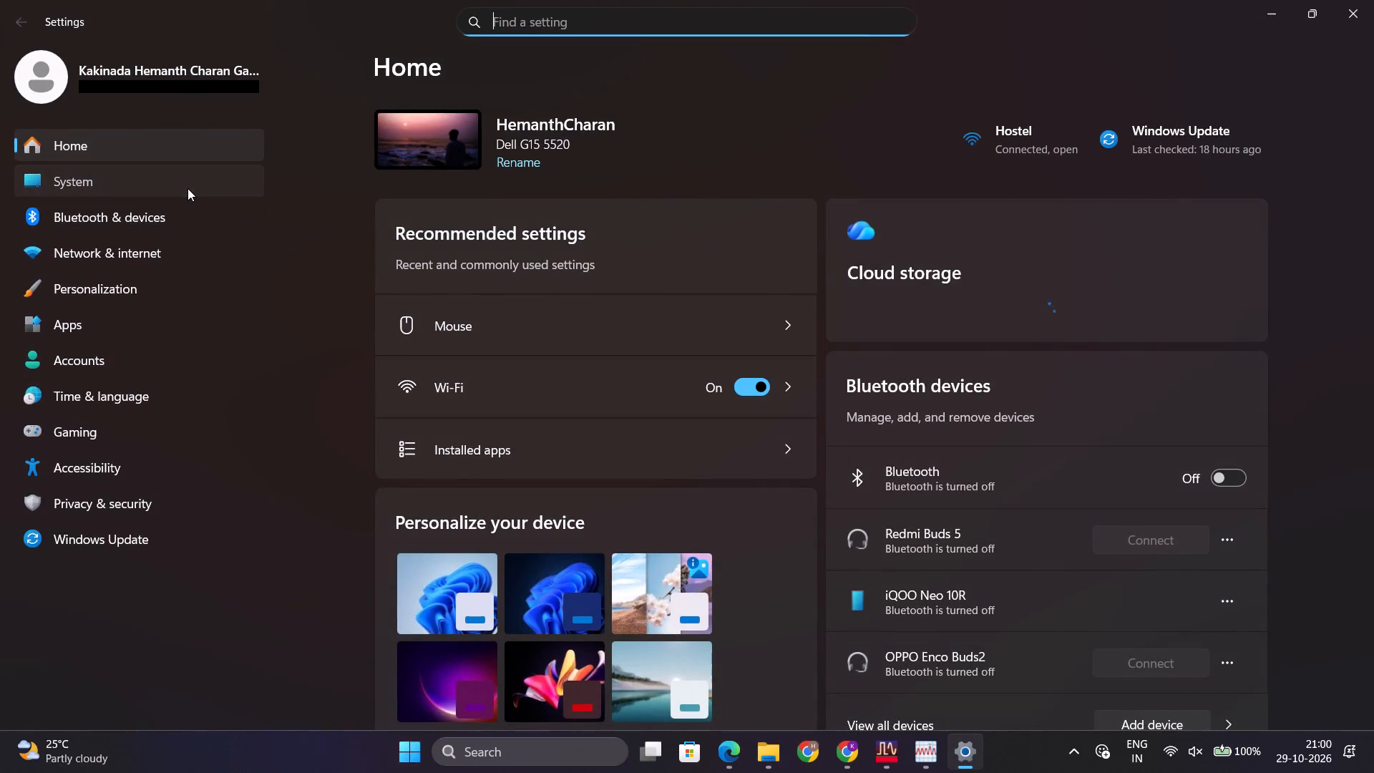
{"action": "left_click", "coordinate": [179, 228]}
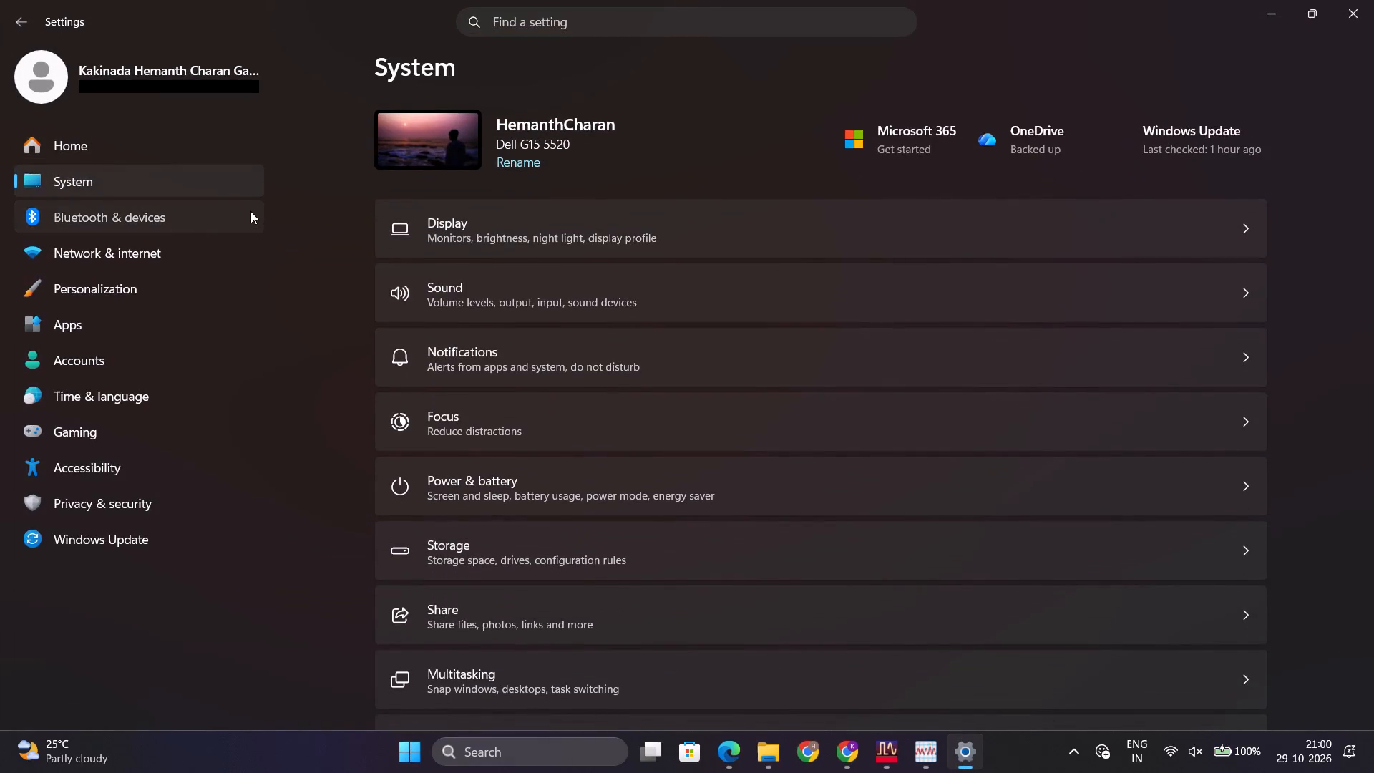
{"action": "left_click", "coordinate": [584, 324]}
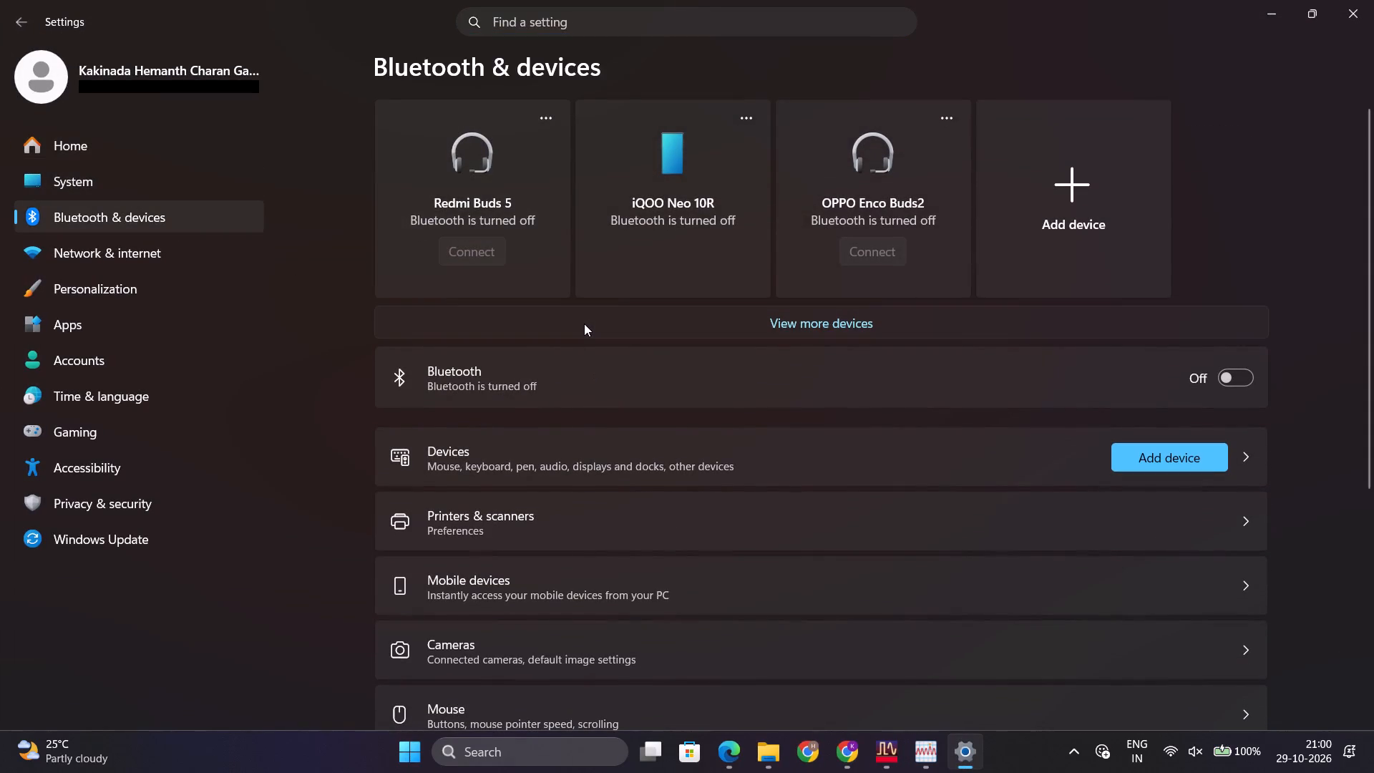
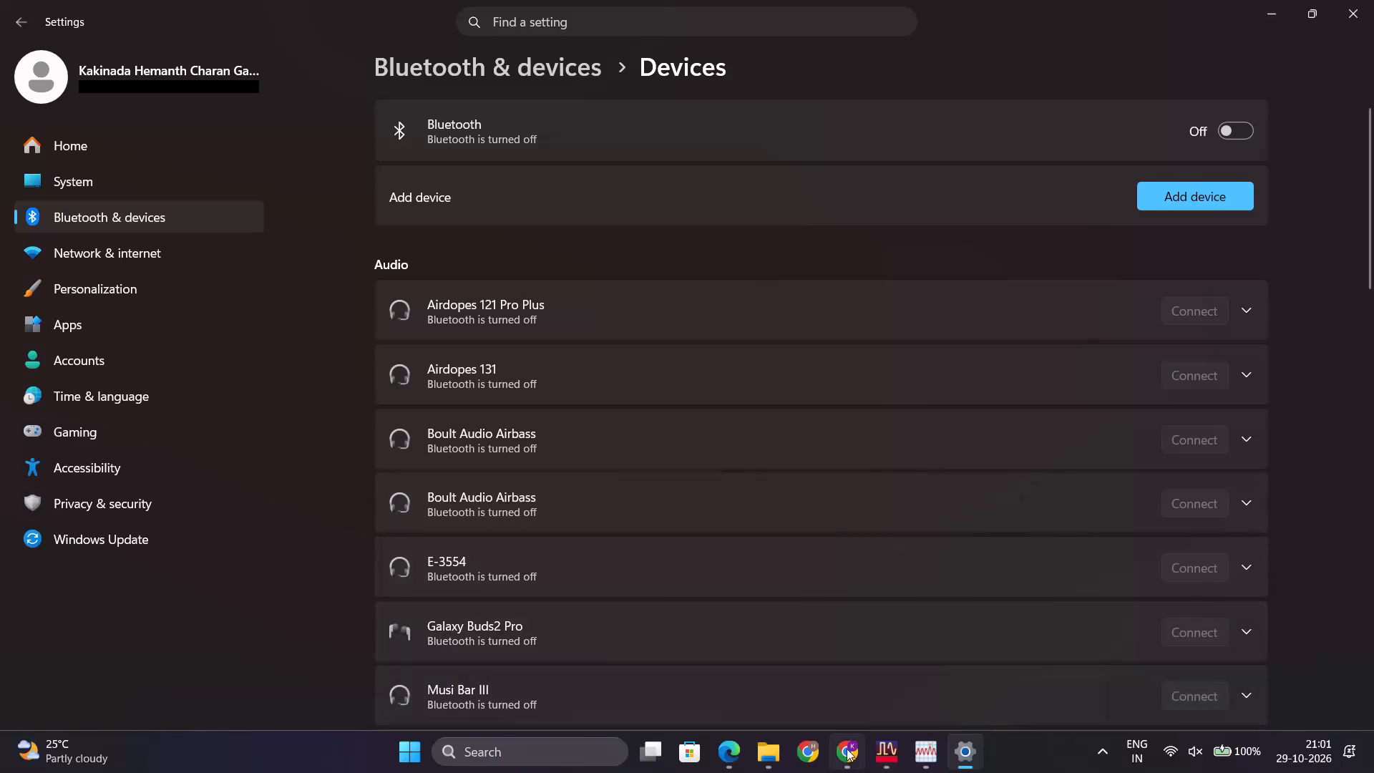
Switch back to the OELP LNA 3rd month report and examine its comparison tables, PCB layout figures and closing sections in the preview.
{"action": "left_click", "coordinate": [839, 752]}
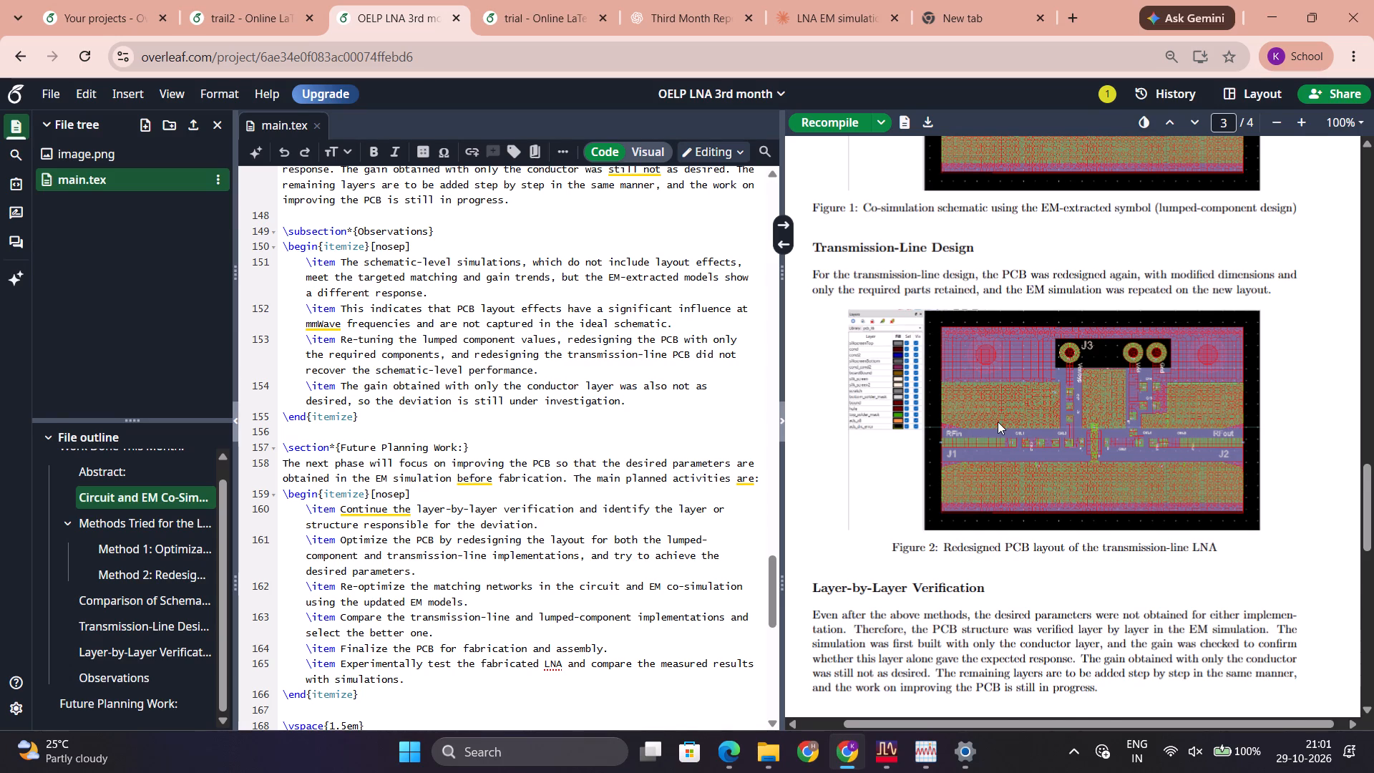
{"action": "scroll", "coordinate": [998, 422], "scroll_direction": "down", "scroll_amount": 10}
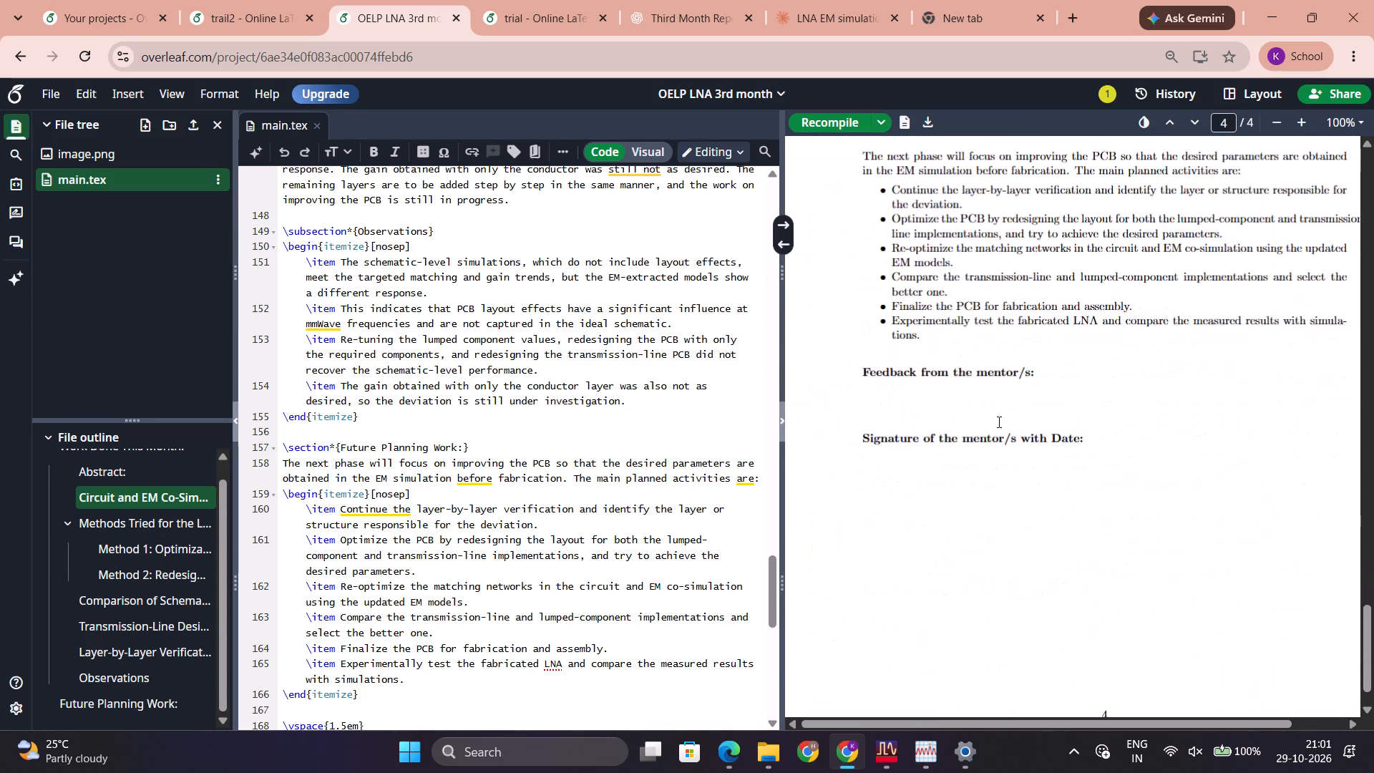
{"action": "scroll", "coordinate": [998, 422], "scroll_direction": "up", "scroll_amount": 20}
{"action": "scroll", "coordinate": [998, 422], "scroll_direction": "up", "scroll_amount": 1}
{"action": "scroll", "coordinate": [998, 422], "scroll_direction": "down", "scroll_amount": 7}
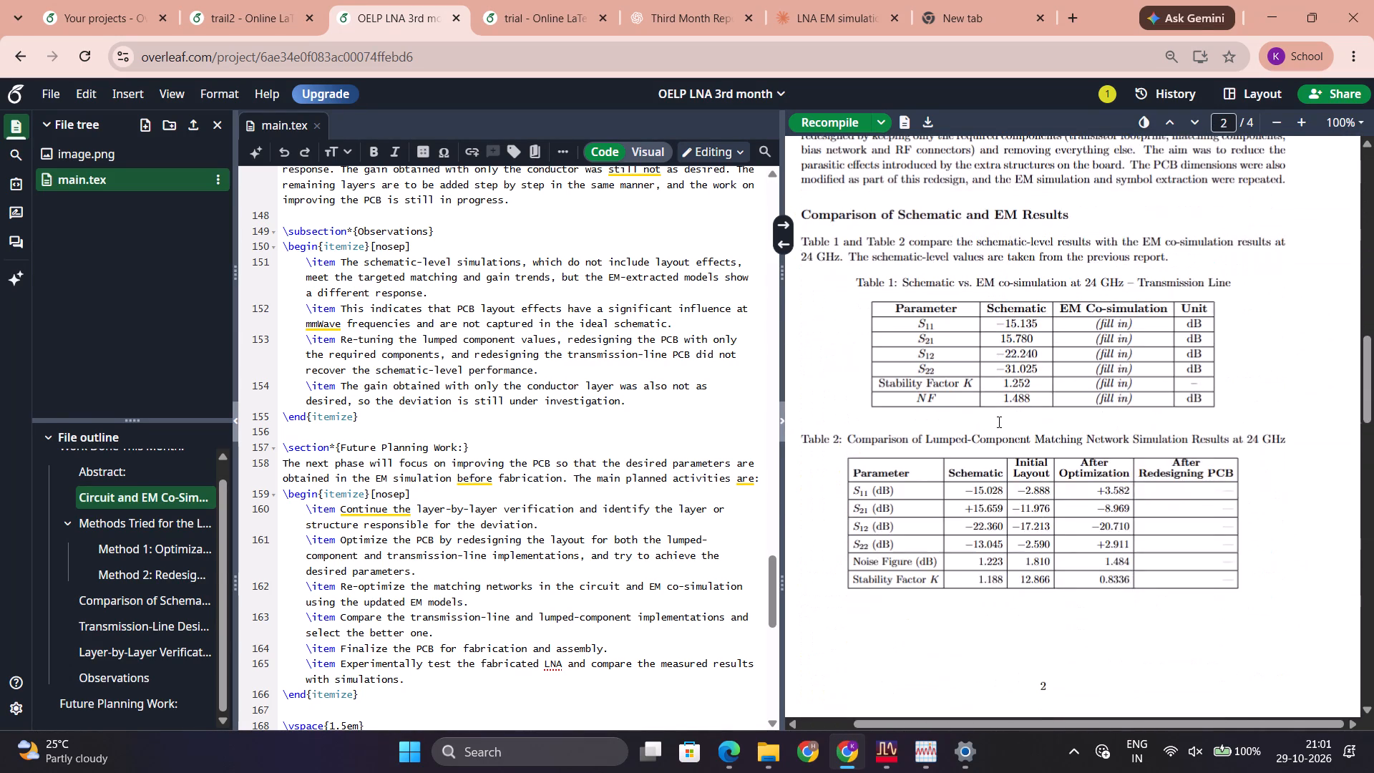
{"action": "scroll", "coordinate": [998, 422], "scroll_direction": "down", "scroll_amount": 2}
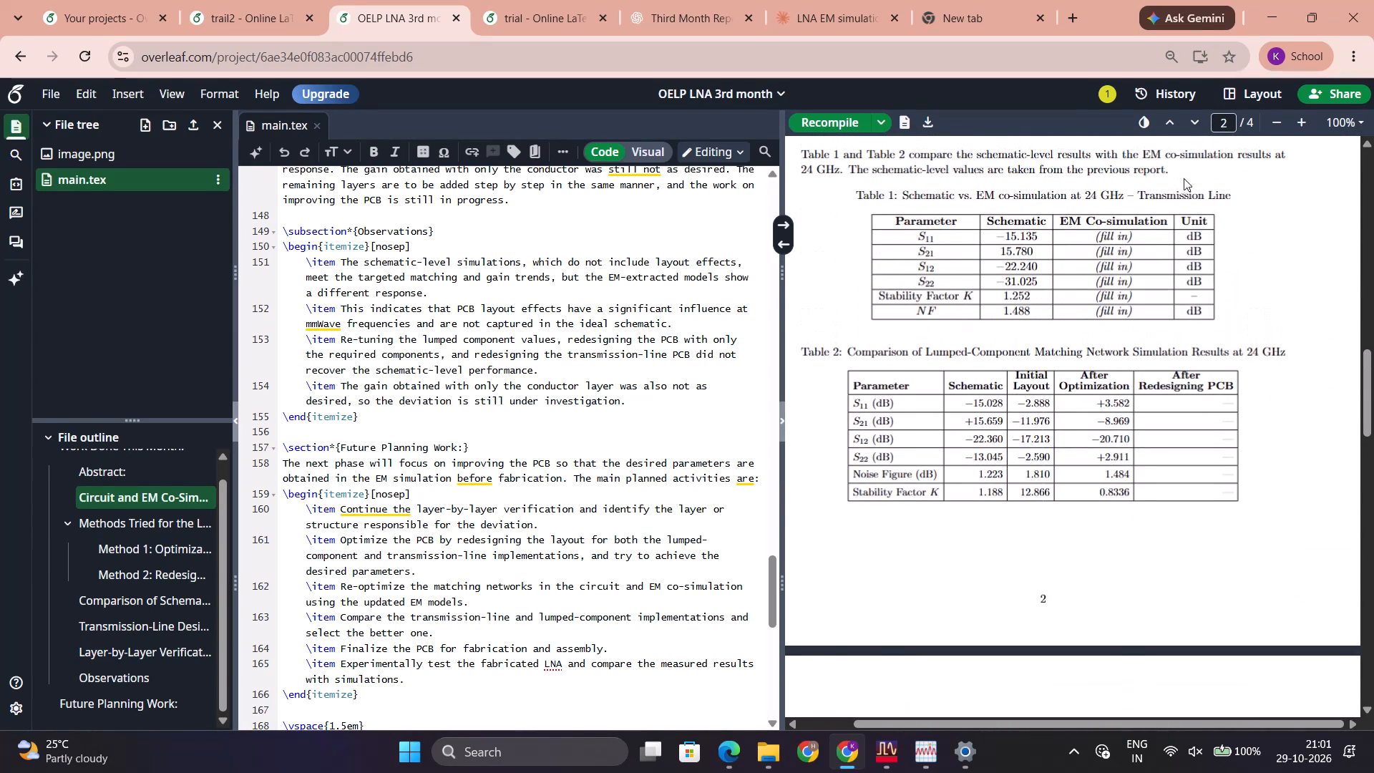
{"action": "scroll", "coordinate": [1154, 348], "scroll_direction": "down", "scroll_amount": 1}
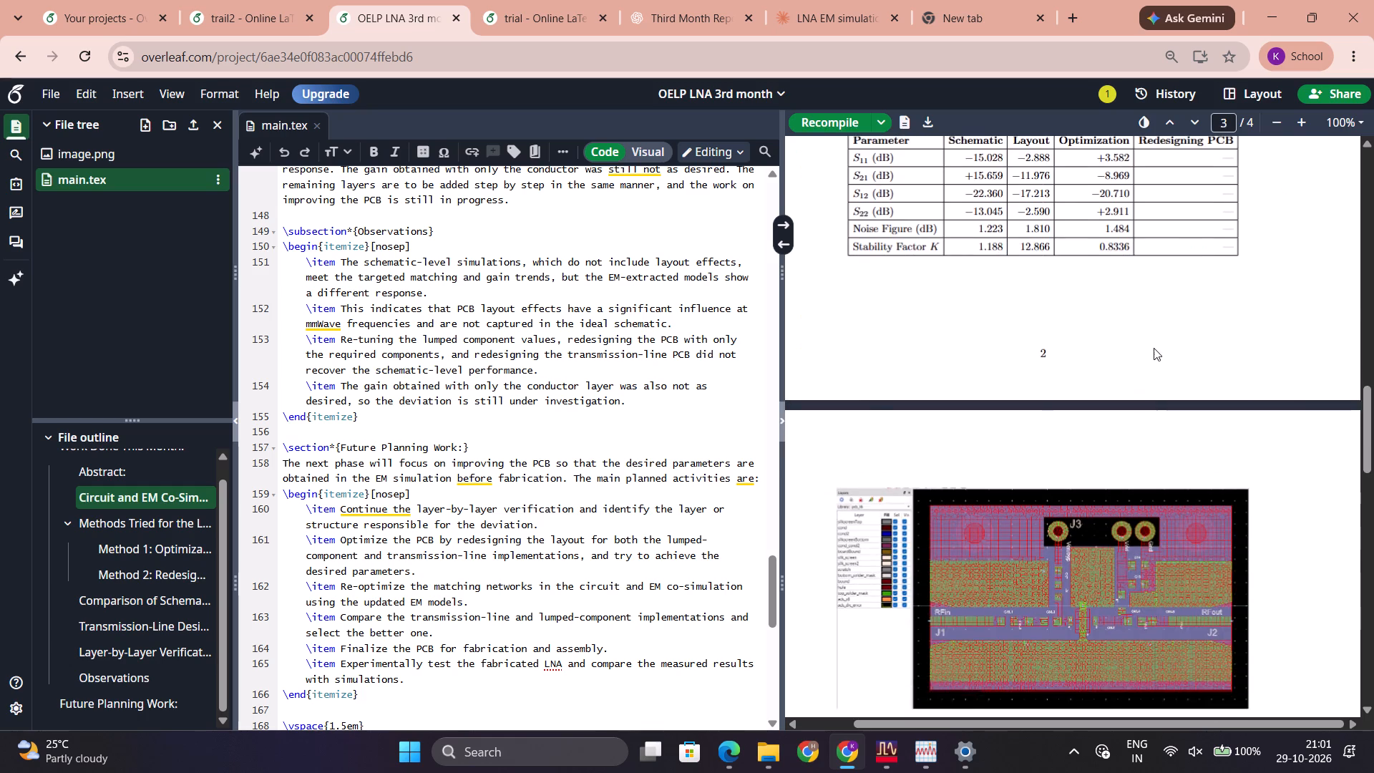
{"action": "scroll", "coordinate": [1154, 348], "scroll_direction": "down", "scroll_amount": 2}
{"action": "scroll", "coordinate": [1154, 348], "scroll_direction": "up", "scroll_amount": 1}
{"action": "scroll", "coordinate": [1154, 348], "scroll_direction": "down", "scroll_amount": 1}
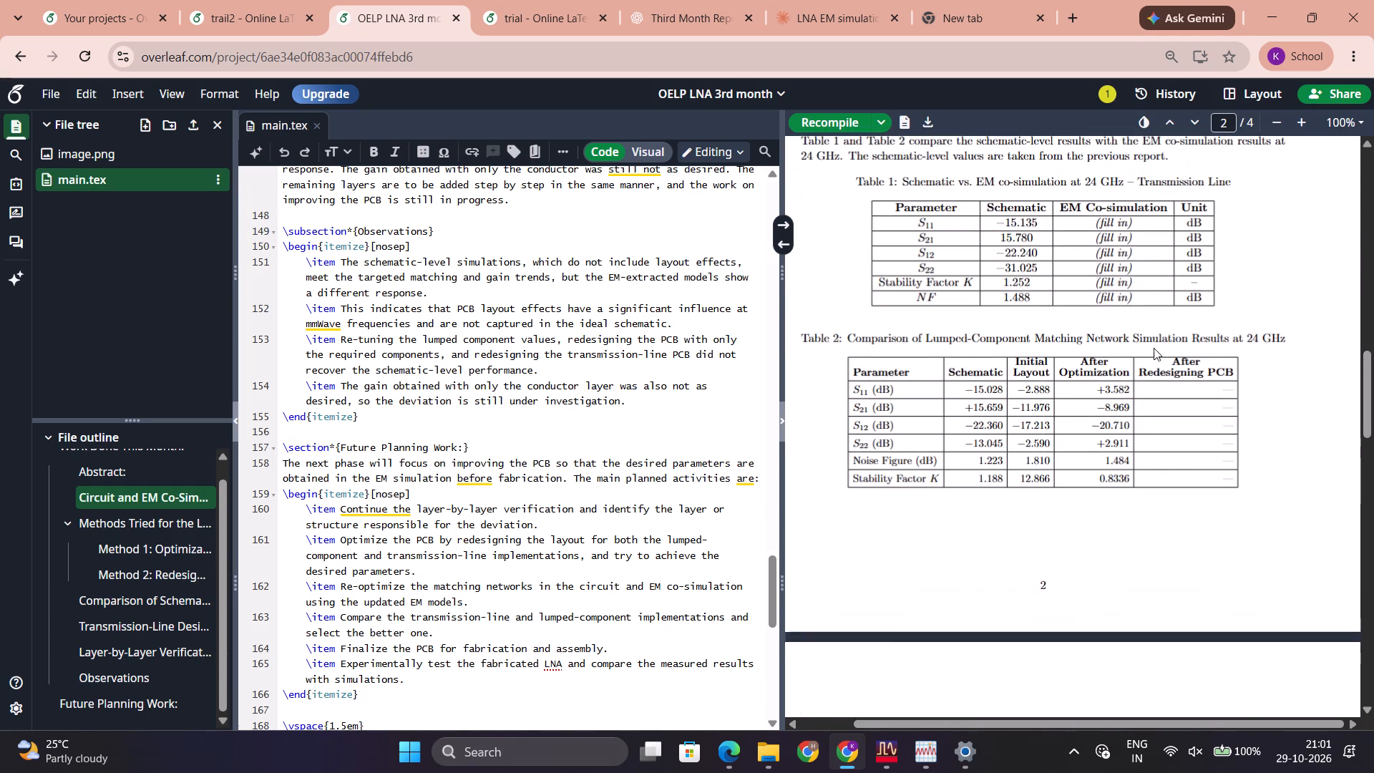
{"action": "scroll", "coordinate": [1154, 348], "scroll_direction": "down", "scroll_amount": 1}
Recompile the report and review the preview's comparison tables, Layer-by-Layer Verification, Future Planning Work, Circuit and EM Co-Simulation, and lumped-component methods.
{"action": "key", "text": "ctrl+s"}
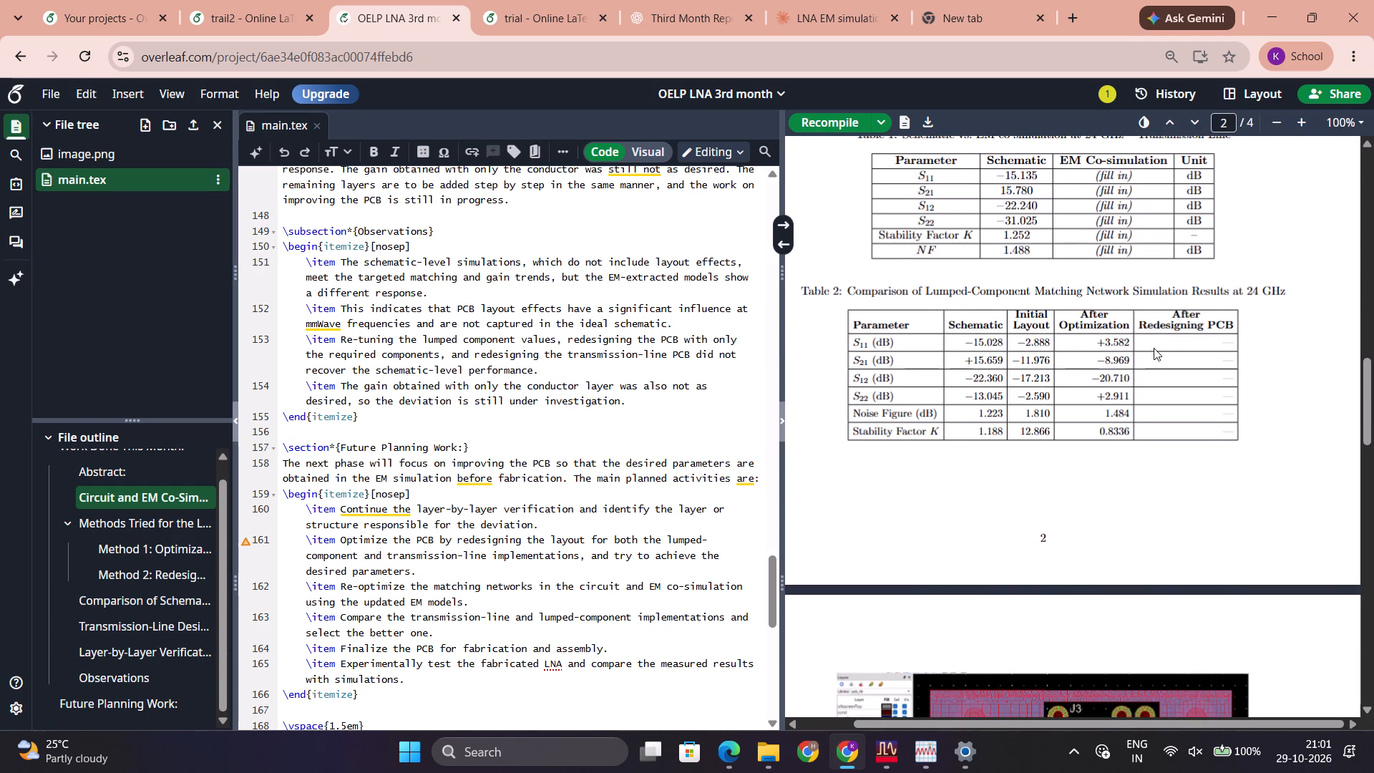
{"action": "scroll", "coordinate": [1154, 348], "scroll_direction": "up", "scroll_amount": 1}
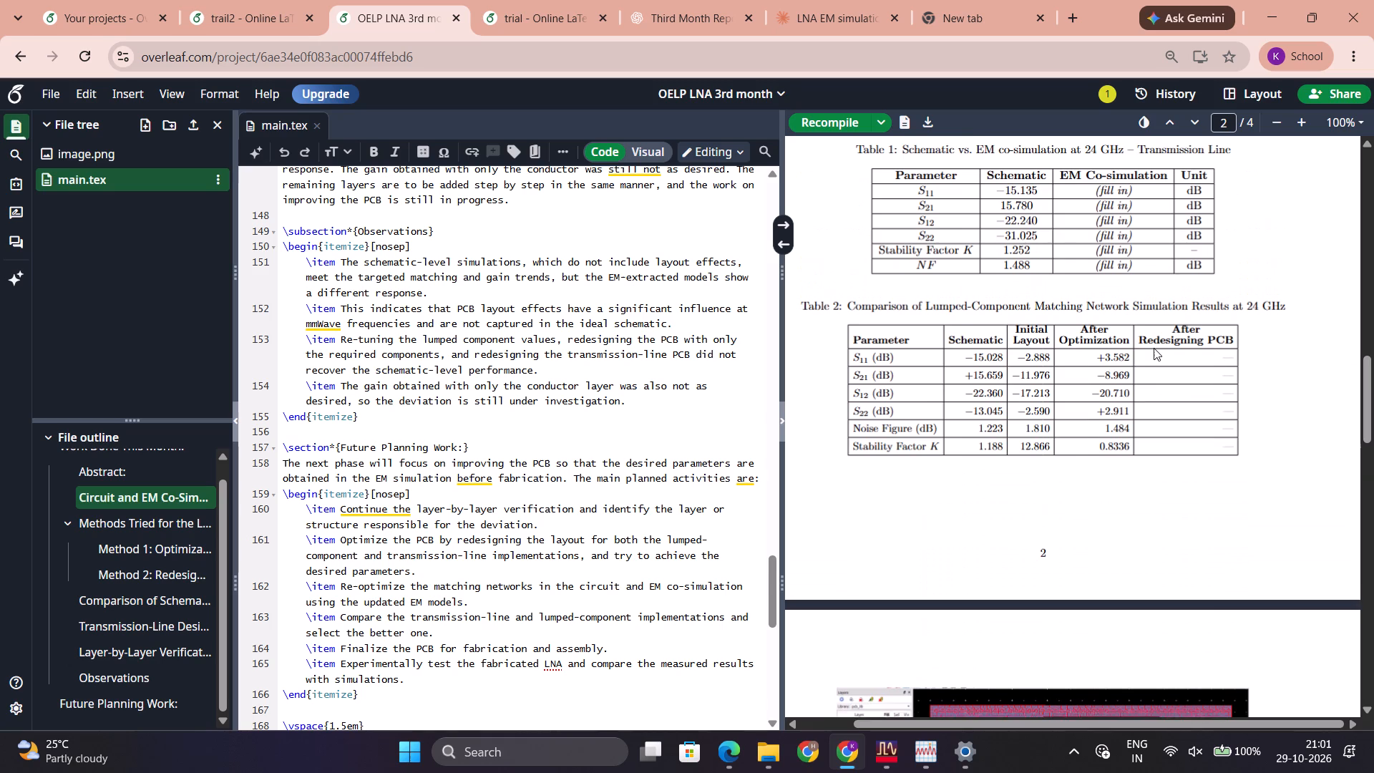
{"action": "scroll", "coordinate": [1154, 348], "scroll_direction": "up", "scroll_amount": 1}
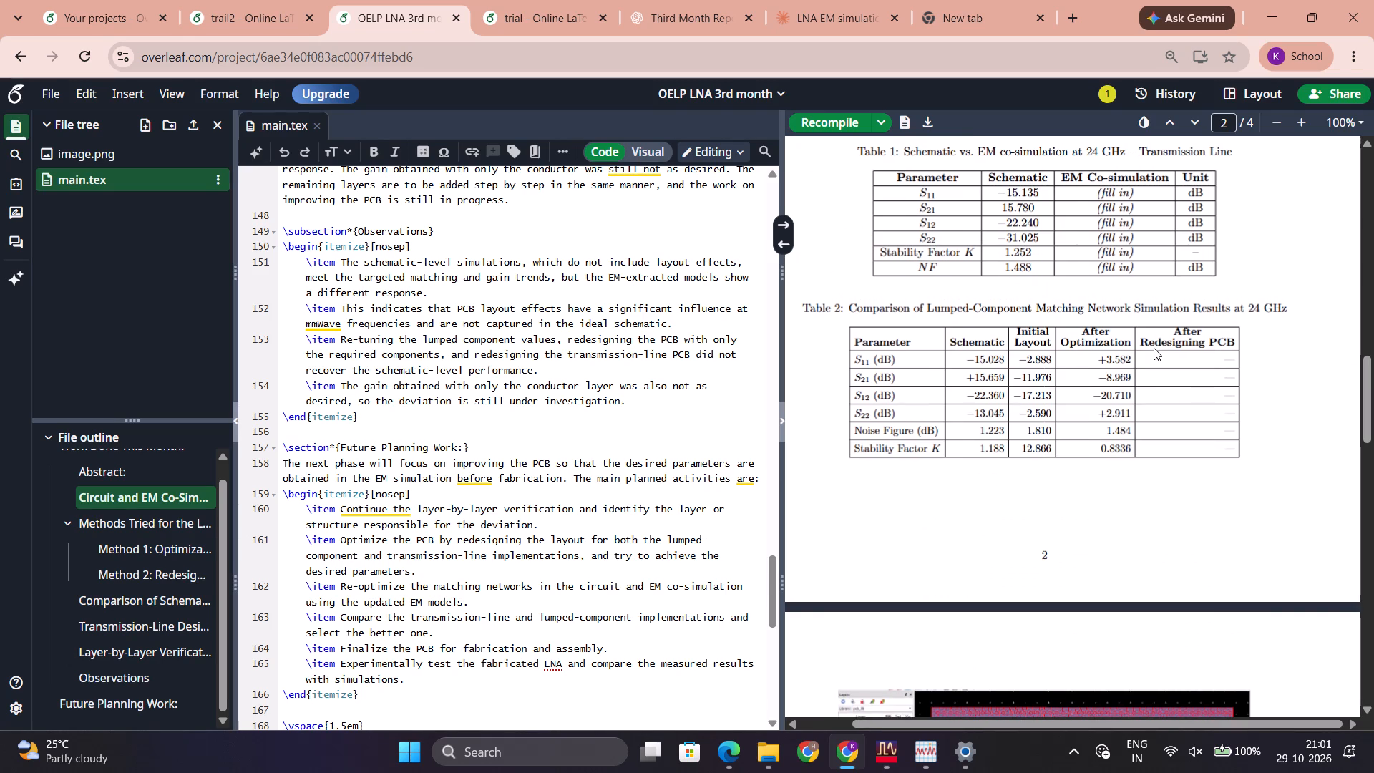
{"action": "scroll", "coordinate": [1154, 348], "scroll_direction": "down", "scroll_amount": 5}
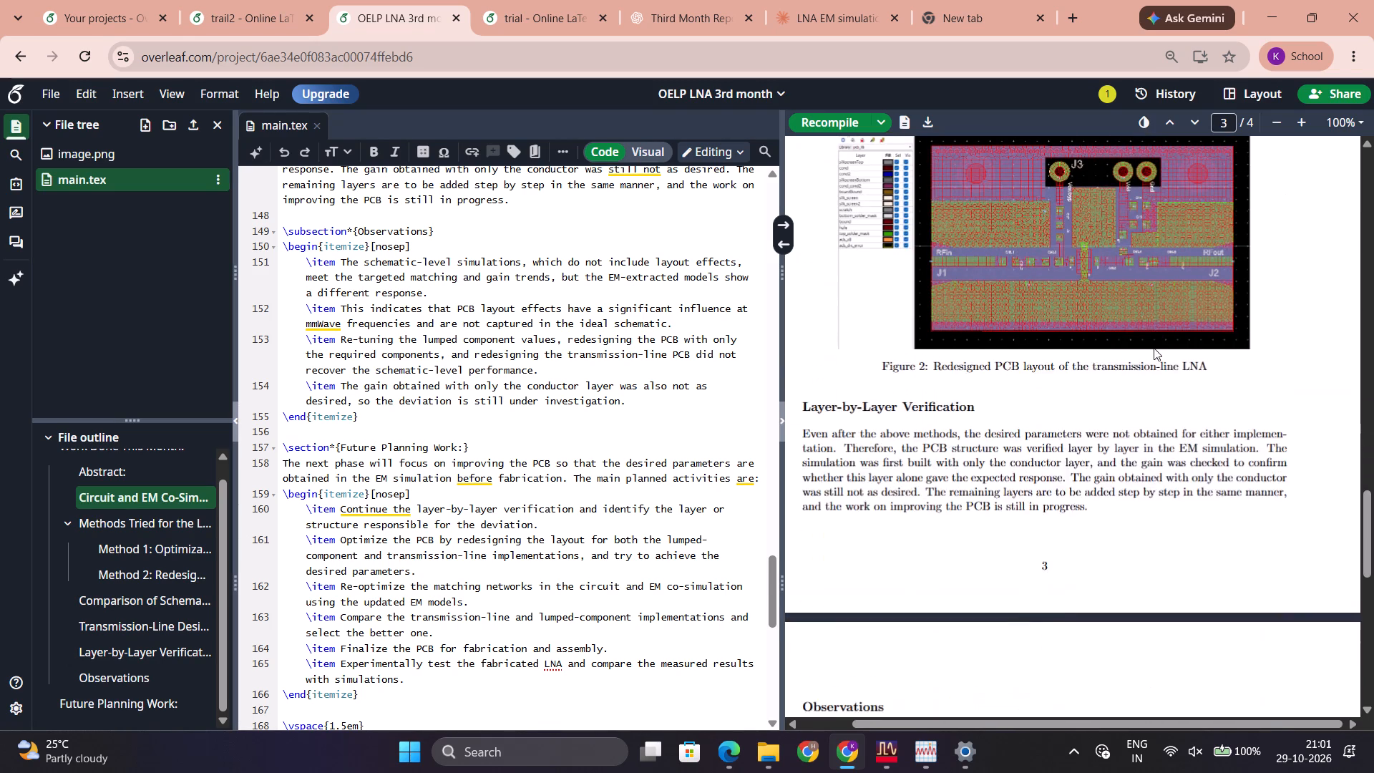
{"action": "scroll", "coordinate": [1154, 348], "scroll_direction": "down", "scroll_amount": 6}
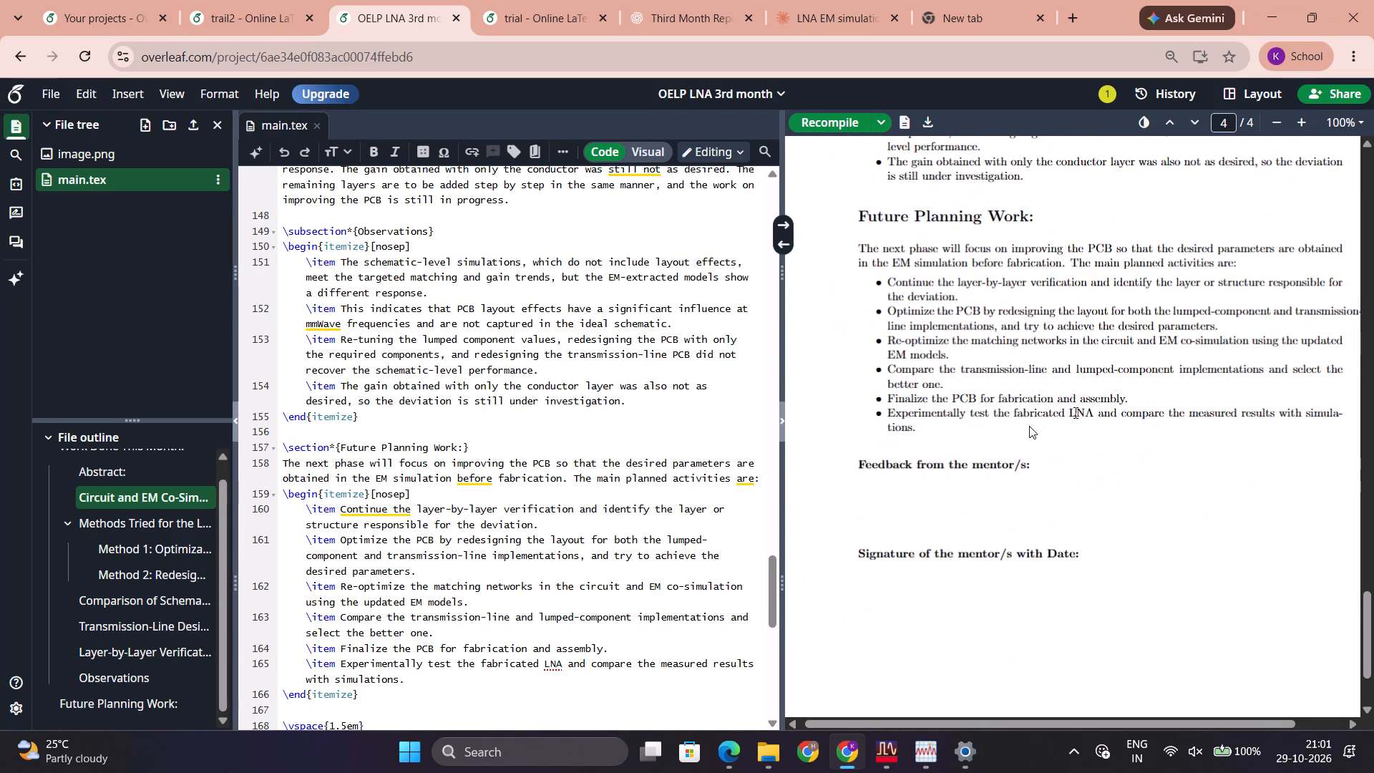
{"action": "scroll", "coordinate": [1125, 321], "scroll_direction": "up", "scroll_amount": 20}
{"action": "scroll", "coordinate": [1125, 321], "scroll_direction": "up", "scroll_amount": 2}
{"action": "scroll", "coordinate": [1125, 321], "scroll_direction": "left", "scroll_amount": 1}
{"action": "scroll", "coordinate": [1125, 321], "scroll_direction": "down", "scroll_amount": 4}
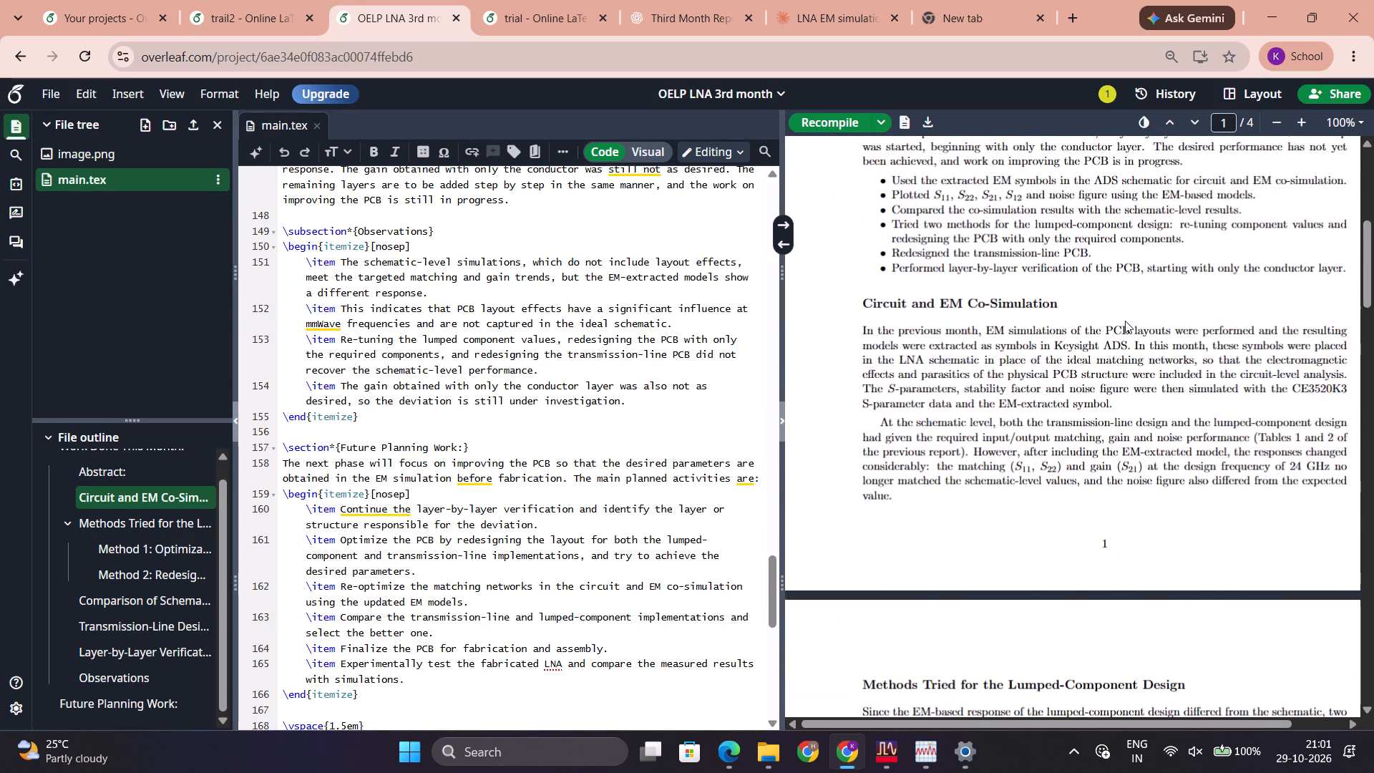
{"action": "scroll", "coordinate": [1125, 321], "scroll_direction": "down", "scroll_amount": 3}
Capture a screenshot of the cell_1 transmission-line layout in ADS, including its layer list, and return to the Overleaf report.
{"action": "left_click", "coordinate": [887, 750]}
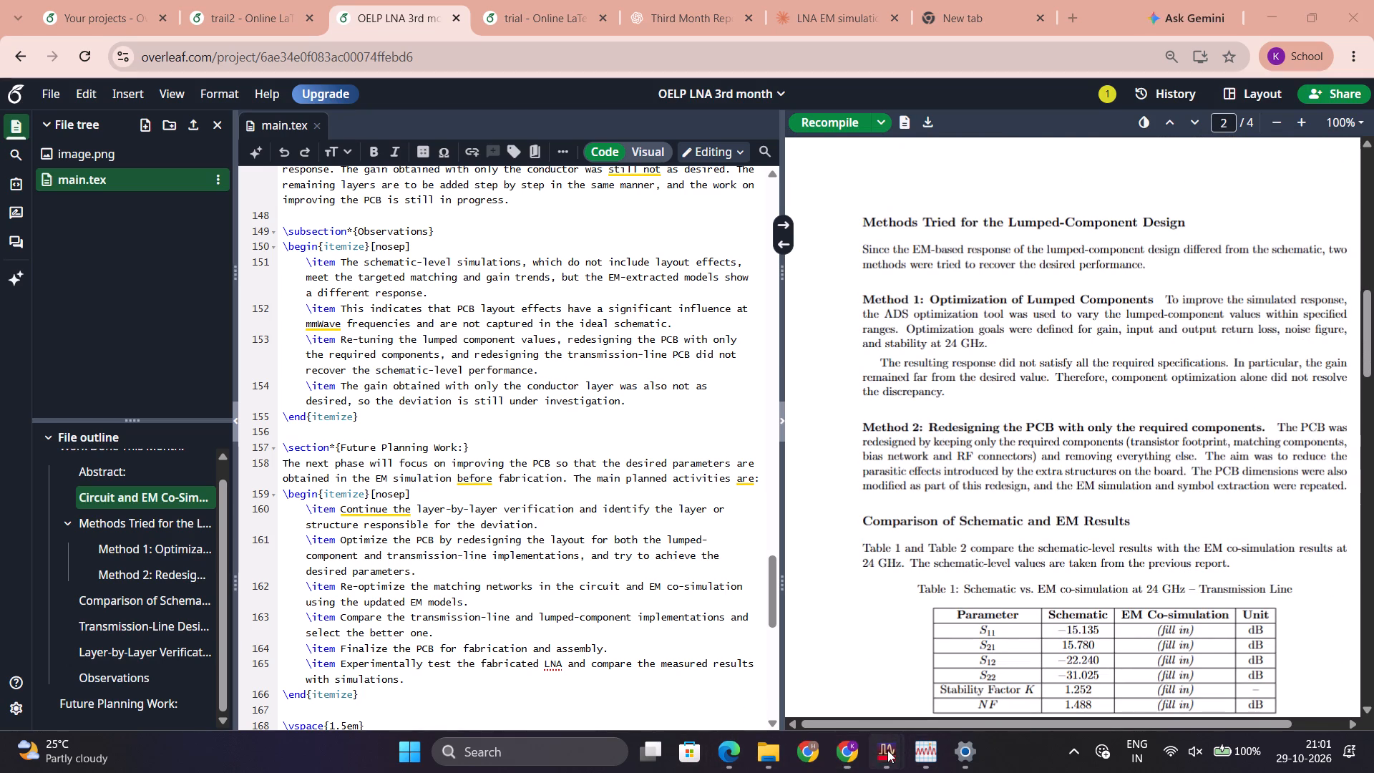
{"action": "left_click", "coordinate": [1113, 660]}
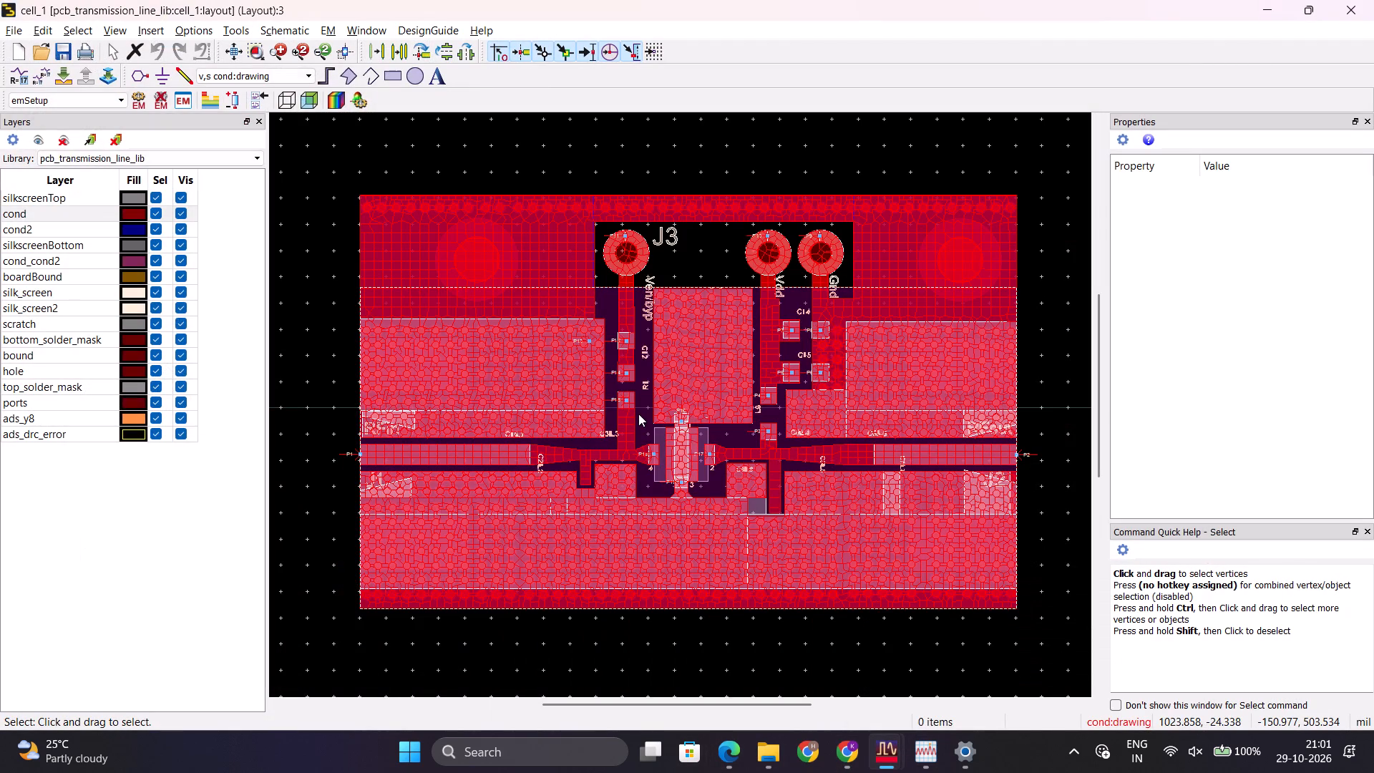
{"action": "key", "text": "Print"}
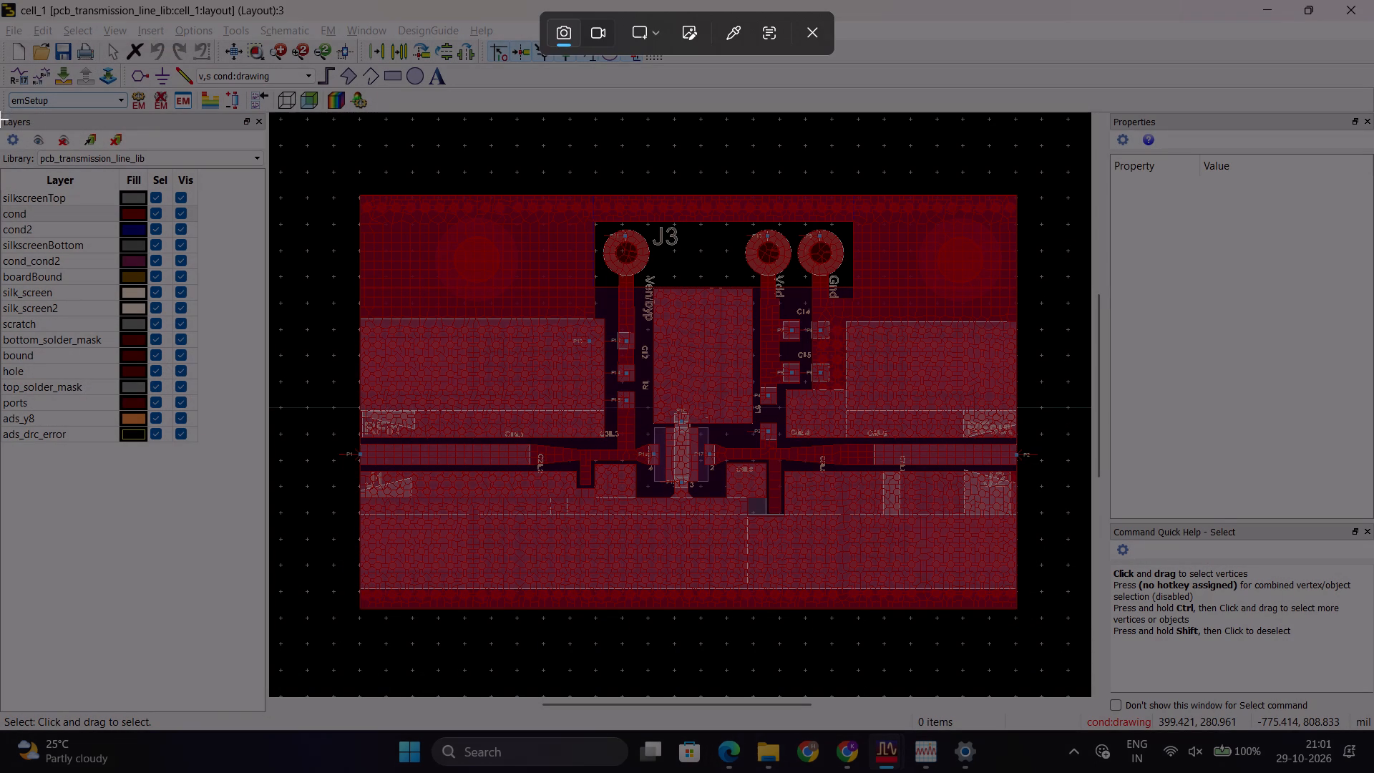
{"action": "left_click_drag", "start_coordinate": [1, 110], "coordinate": [1025, 643]}
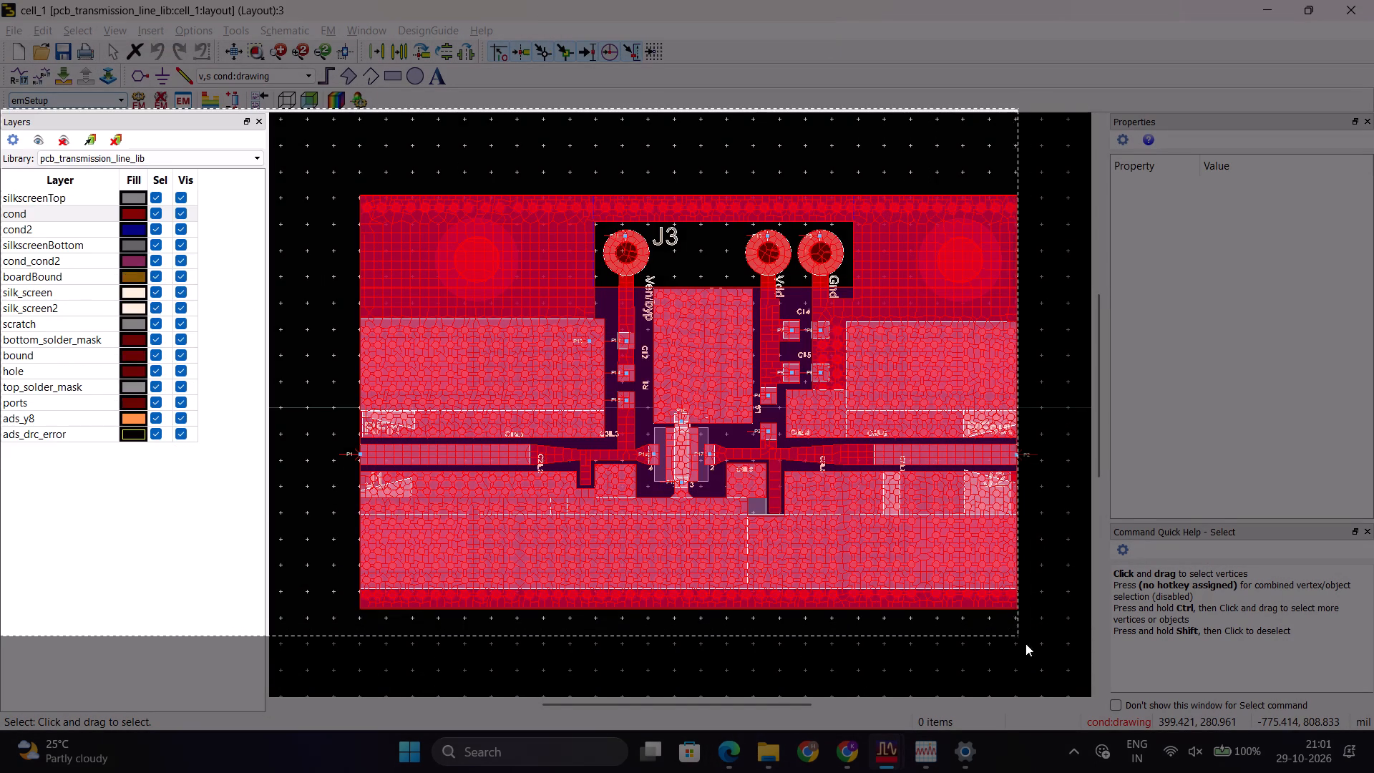
{"action": "left_click_drag", "start_coordinate": [1025, 643], "coordinate": [1091, 699]}
{"action": "key", "text": "alt+Tab"}
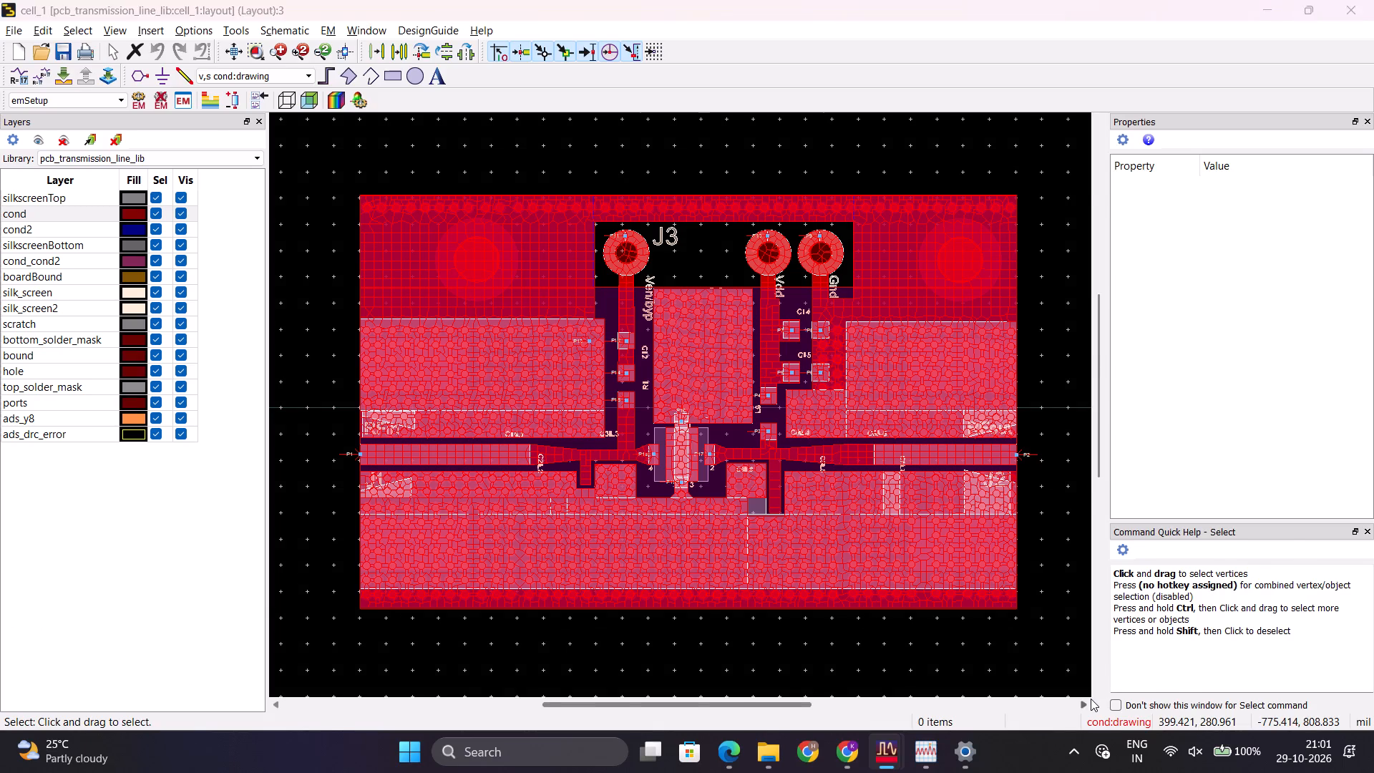
{"action": "key", "text": "alt+Tab"}
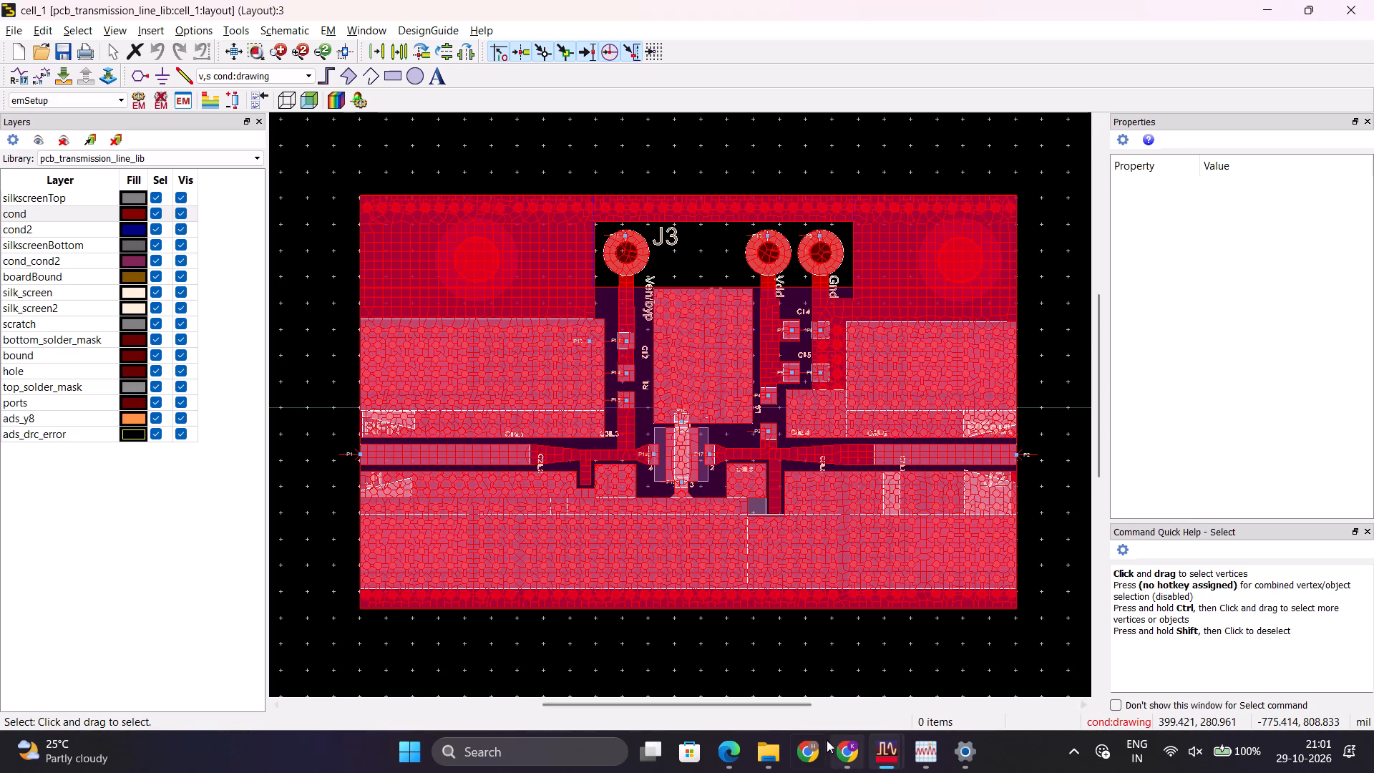
{"action": "key", "text": "alt+Tab"}
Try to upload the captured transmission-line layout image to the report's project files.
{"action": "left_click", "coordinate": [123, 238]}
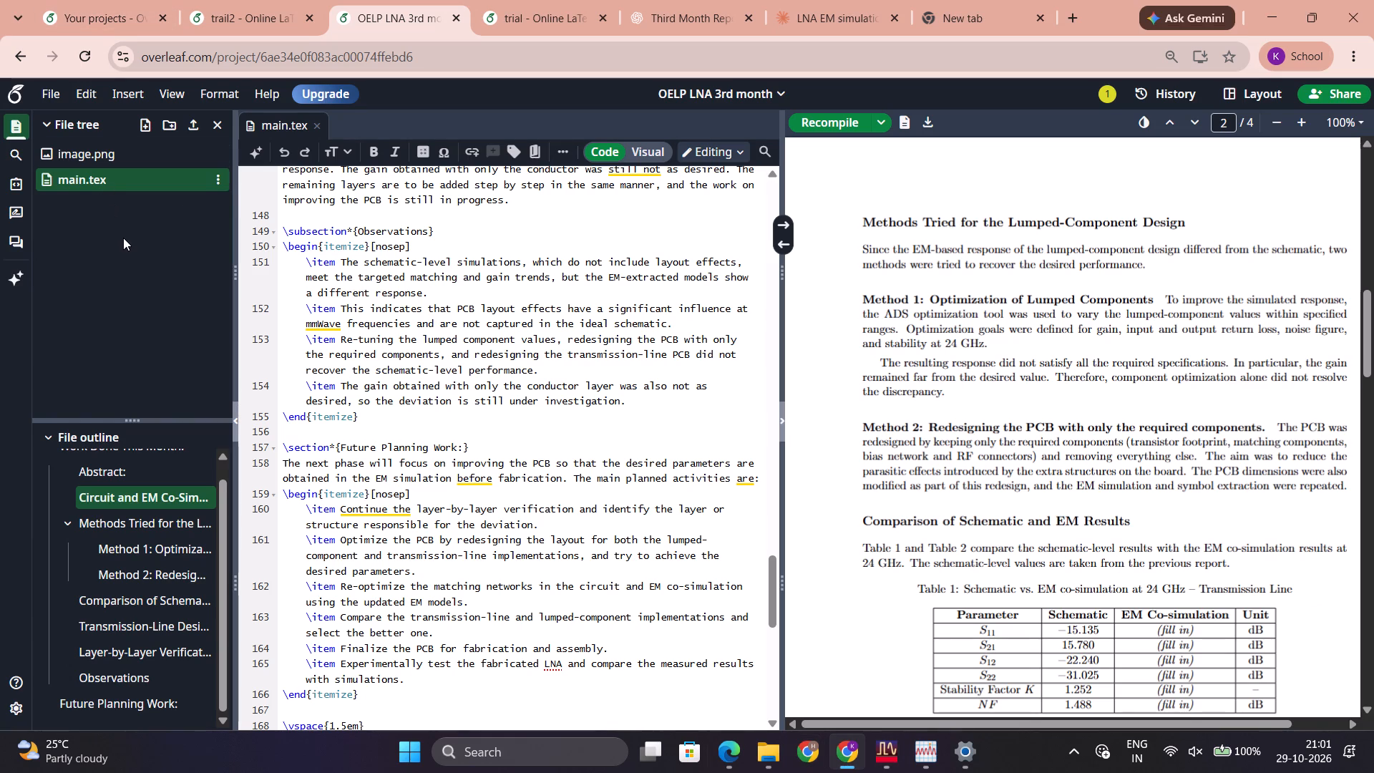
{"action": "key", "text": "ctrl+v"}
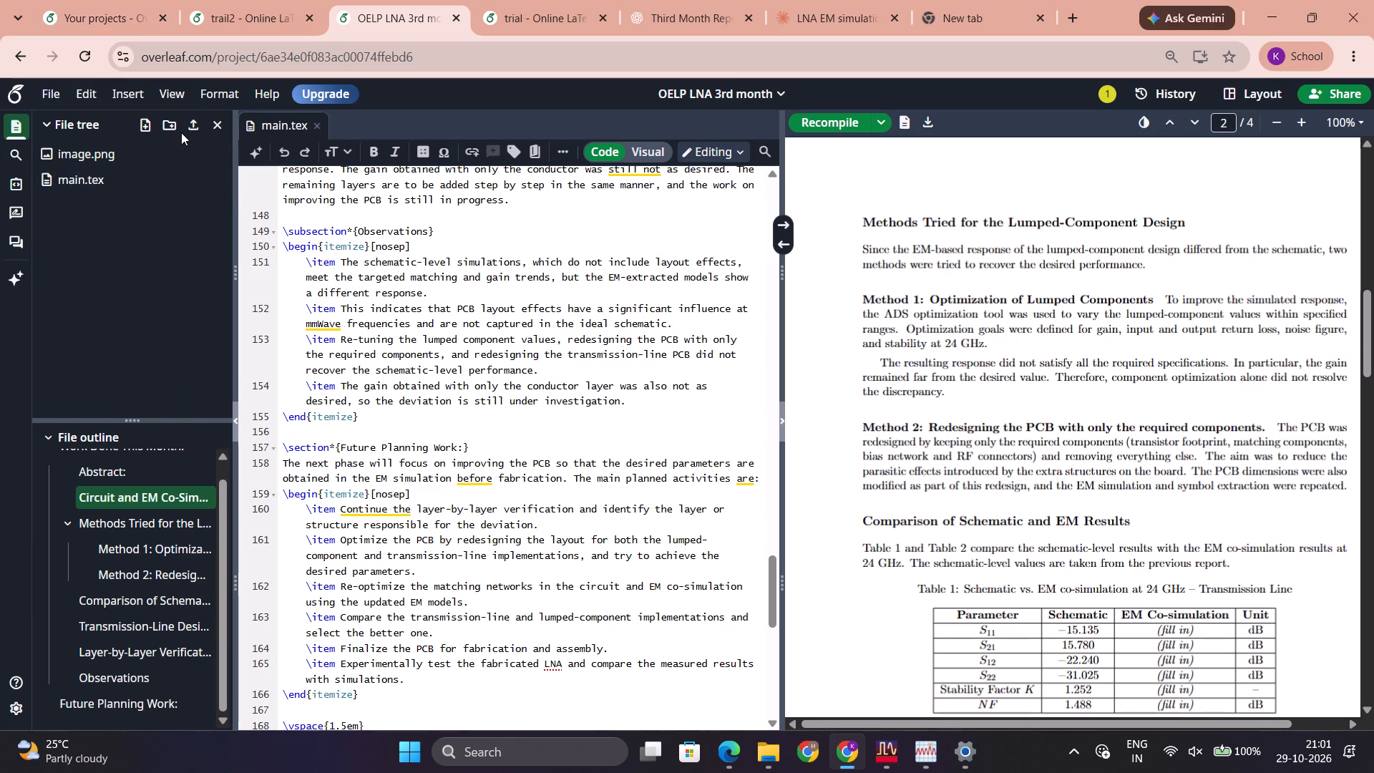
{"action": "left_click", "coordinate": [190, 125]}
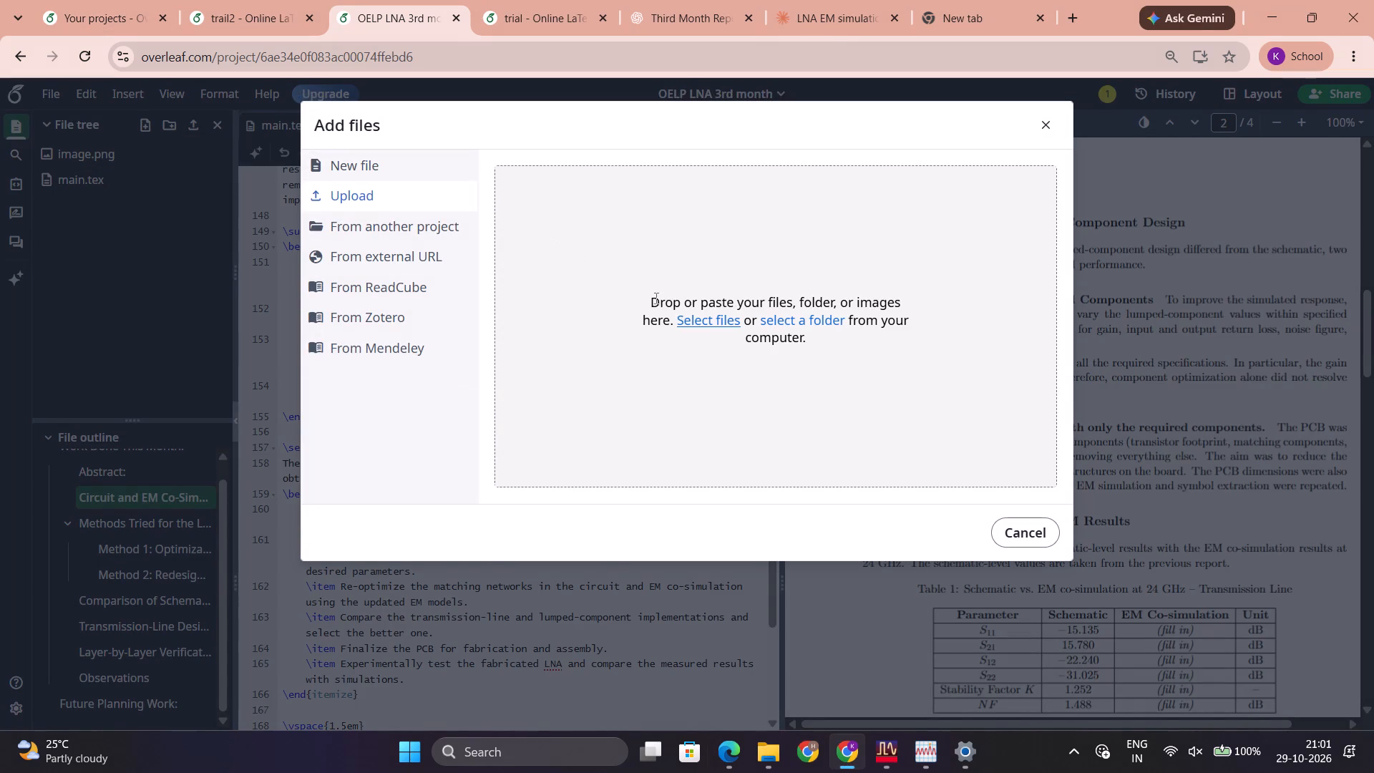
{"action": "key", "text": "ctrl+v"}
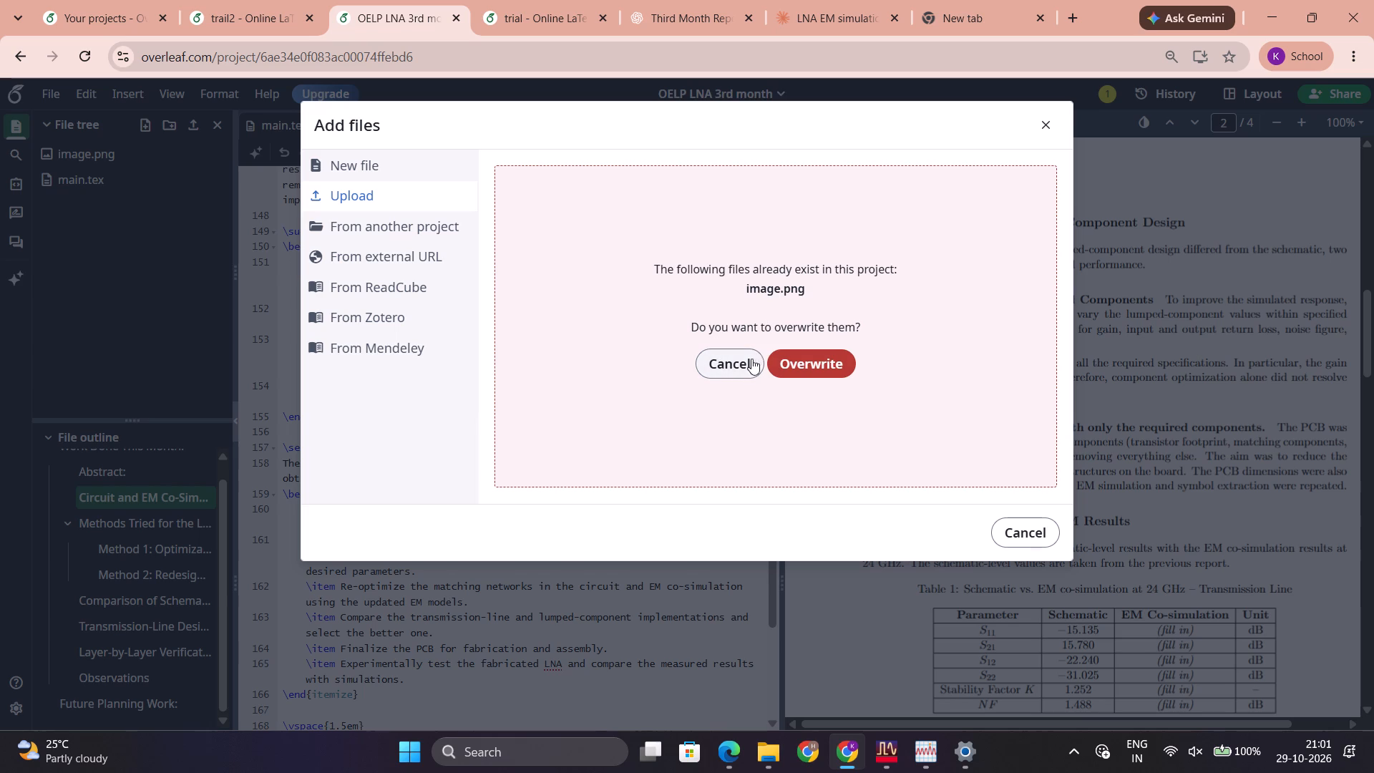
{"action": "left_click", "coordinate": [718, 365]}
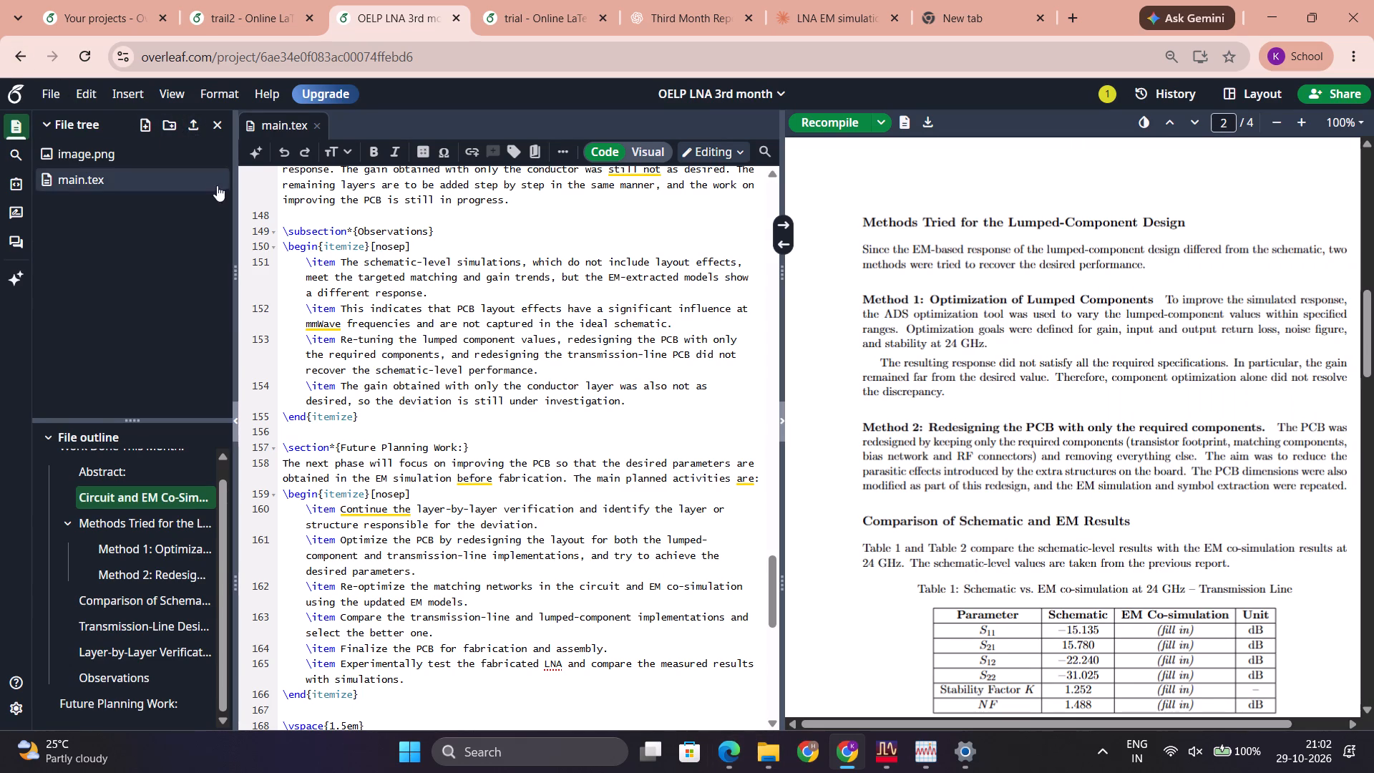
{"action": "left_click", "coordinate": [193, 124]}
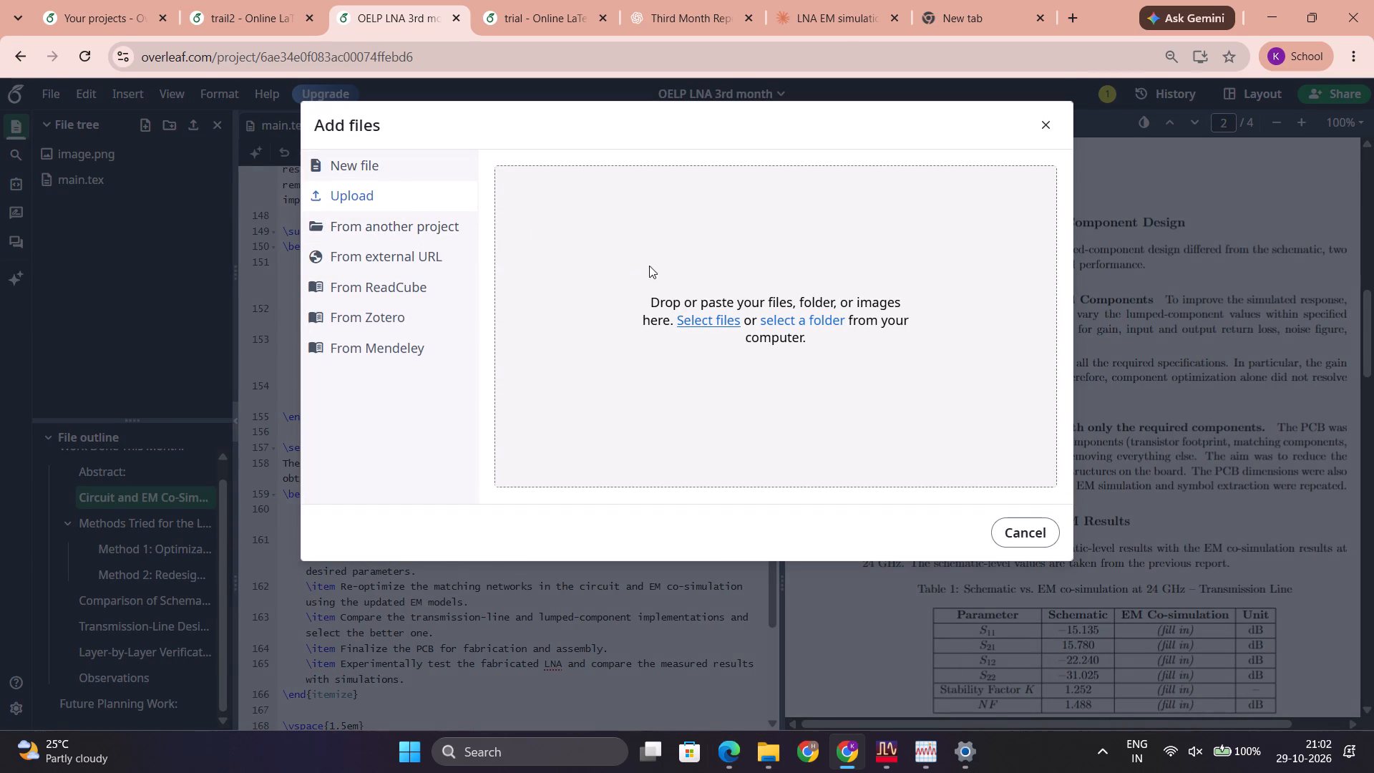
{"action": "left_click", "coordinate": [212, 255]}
Rename the existing project file image.png as image1.png.
{"action": "double_click", "coordinate": [136, 154]}
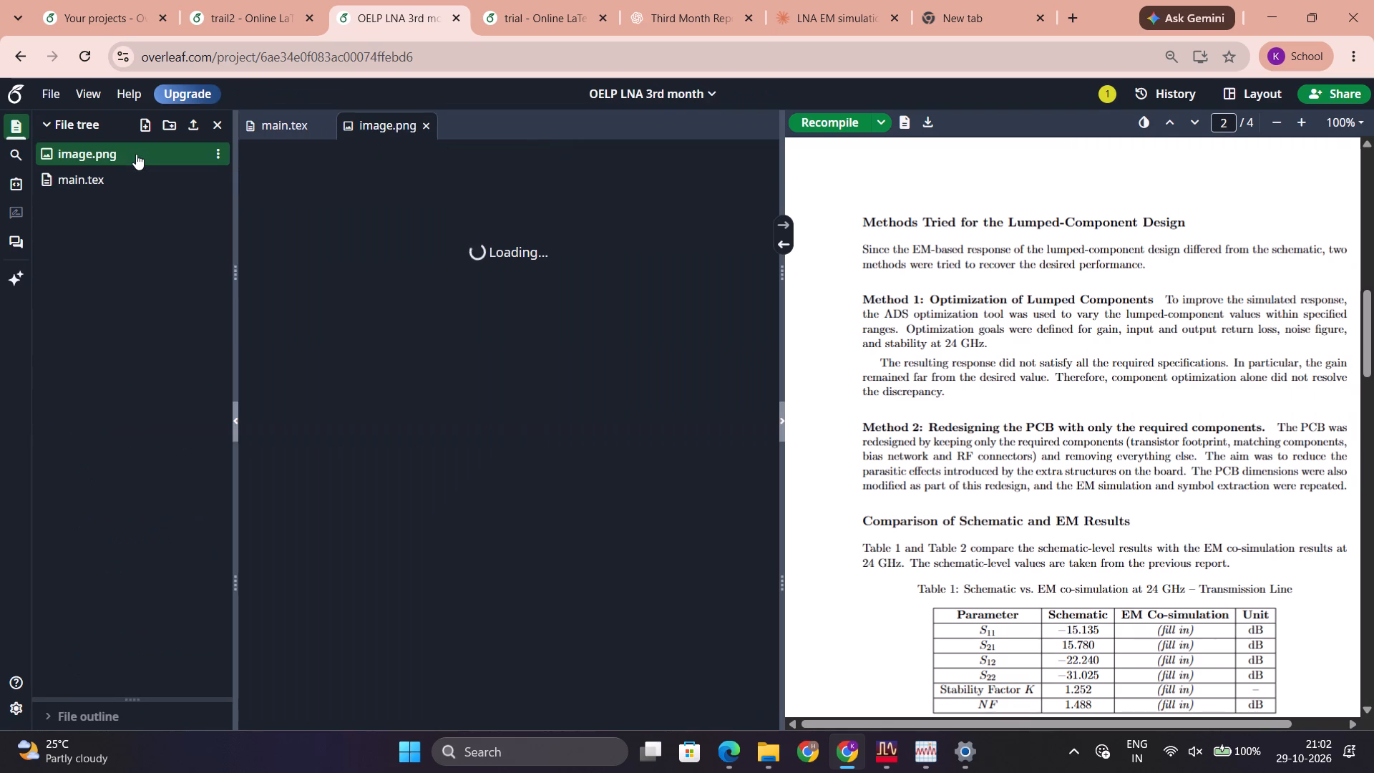
{"action": "right_click", "coordinate": [95, 151]}
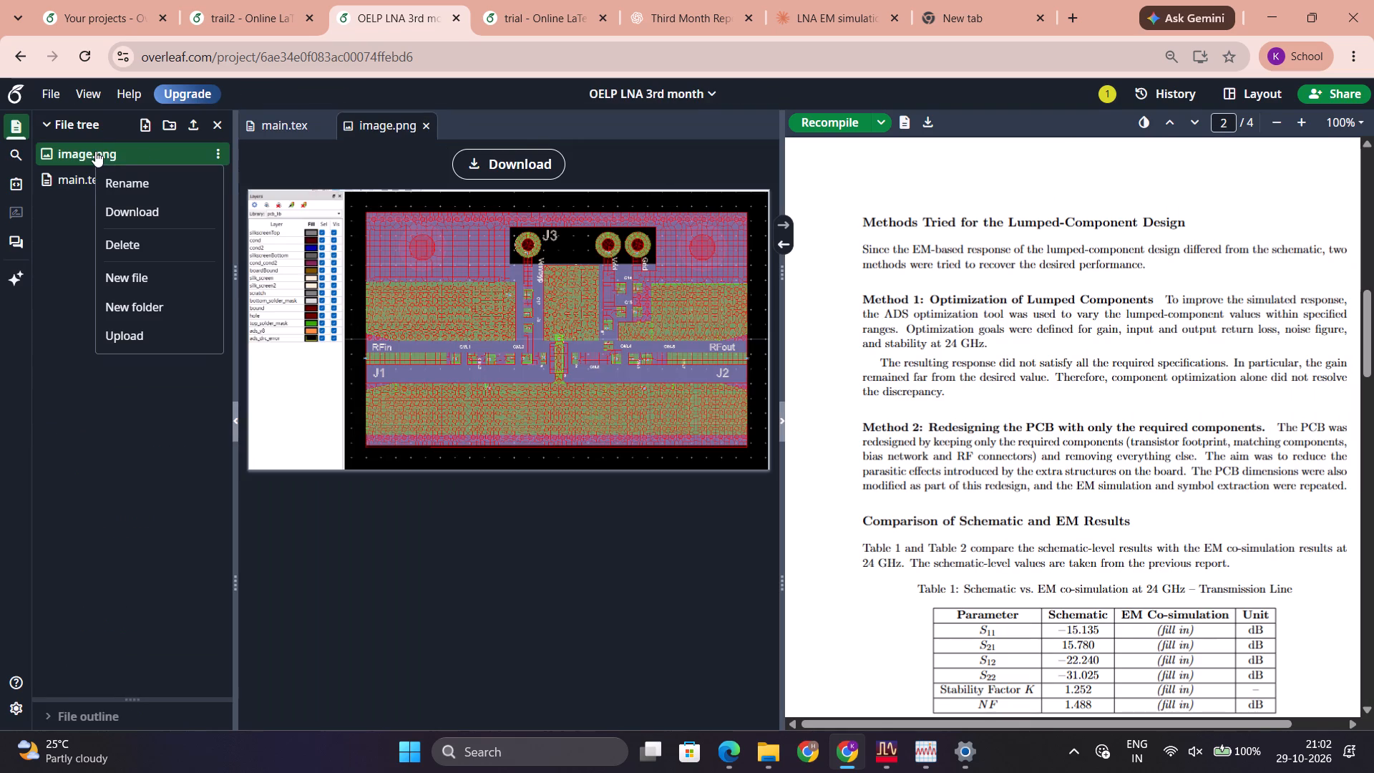
{"action": "left_click", "coordinate": [127, 175]}
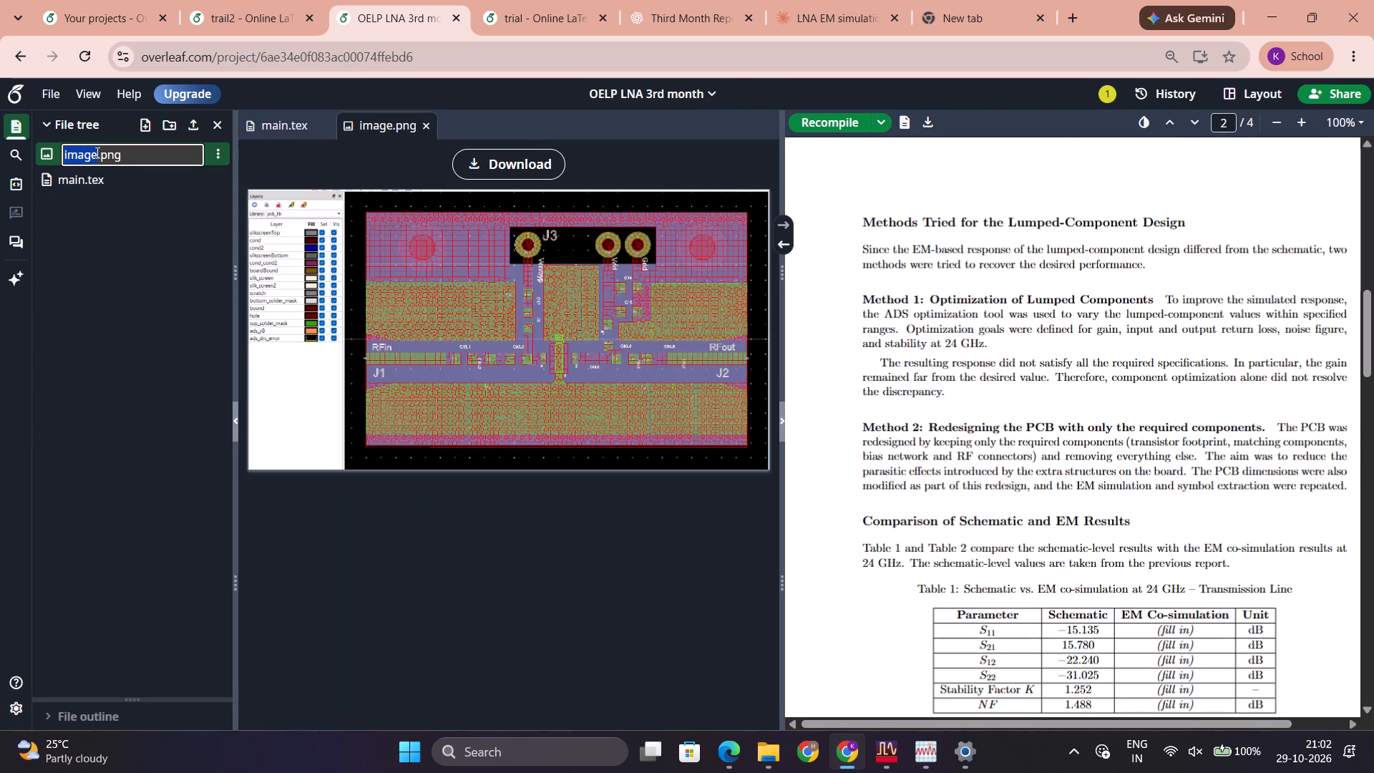
{"action": "left_click", "coordinate": [96, 152]}
{"action": "key", "text": "1"}
{"action": "key", "text": "Return"}
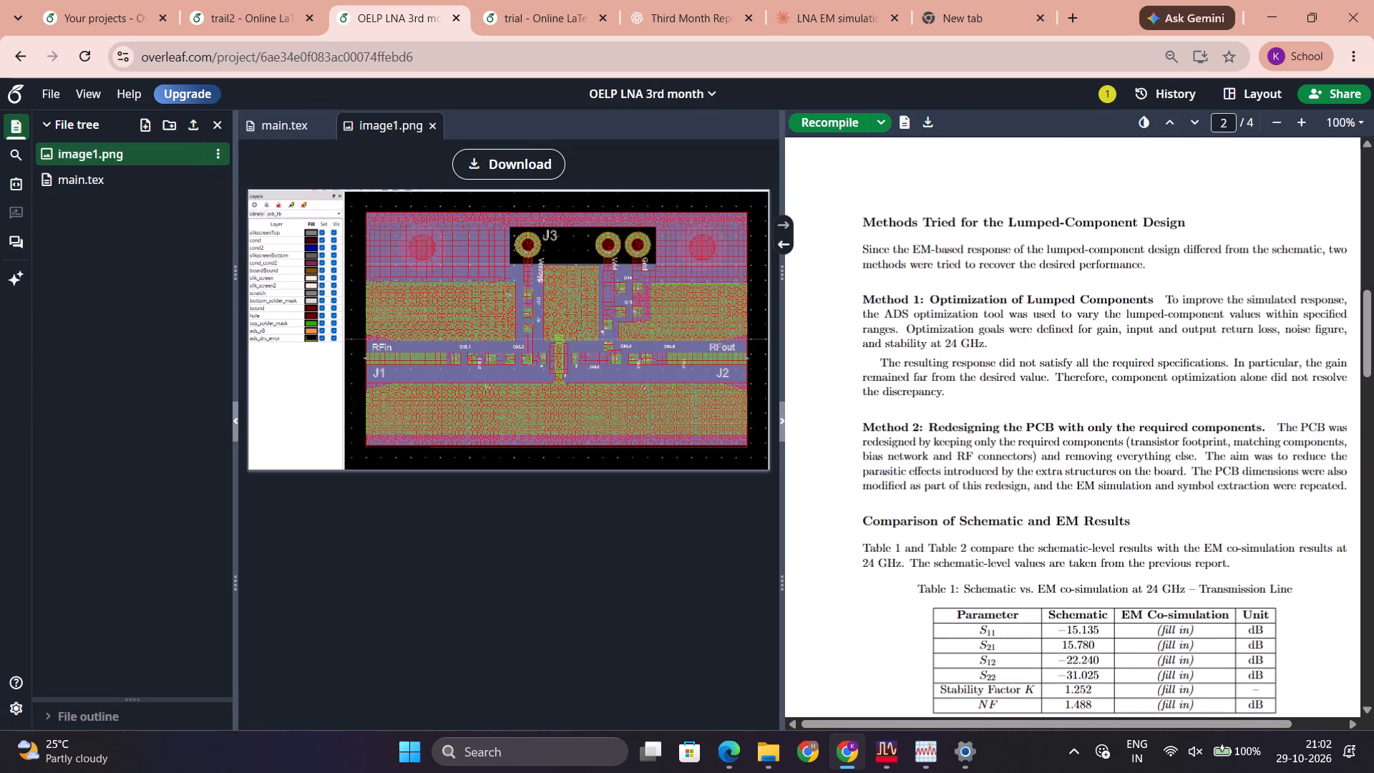
Point the transmission-line PCB layout figure in main.tex to image1.png, recompile, and check Figure 2 in the preview.
{"action": "scroll", "coordinate": [1015, 503], "scroll_direction": "down", "scroll_amount": 4}
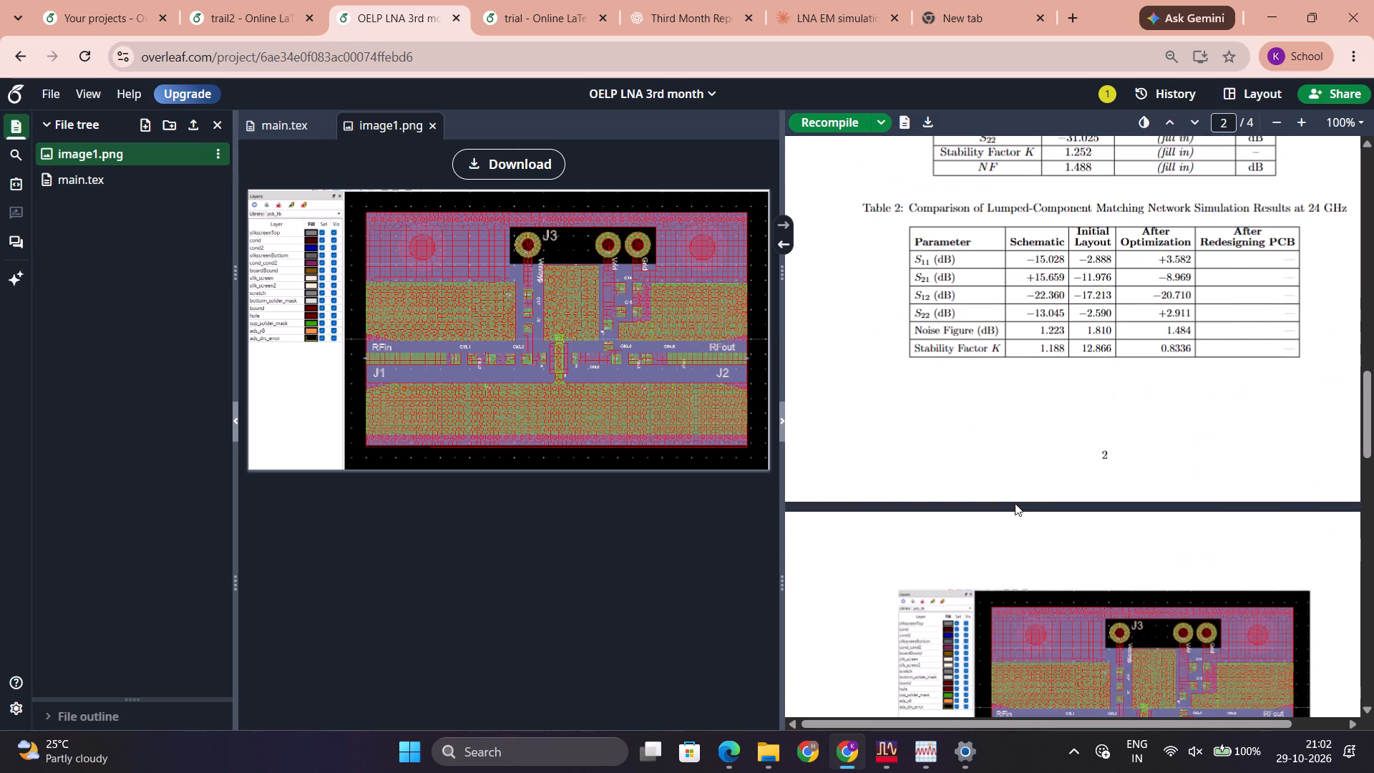
{"action": "scroll", "coordinate": [1015, 503], "scroll_direction": "up", "scroll_amount": 5}
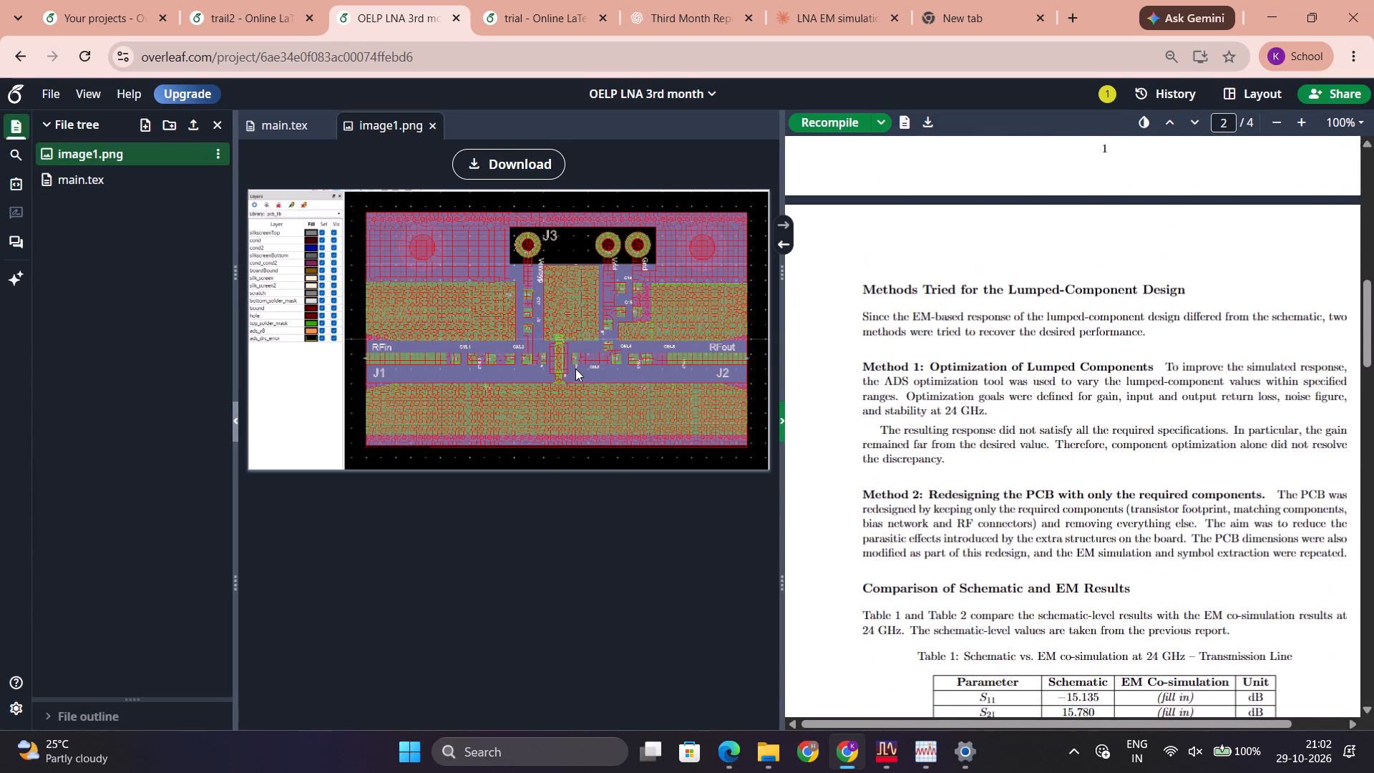
{"action": "scroll", "coordinate": [1093, 545], "scroll_direction": "down", "scroll_amount": 8}
{"action": "triple_click", "coordinate": [1093, 545]}
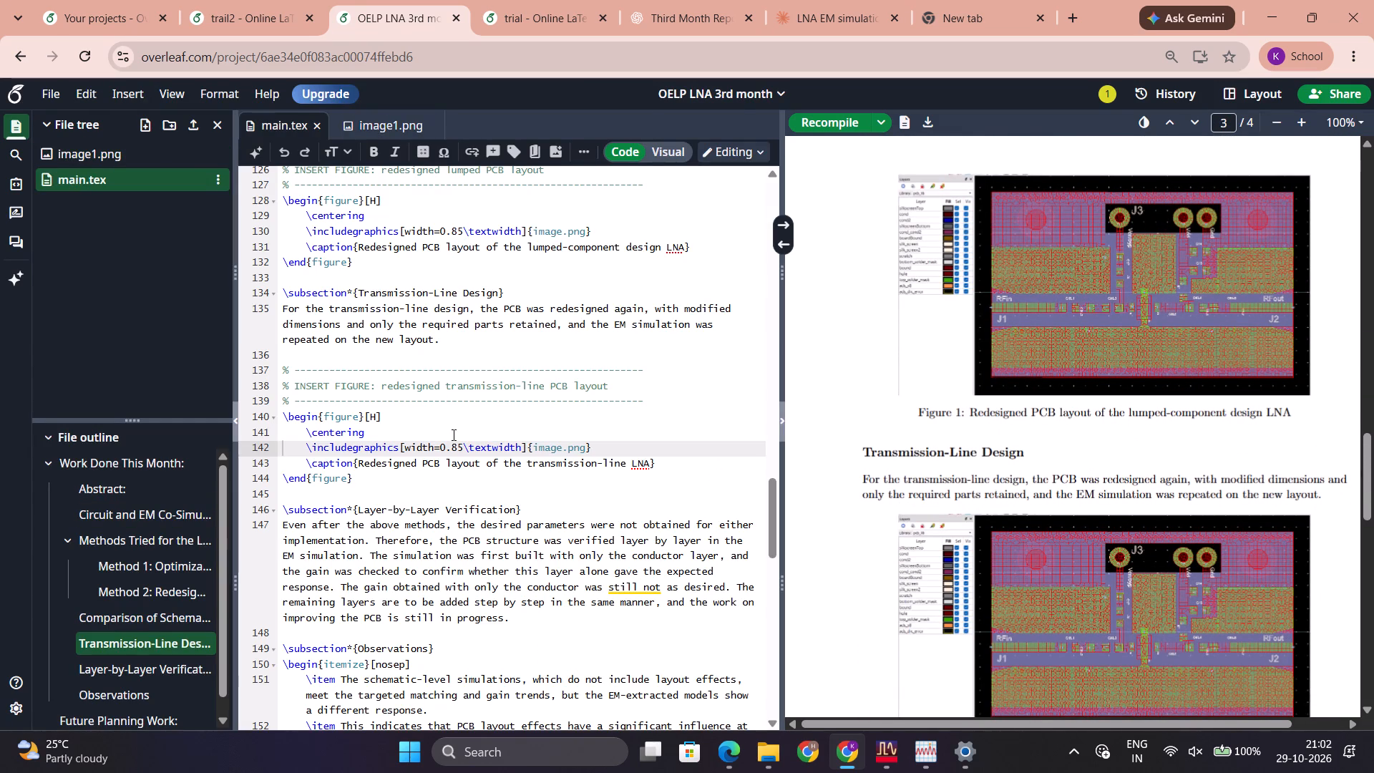
{"action": "left_click", "coordinate": [563, 447]}
{"action": "key", "text": "1"}
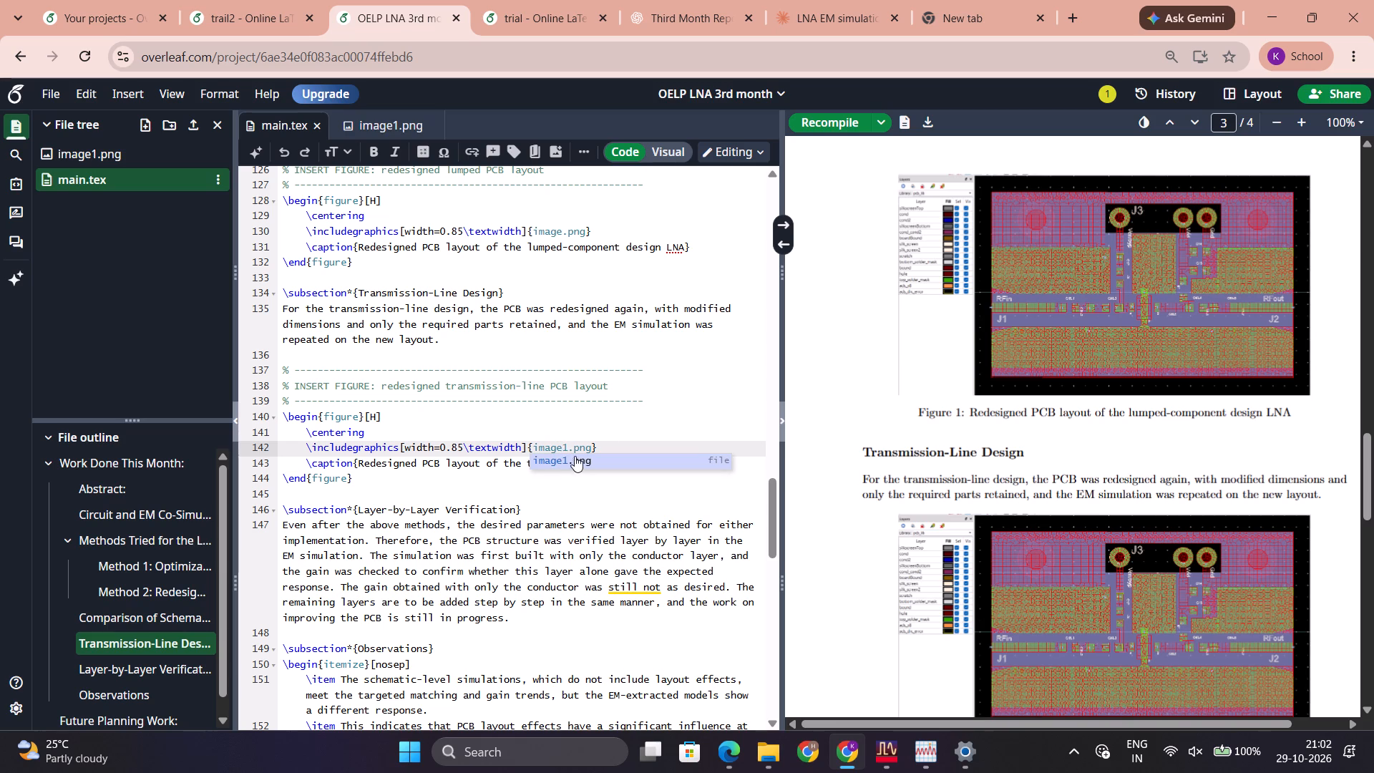
{"action": "left_click", "coordinate": [576, 452]}
{"action": "key", "text": "ctrl+s"}
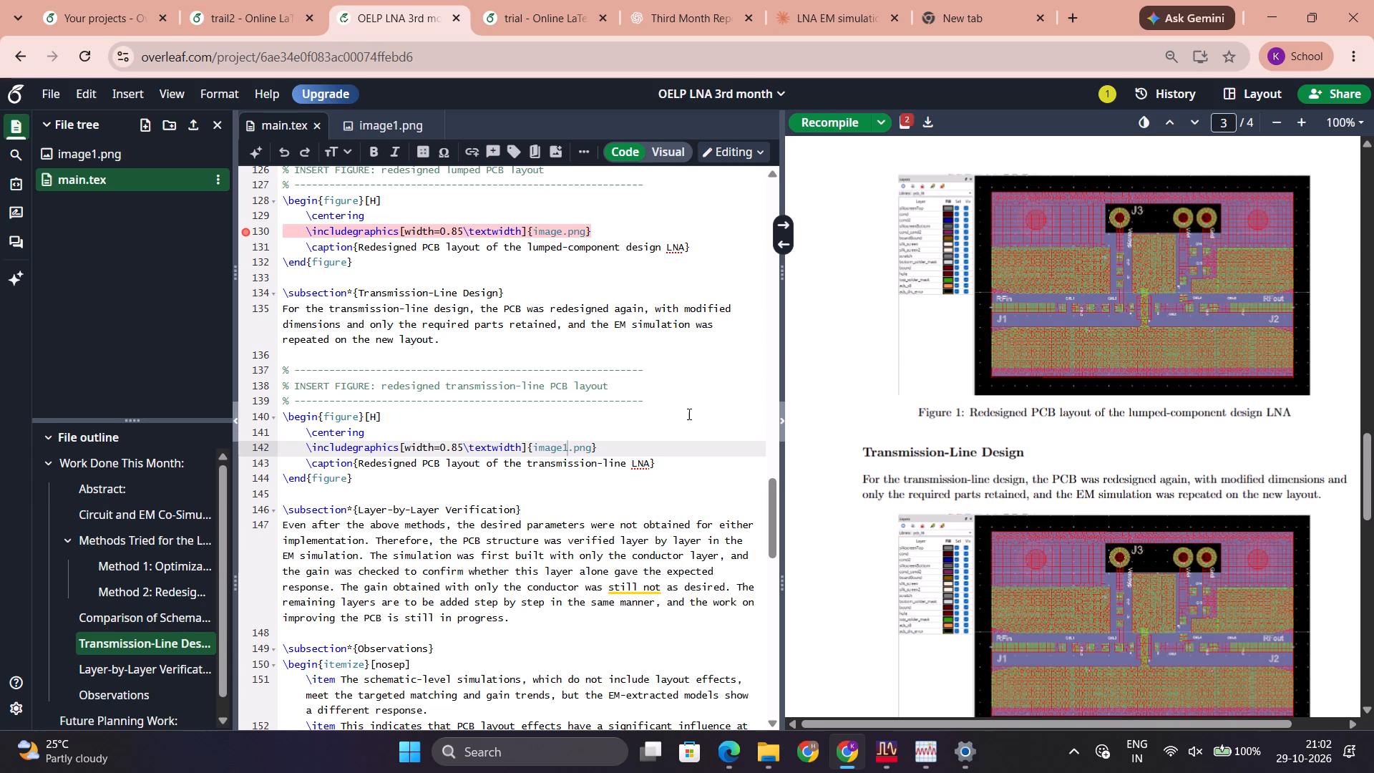
{"action": "scroll", "coordinate": [915, 410], "scroll_direction": "down", "scroll_amount": 3}
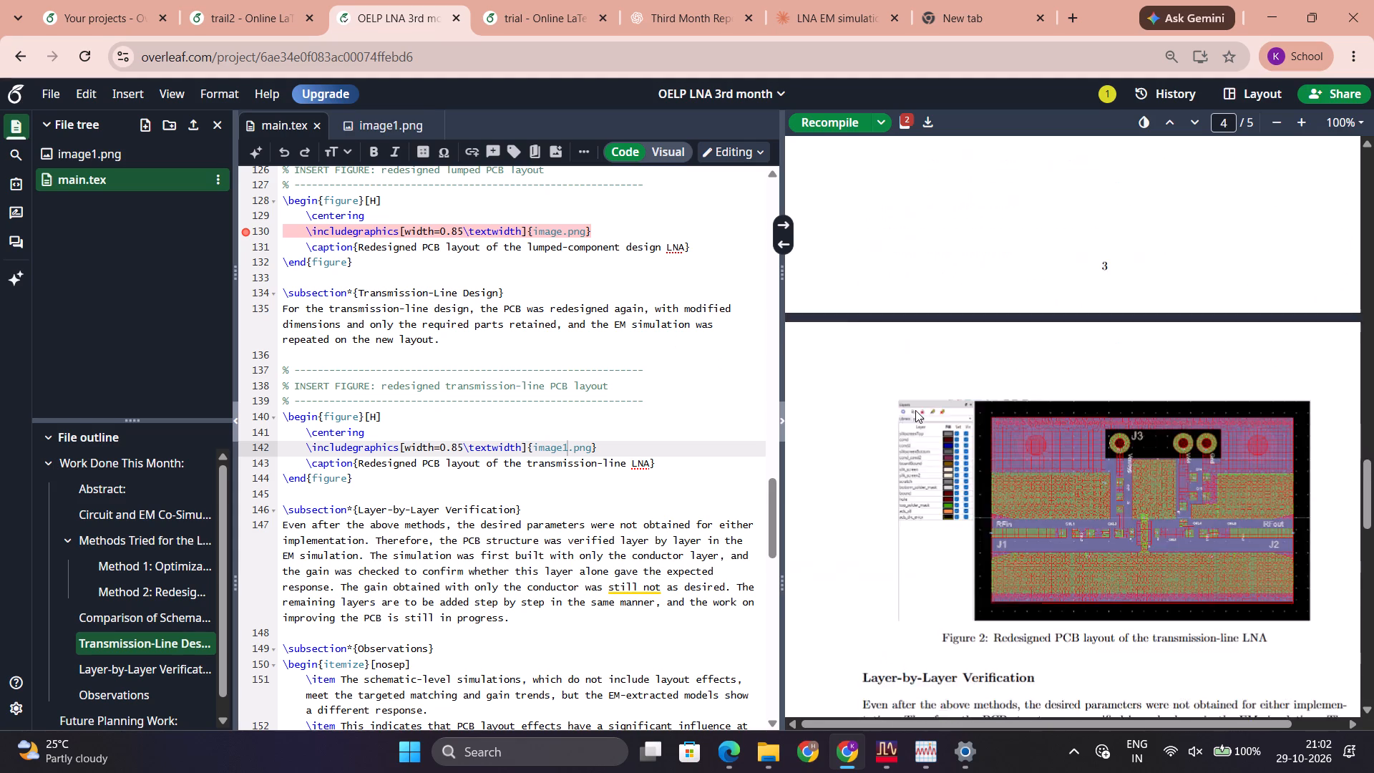
Point the lumped-component PCB layout figure in main.tex to image1.png.
{"action": "scroll", "coordinate": [915, 410], "scroll_direction": "up", "scroll_amount": 3}
{"action": "scroll", "coordinate": [915, 410], "scroll_direction": "down", "scroll_amount": 1}
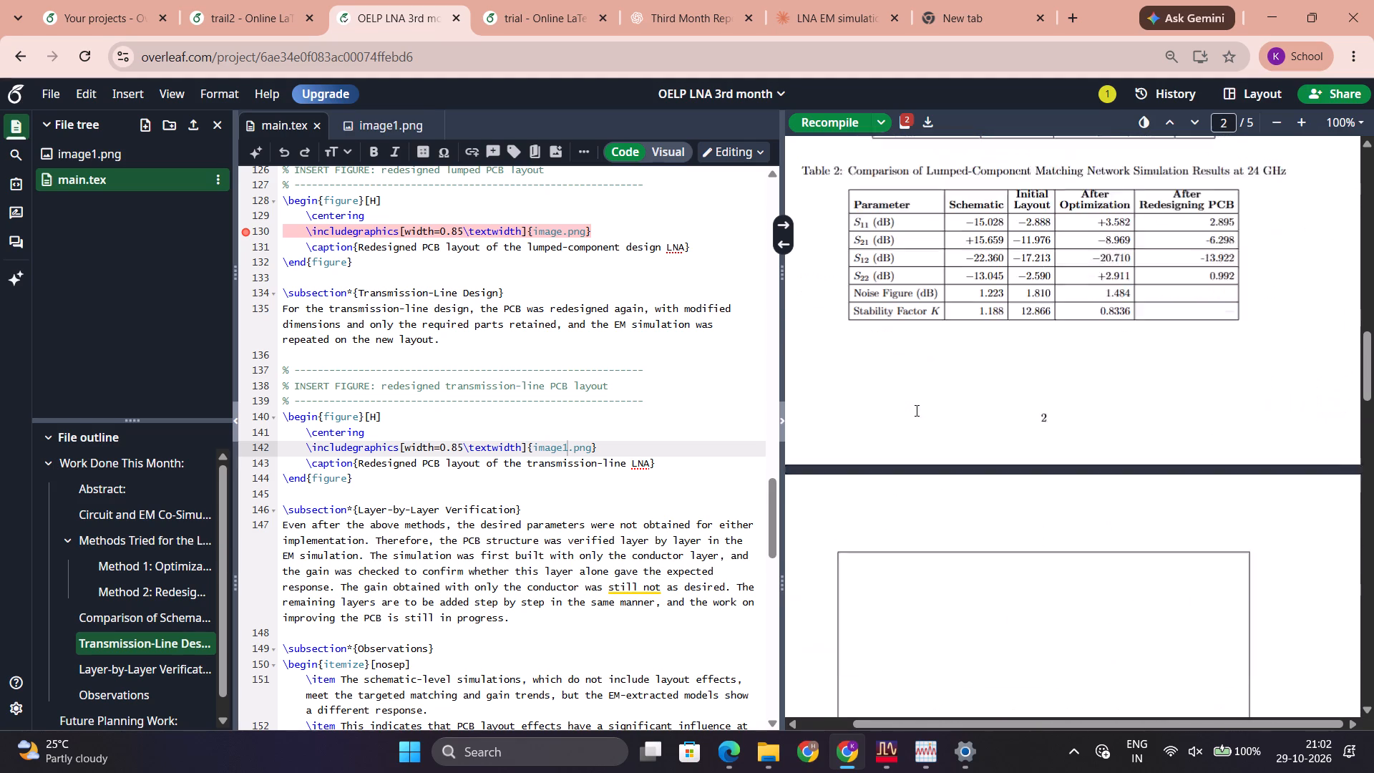
{"action": "scroll", "coordinate": [915, 410], "scroll_direction": "down", "scroll_amount": 2}
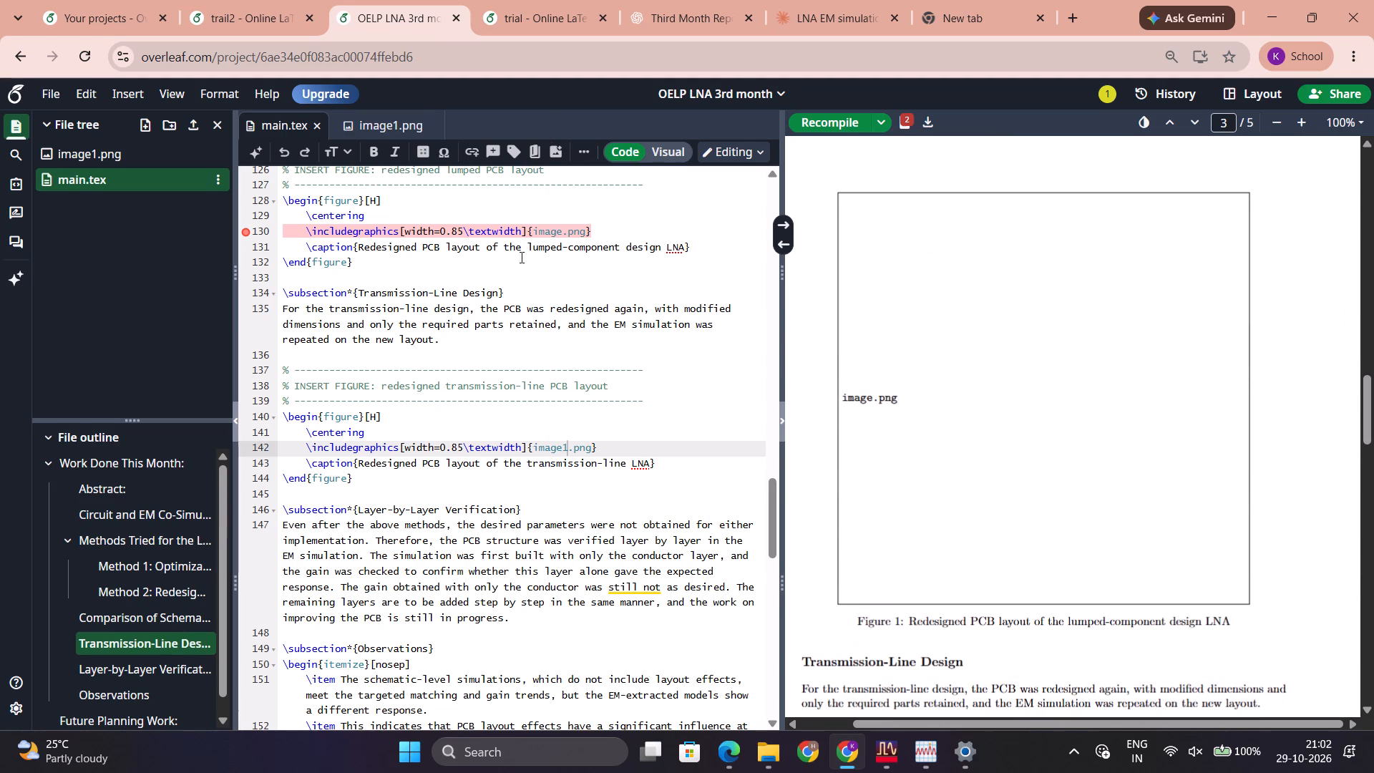
{"action": "left_click", "coordinate": [562, 235]}
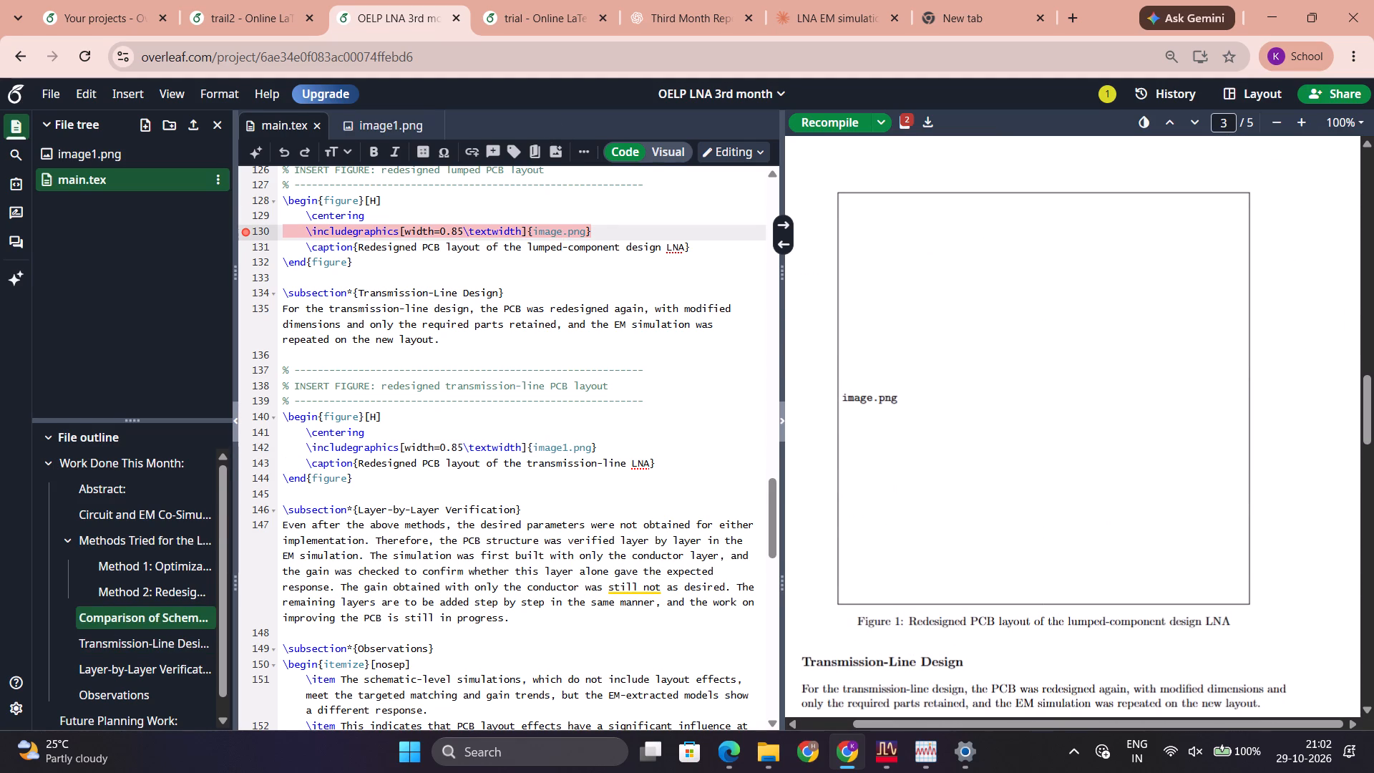
{"action": "key", "text": "1"}
{"action": "left_click", "coordinate": [583, 245]}
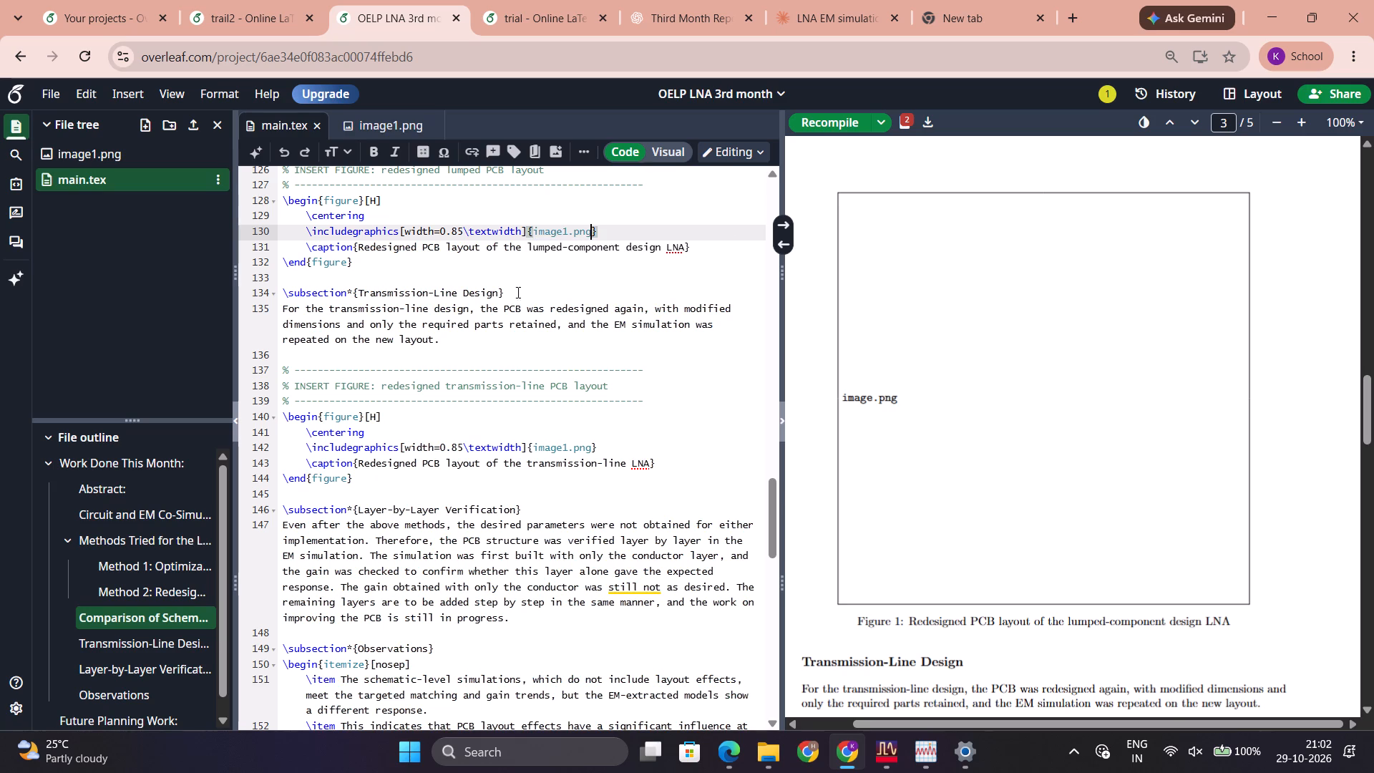
Upload the captured transmission-line layout screenshot to the project files as image.png.
{"action": "left_click", "coordinate": [142, 261]}
{"action": "left_click", "coordinate": [190, 121]}
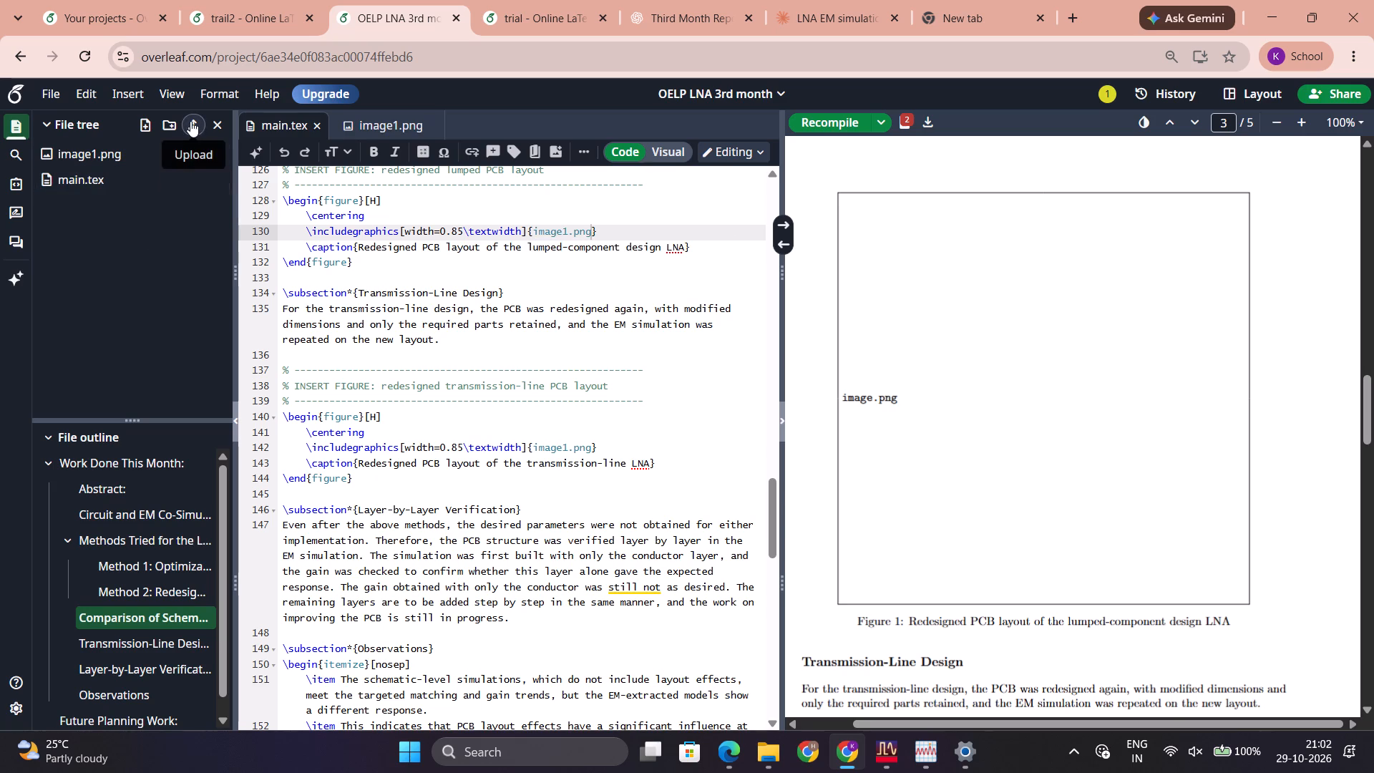
{"action": "key", "text": "ctrl+v"}
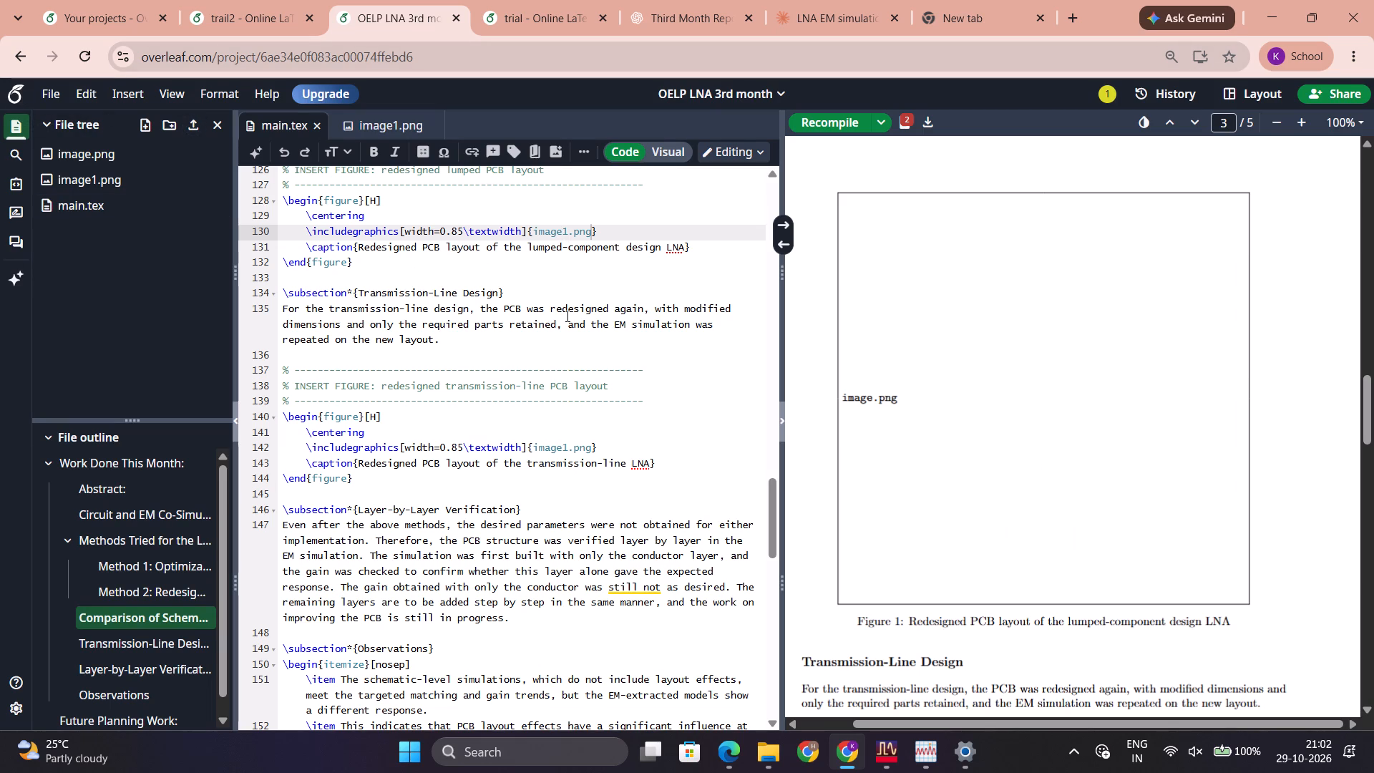
Point the transmission-line PCB layout figure in main.tex back to image.png and recompile the report.
{"action": "left_click", "coordinate": [572, 445]}
{"action": "key", "text": "Left"}
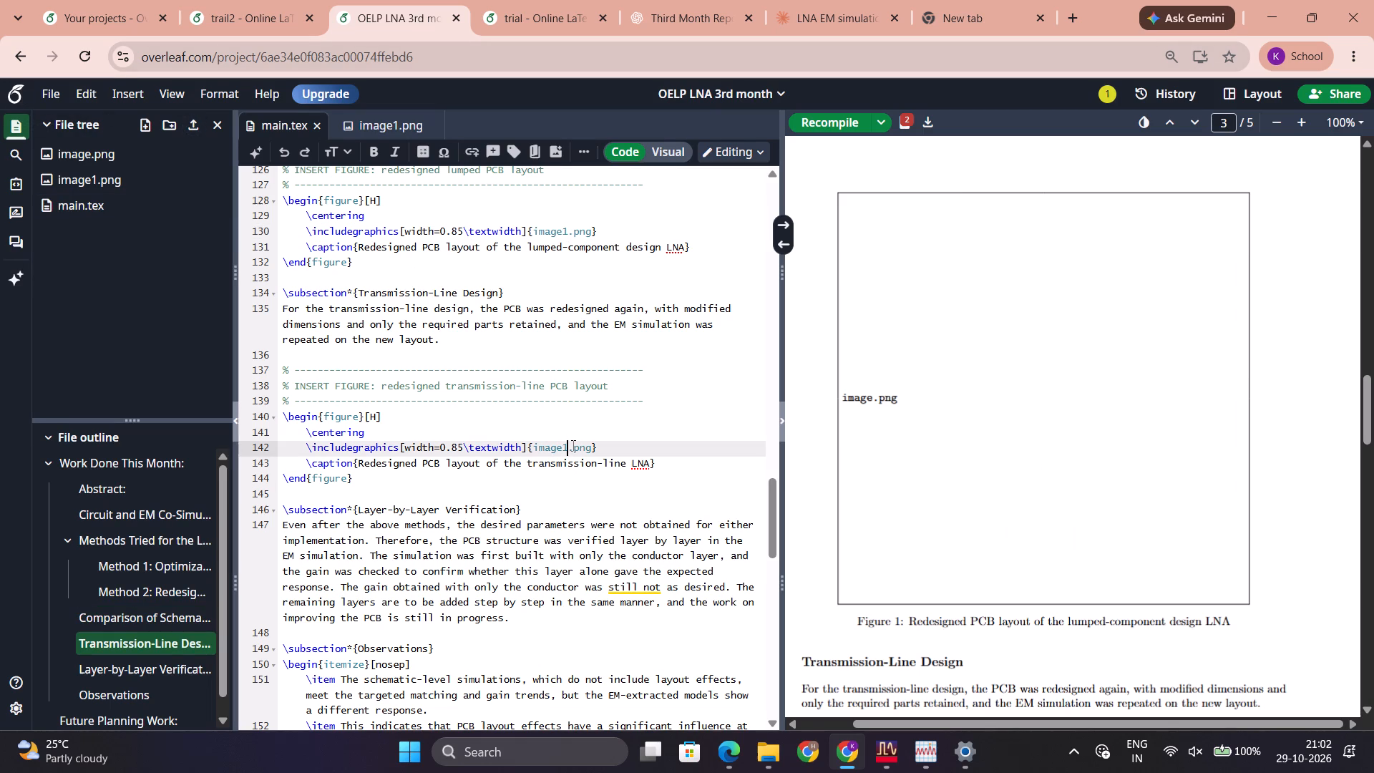
{"action": "key", "text": "BackSpace"}
{"action": "left_click", "coordinate": [589, 452]}
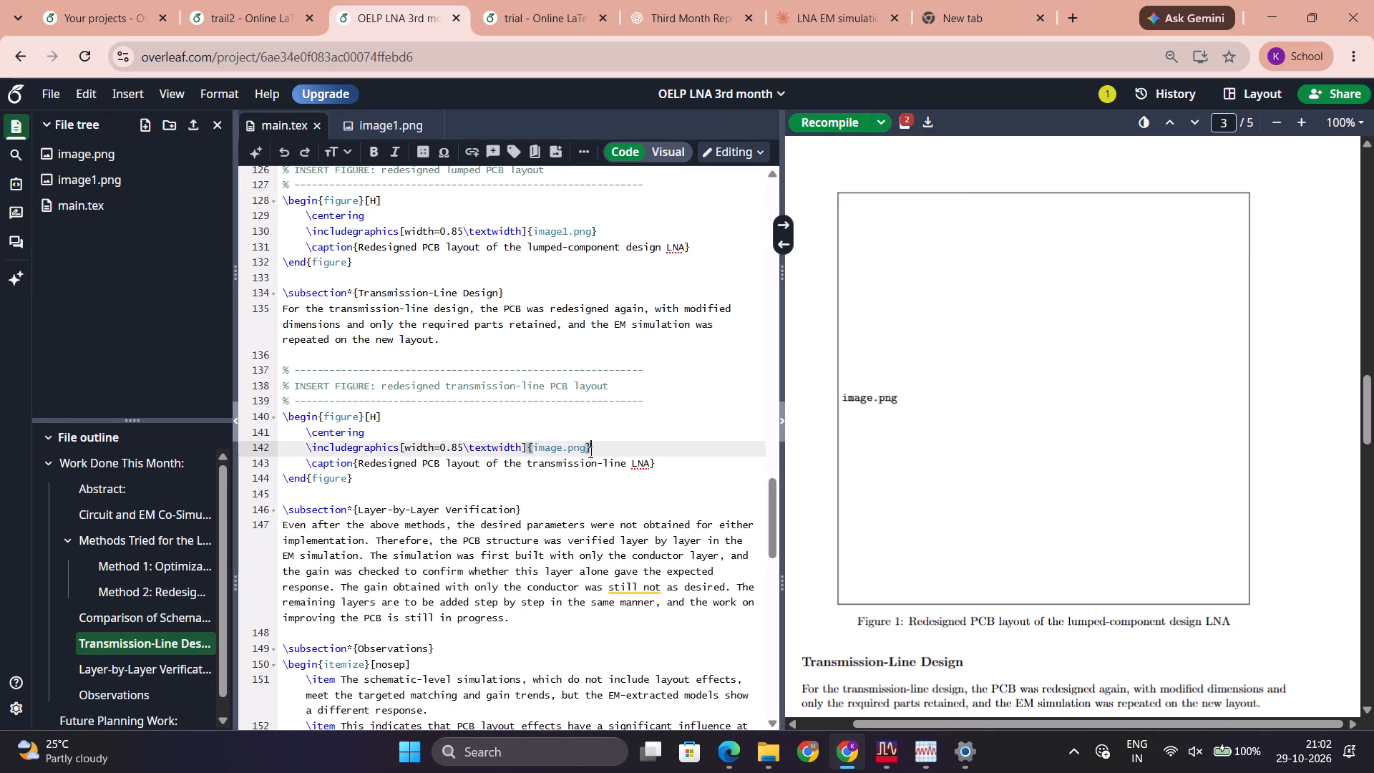
{"action": "key", "text": "ctrl+s"}
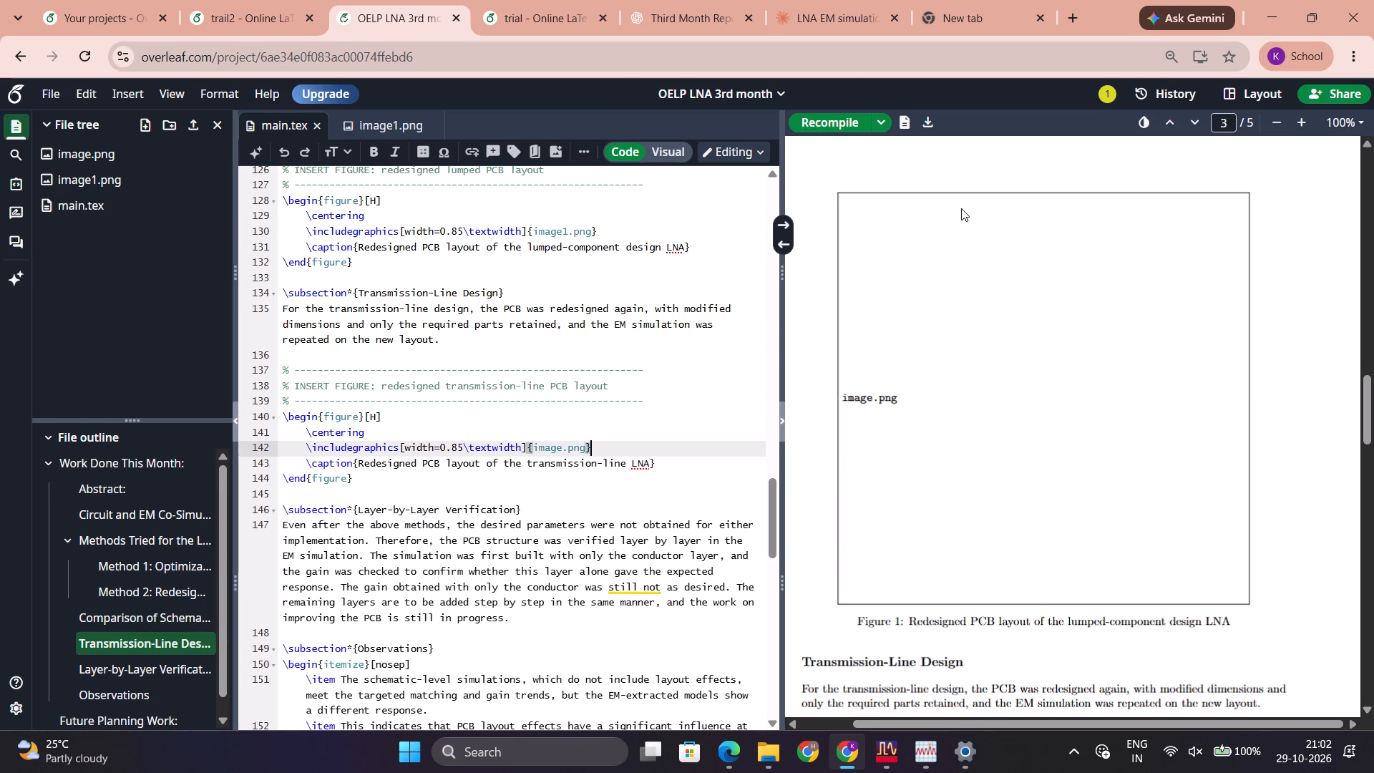
Review the recompiled report preview, examining both PCB layout figures, the layer-by-layer section and the schematic versus EM comparison tables.
{"action": "scroll", "coordinate": [960, 313], "scroll_direction": "down", "scroll_amount": 1}
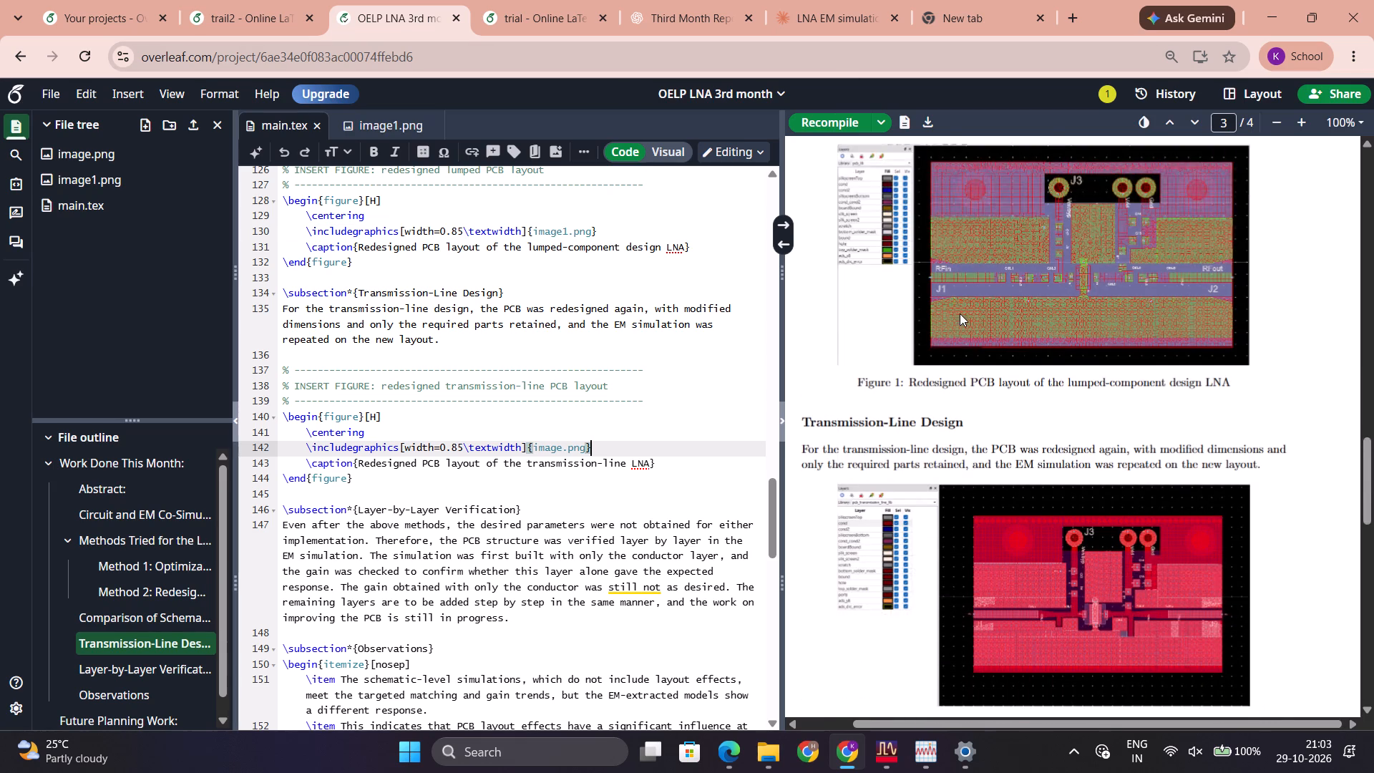
{"action": "scroll", "coordinate": [960, 313], "scroll_direction": "down", "scroll_amount": 1}
{"action": "scroll", "coordinate": [960, 313], "scroll_direction": "up", "scroll_amount": 5}
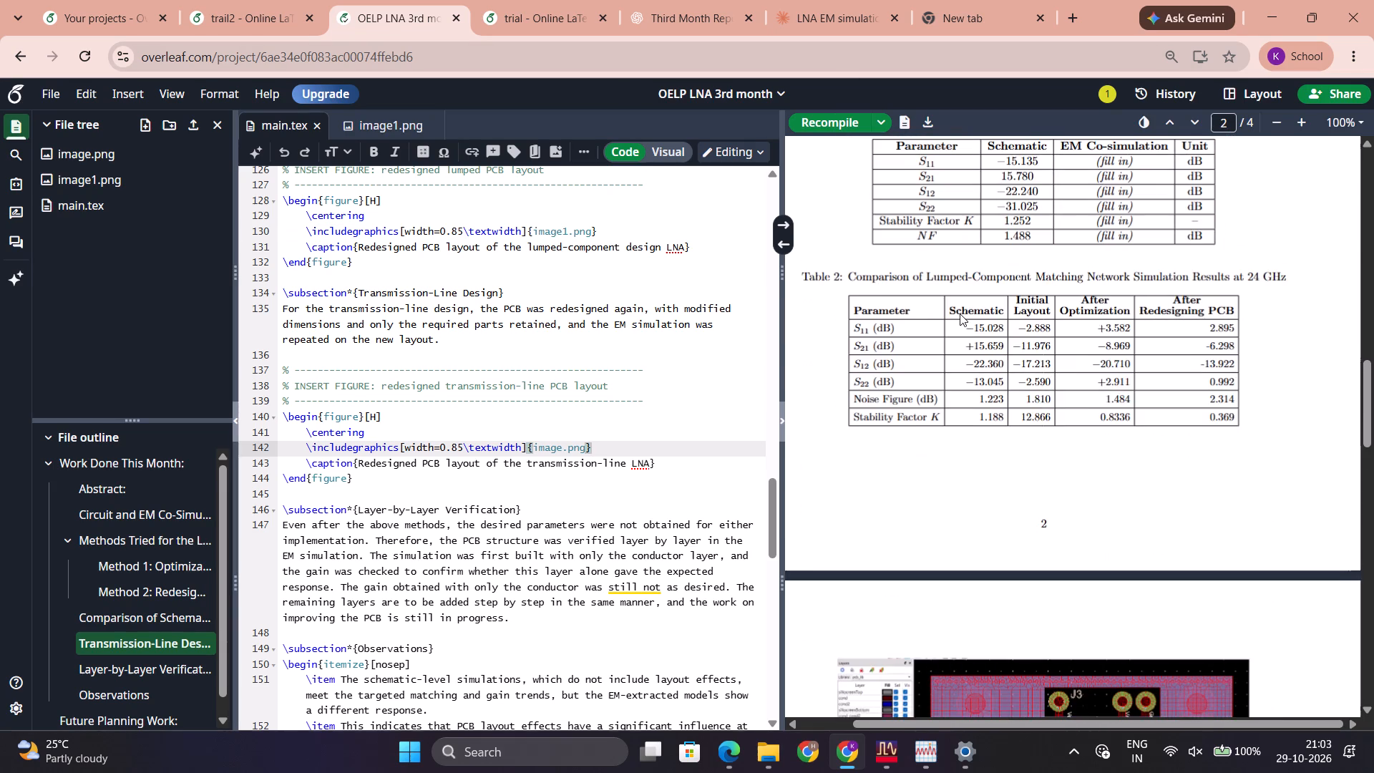
{"action": "scroll", "coordinate": [960, 313], "scroll_direction": "up", "scroll_amount": 1}
{"action": "scroll", "coordinate": [960, 313], "scroll_direction": "down", "scroll_amount": 4}
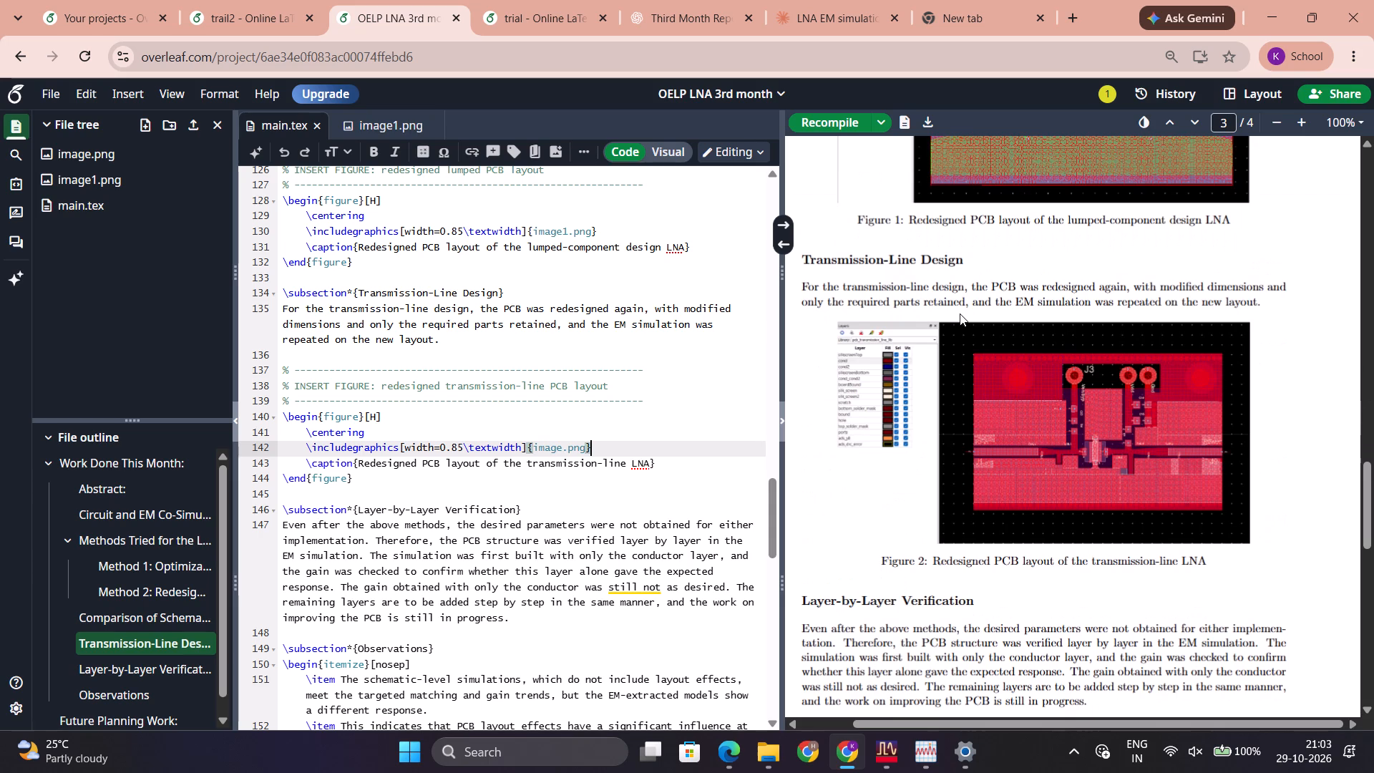
{"action": "scroll", "coordinate": [960, 313], "scroll_direction": "down", "scroll_amount": 2}
{"action": "scroll", "coordinate": [960, 313], "scroll_direction": "up", "scroll_amount": 1}
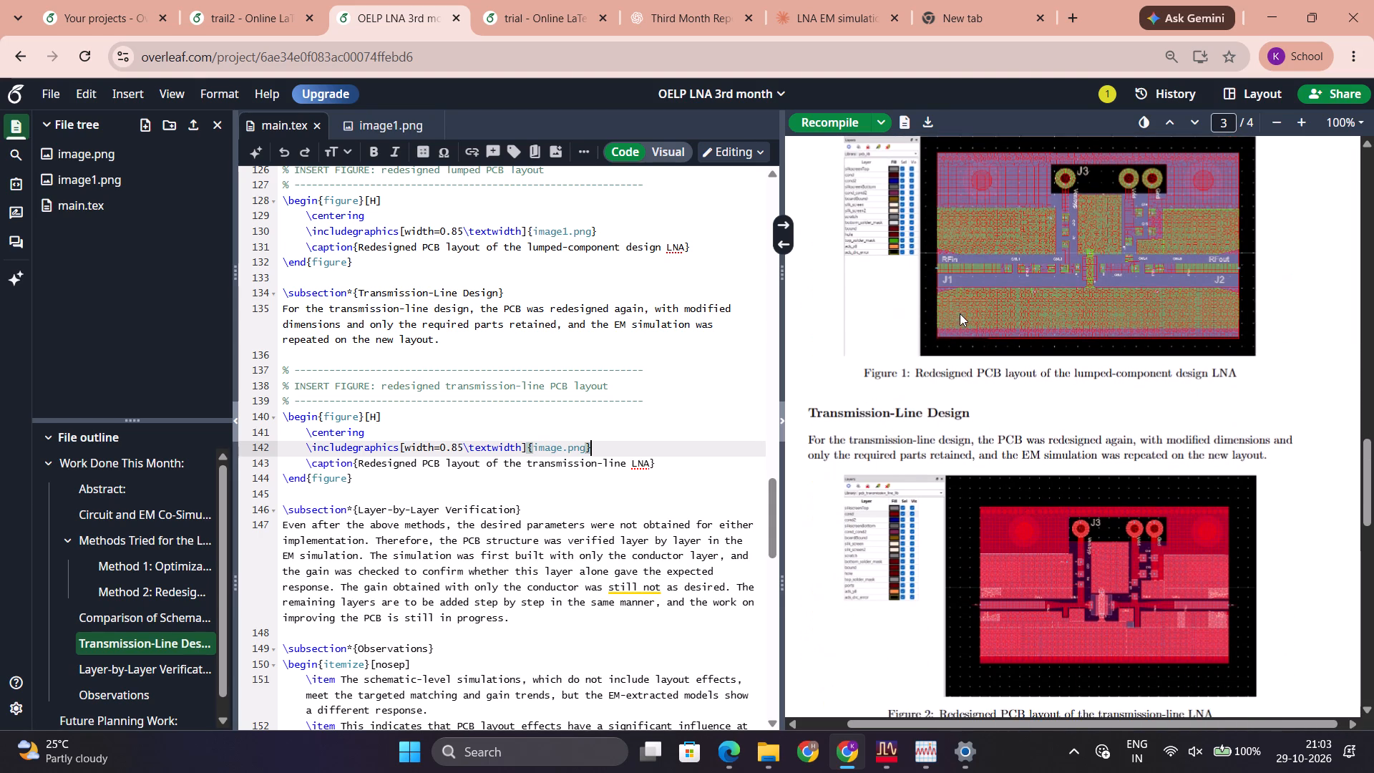
{"action": "scroll", "coordinate": [960, 313], "scroll_direction": "down", "scroll_amount": 2}
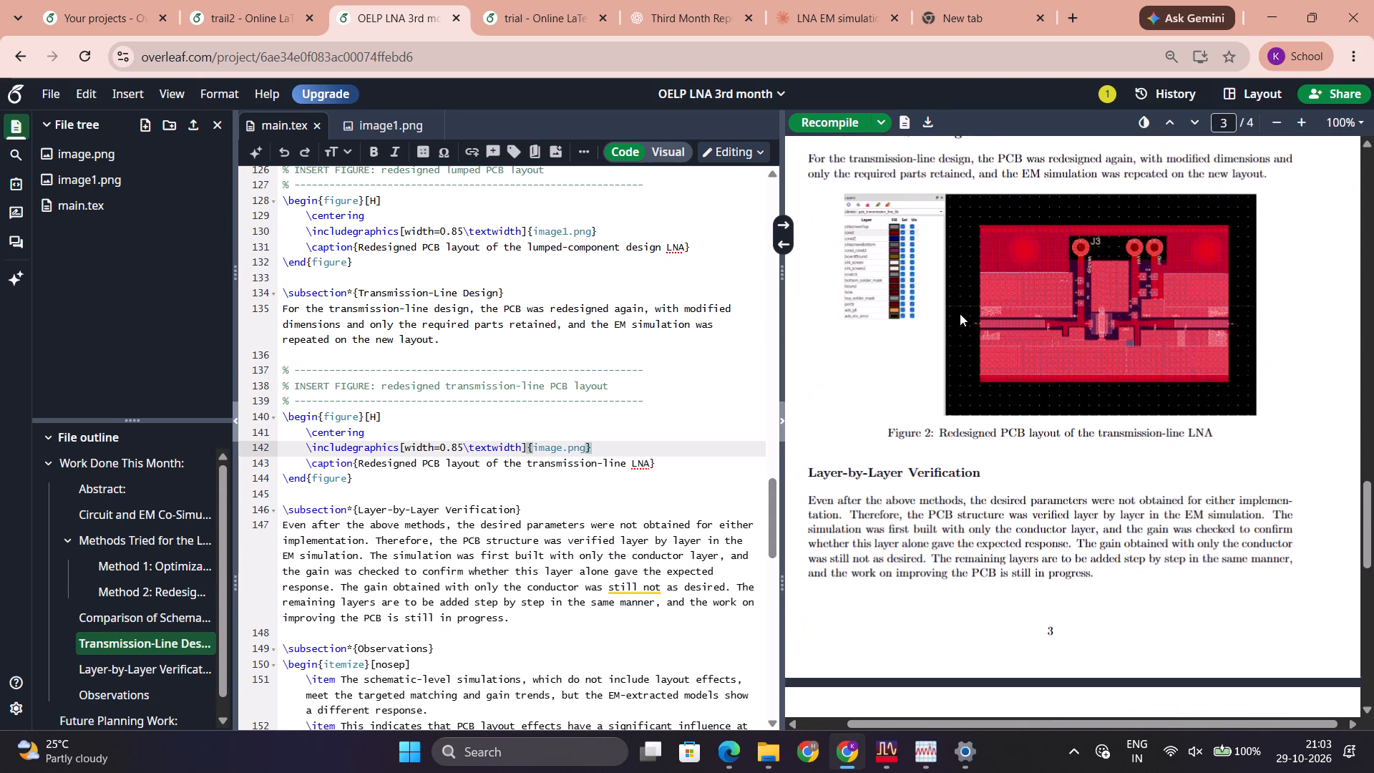
{"action": "scroll", "coordinate": [960, 313], "scroll_direction": "down", "scroll_amount": 1}
{"action": "scroll", "coordinate": [960, 313], "scroll_direction": "up", "scroll_amount": 4}
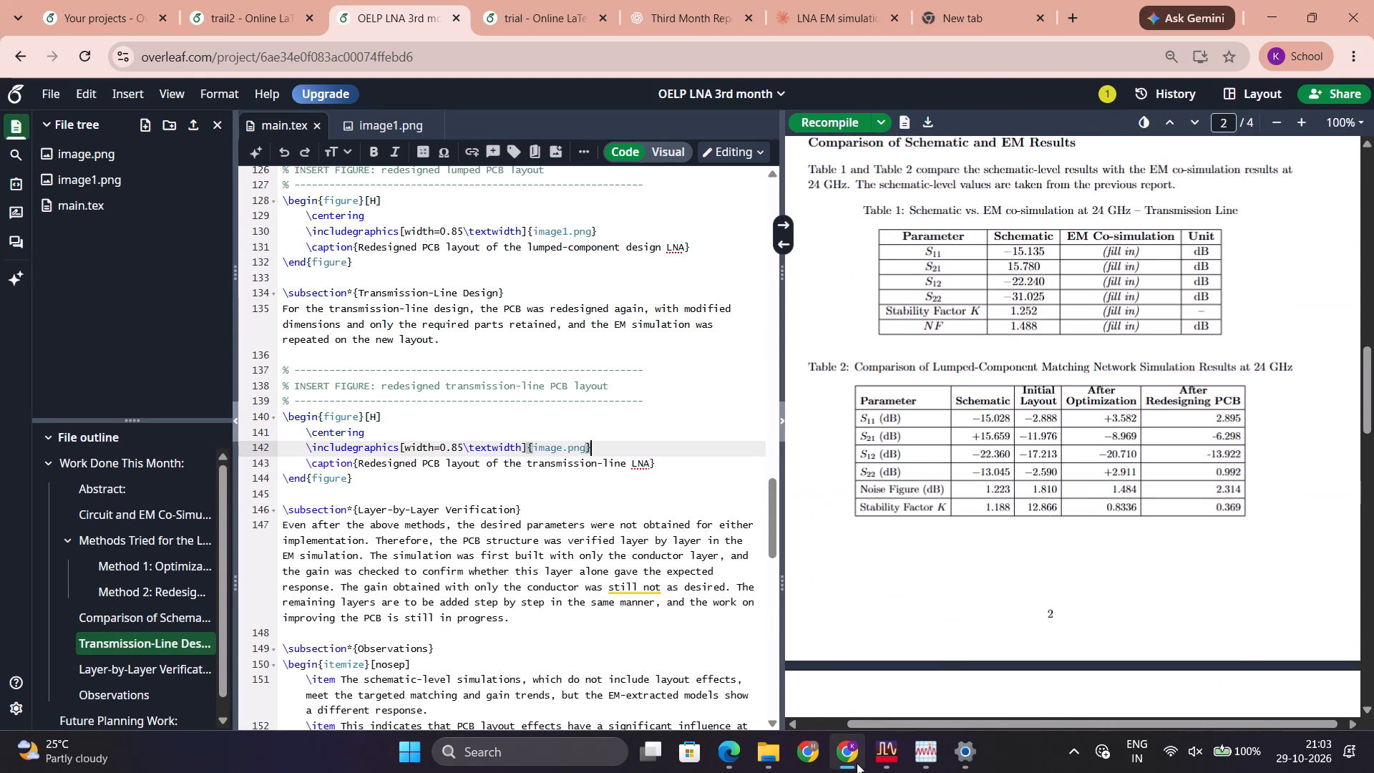
Switch to the cell_2 schematic in ADS and place an S2P two-port S-parameter file component just above the PCB layout.
{"action": "left_click", "coordinate": [826, 648]}
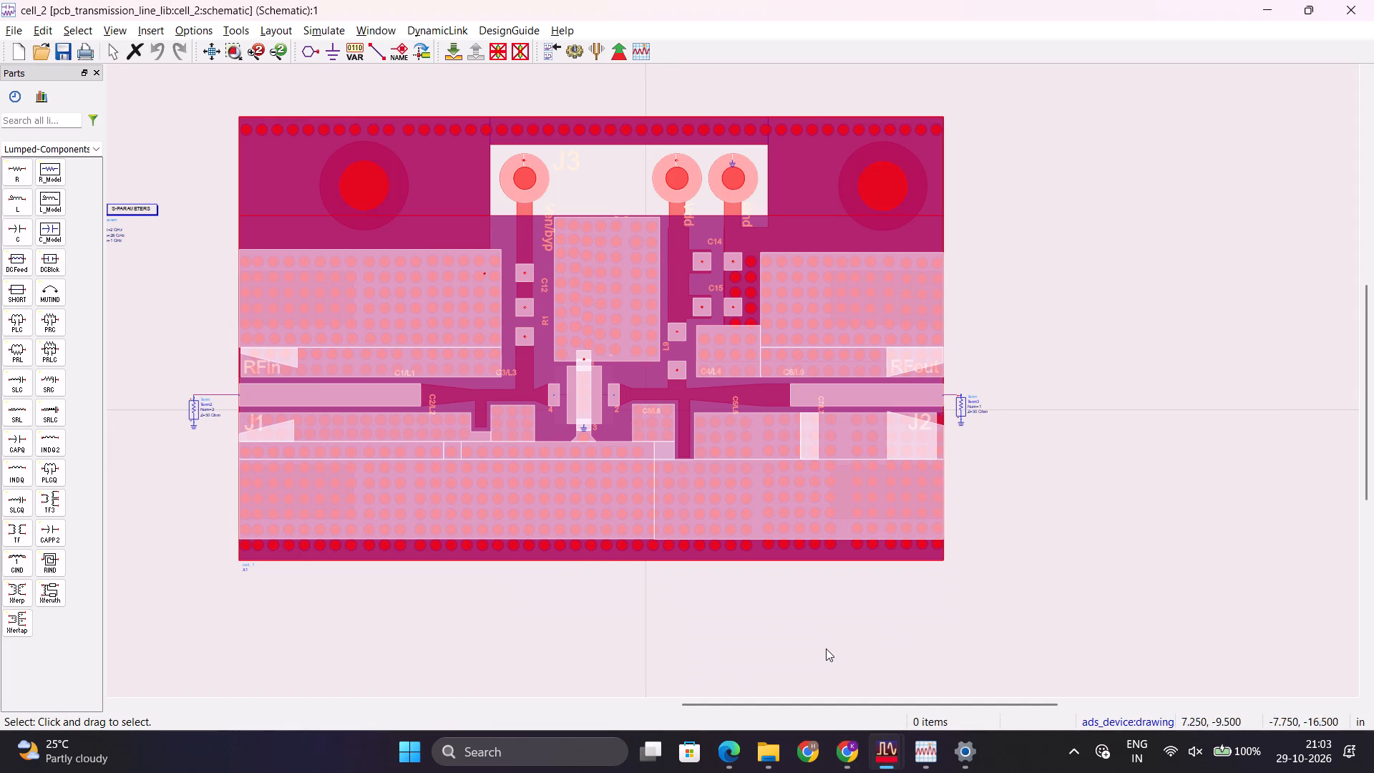
{"action": "scroll", "coordinate": [598, 158], "scroll_direction": "down", "scroll_amount": 2, "text": "ctrl"}
{"action": "scroll", "coordinate": [698, 324], "scroll_direction": "up", "scroll_amount": 3, "text": "ctrl"}
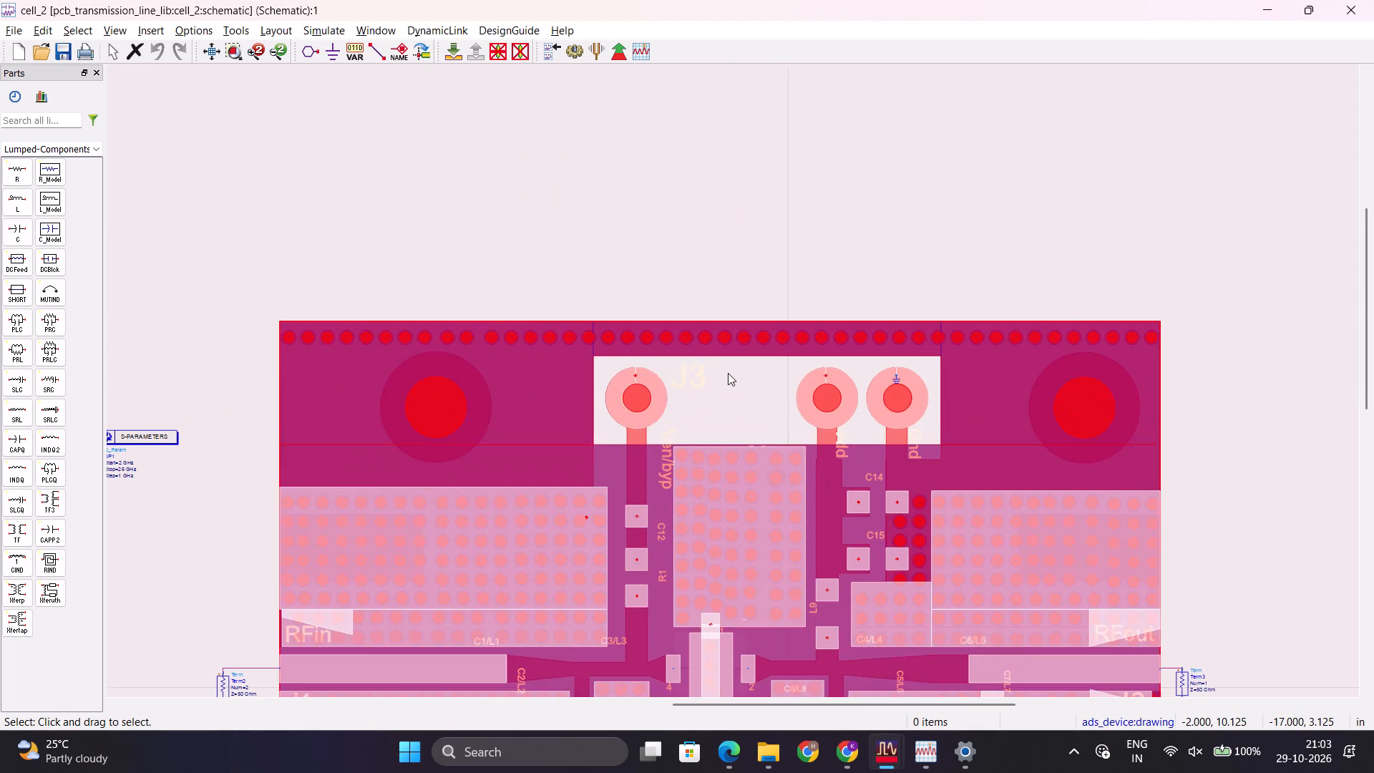
{"action": "scroll", "coordinate": [728, 373], "scroll_direction": "down", "scroll_amount": 2, "text": "ctrl"}
{"action": "scroll", "coordinate": [731, 506], "scroll_direction": "up", "scroll_amount": 4, "text": "ctrl"}
{"action": "scroll", "coordinate": [731, 388], "scroll_direction": "down", "scroll_amount": 2, "text": "ctrl"}
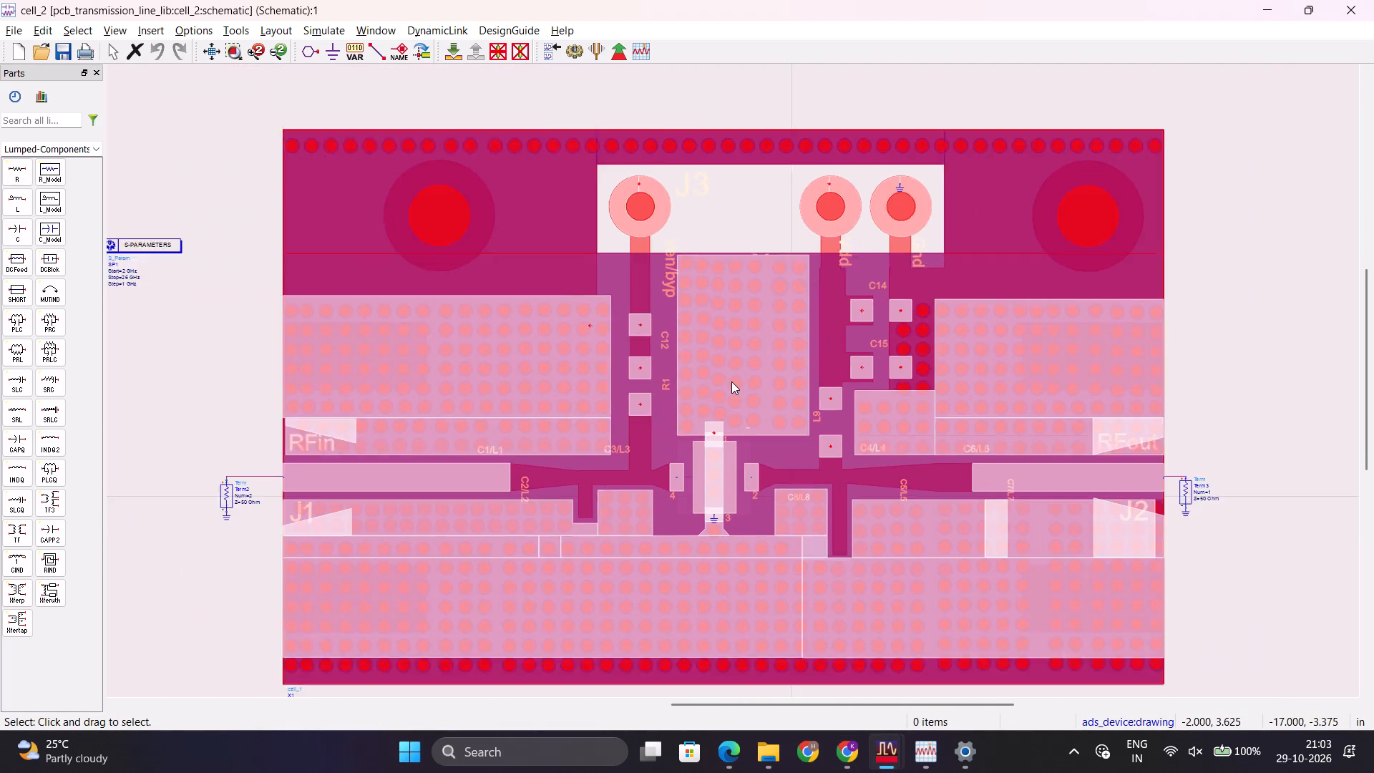
{"action": "scroll", "coordinate": [731, 381], "scroll_direction": "down", "scroll_amount": 1, "text": "ctrl"}
{"action": "left_click", "coordinate": [38, 127]}
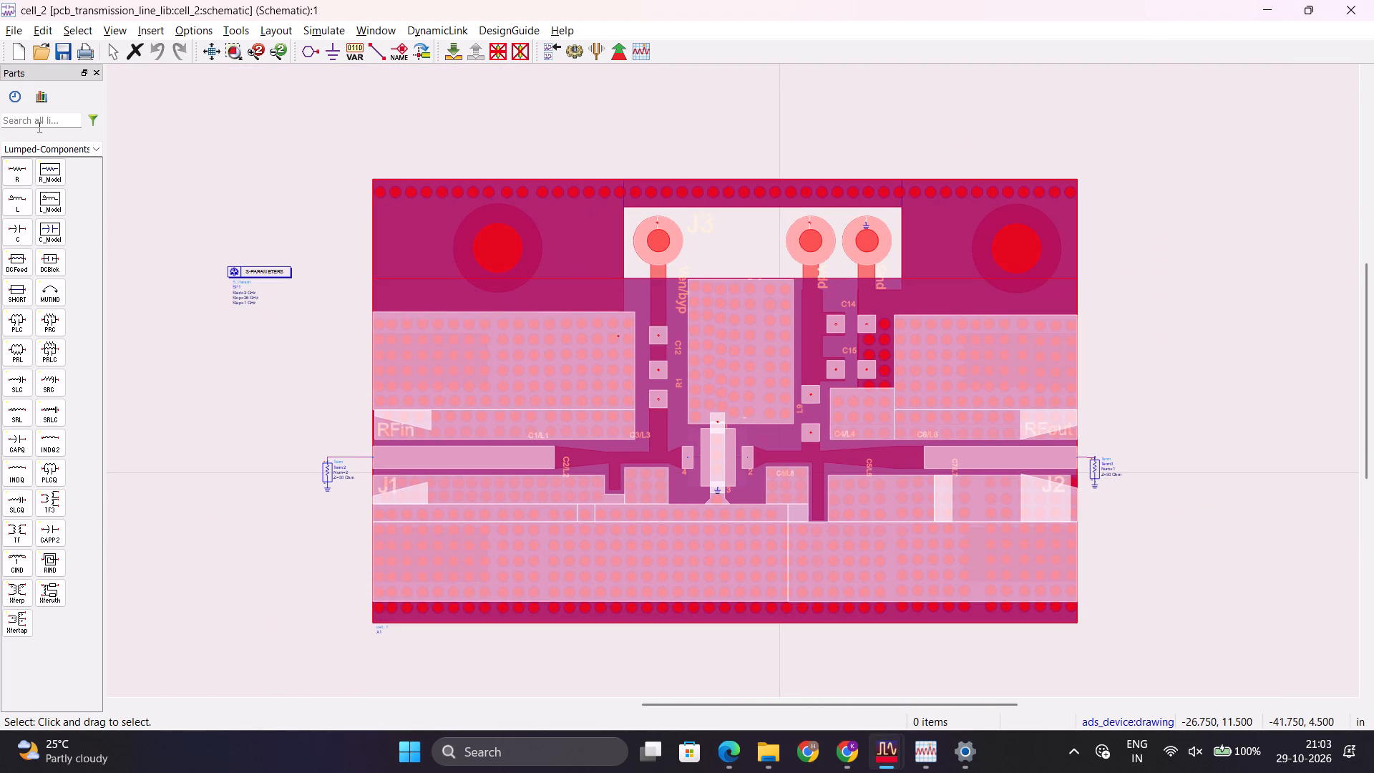
{"action": "type", "text": "s2p"}
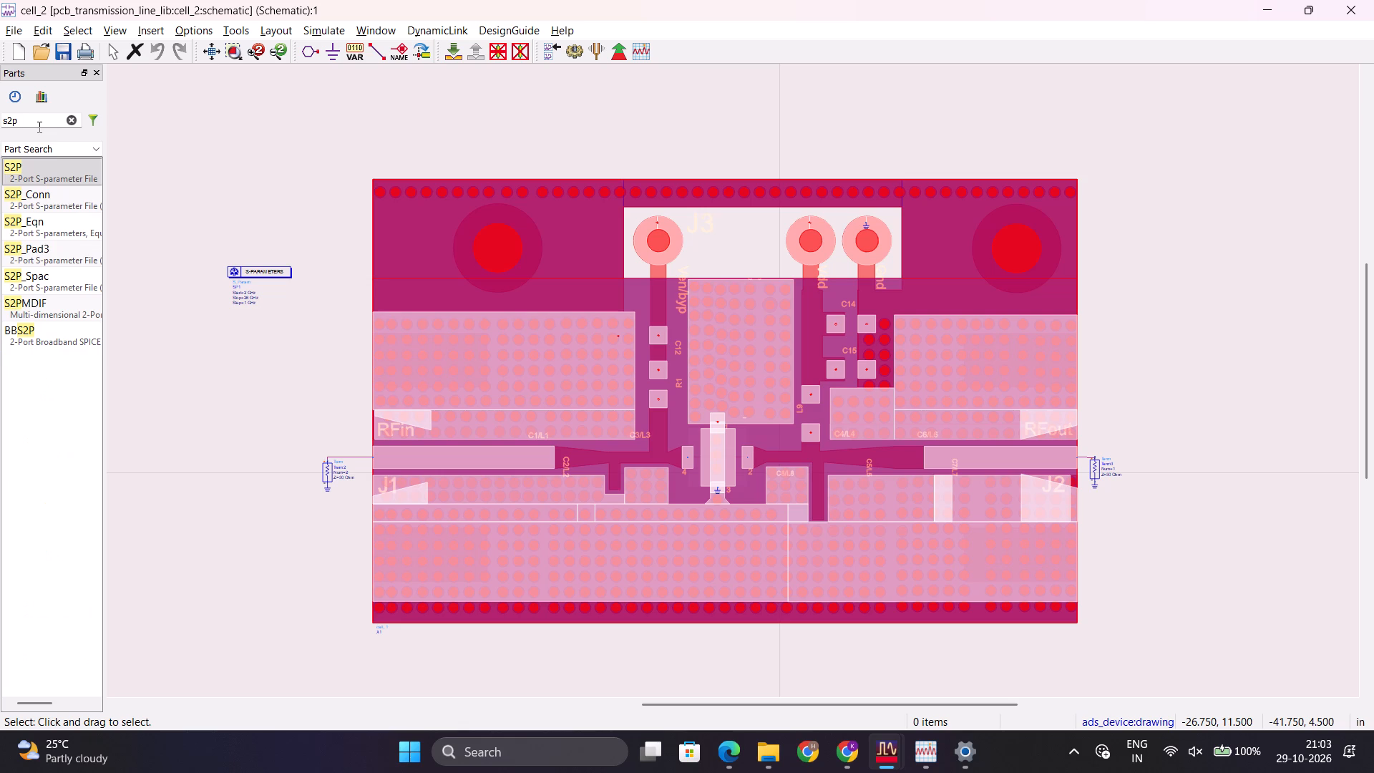
{"action": "left_click", "coordinate": [64, 172]}
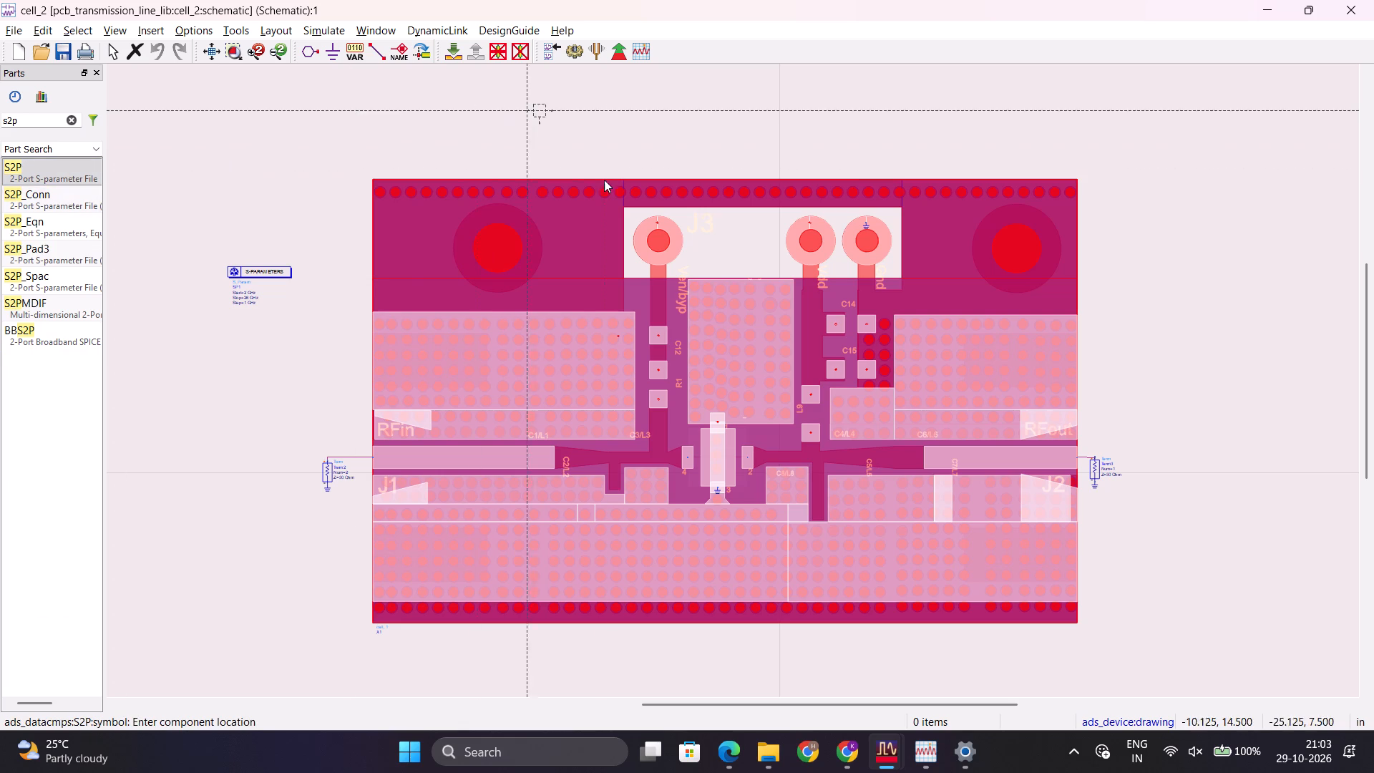
{"action": "left_click", "coordinate": [708, 132]}
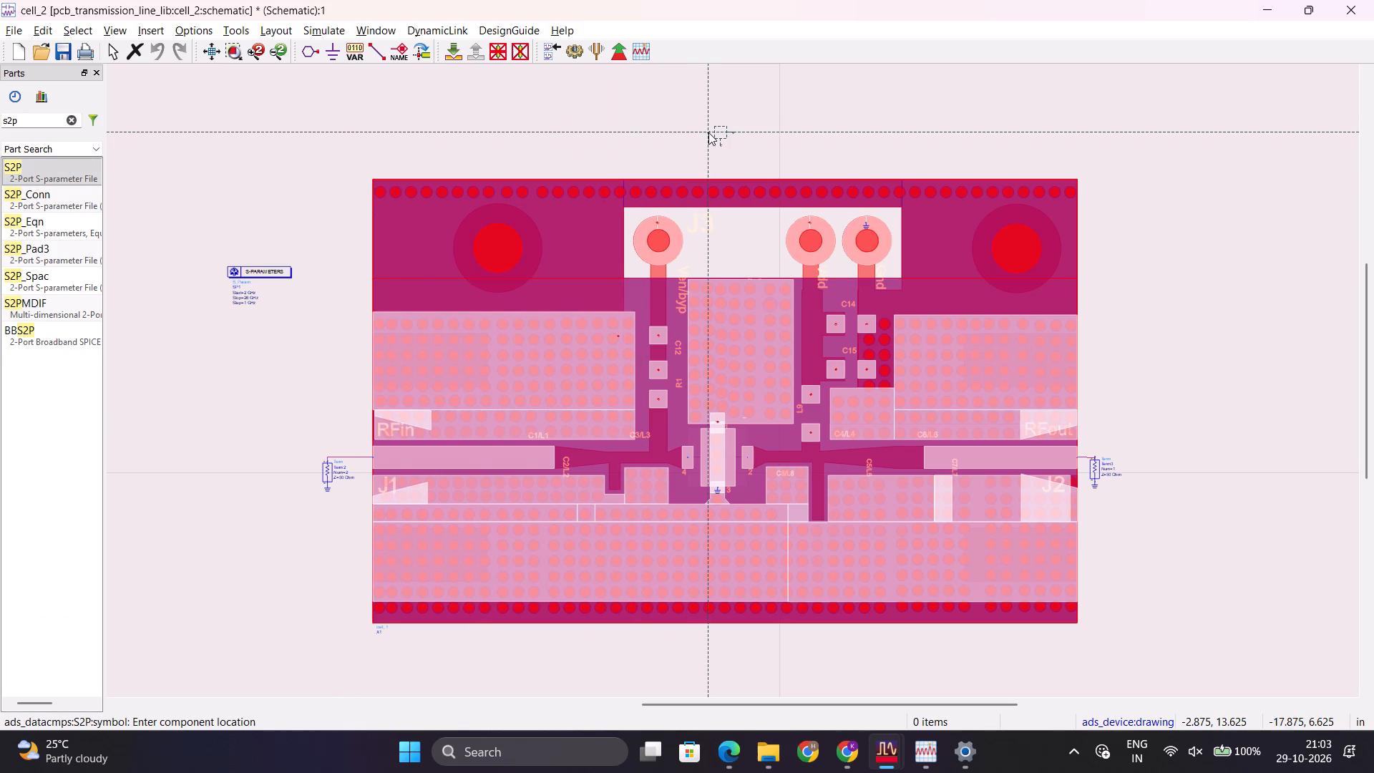
{"action": "key", "text": "Escape"}
Assign the Touchstone file CE3520K3v02n_2-26G_2V_10mA.s2p, from the s2p_CE3520K3 folder in the OELP LNA DATASHEETS, to the new S2P component.
{"action": "double_click", "coordinate": [724, 128]}
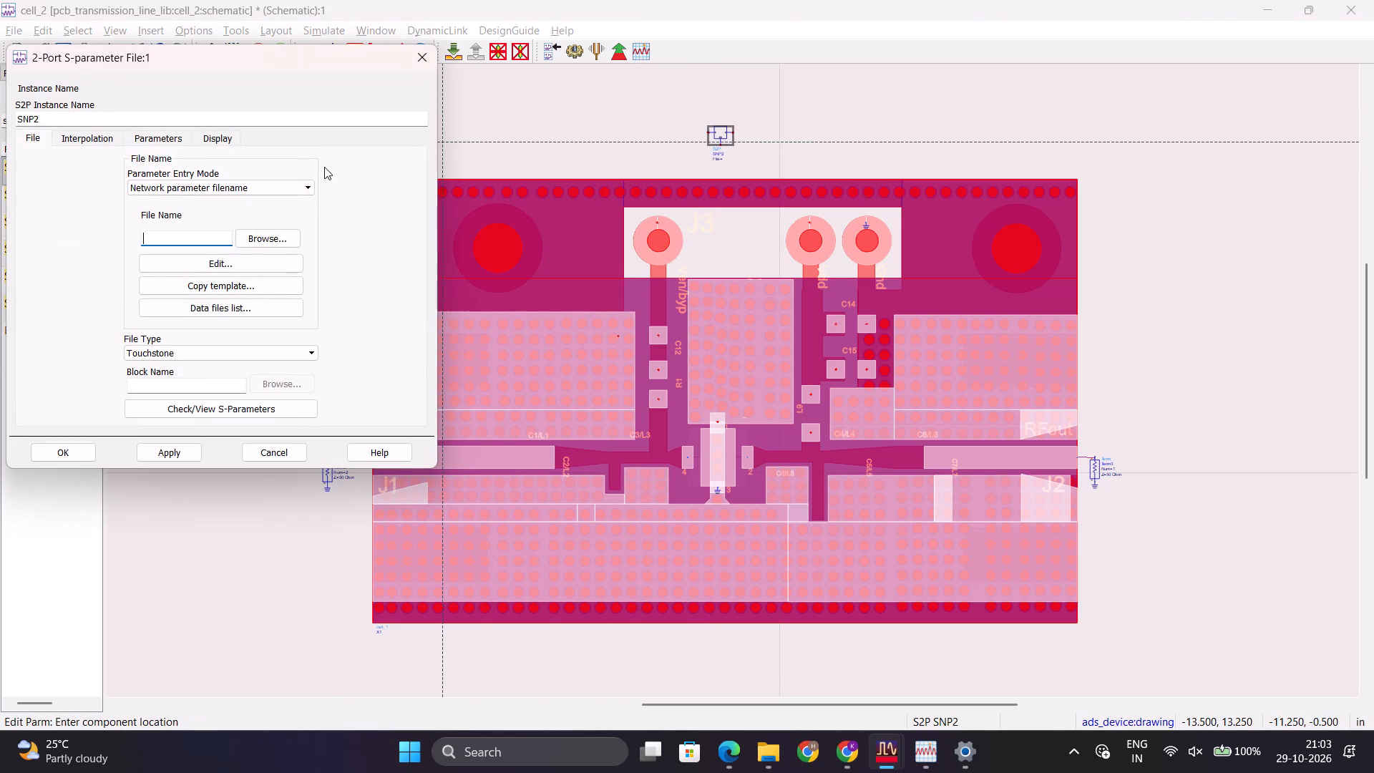
{"action": "left_click", "coordinate": [268, 229]}
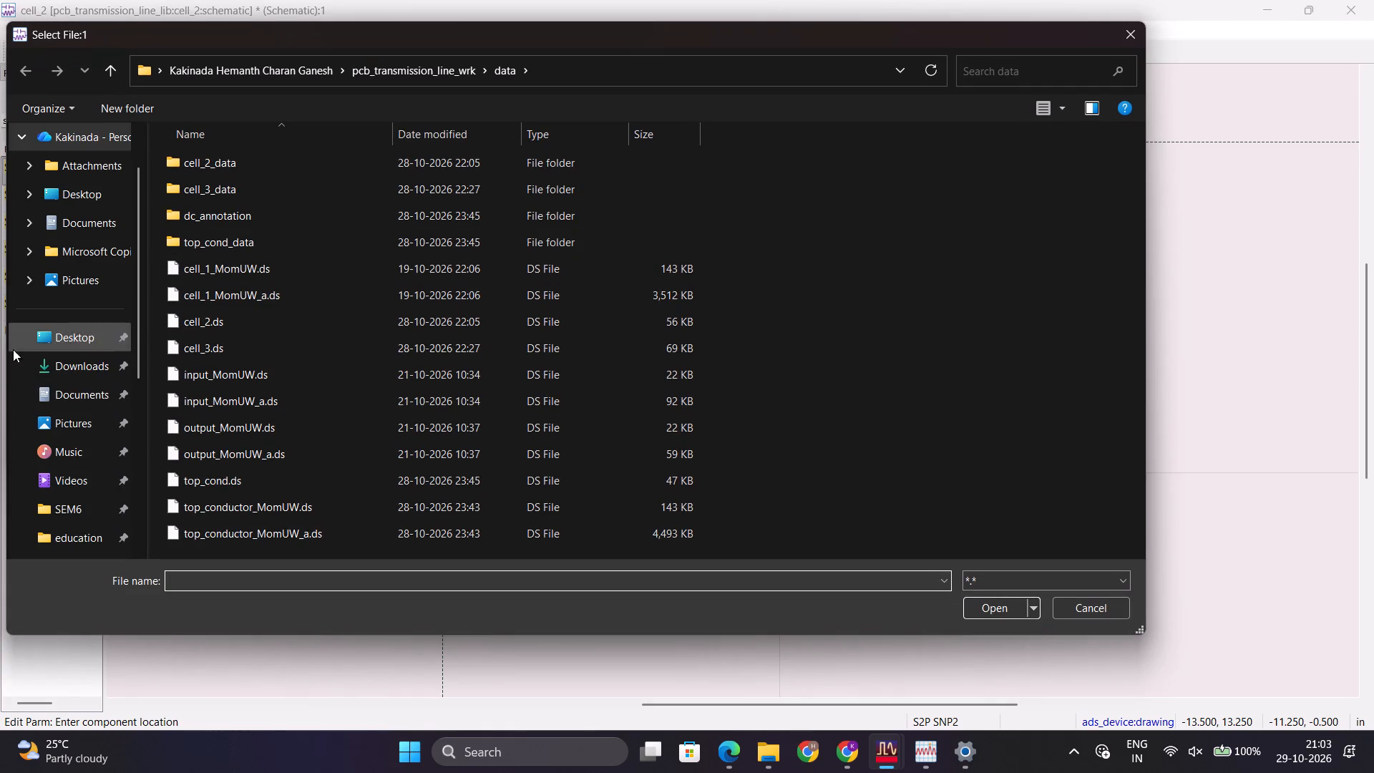
{"action": "scroll", "coordinate": [25, 388], "scroll_direction": "down", "scroll_amount": 7}
{"action": "left_click", "coordinate": [79, 441]}
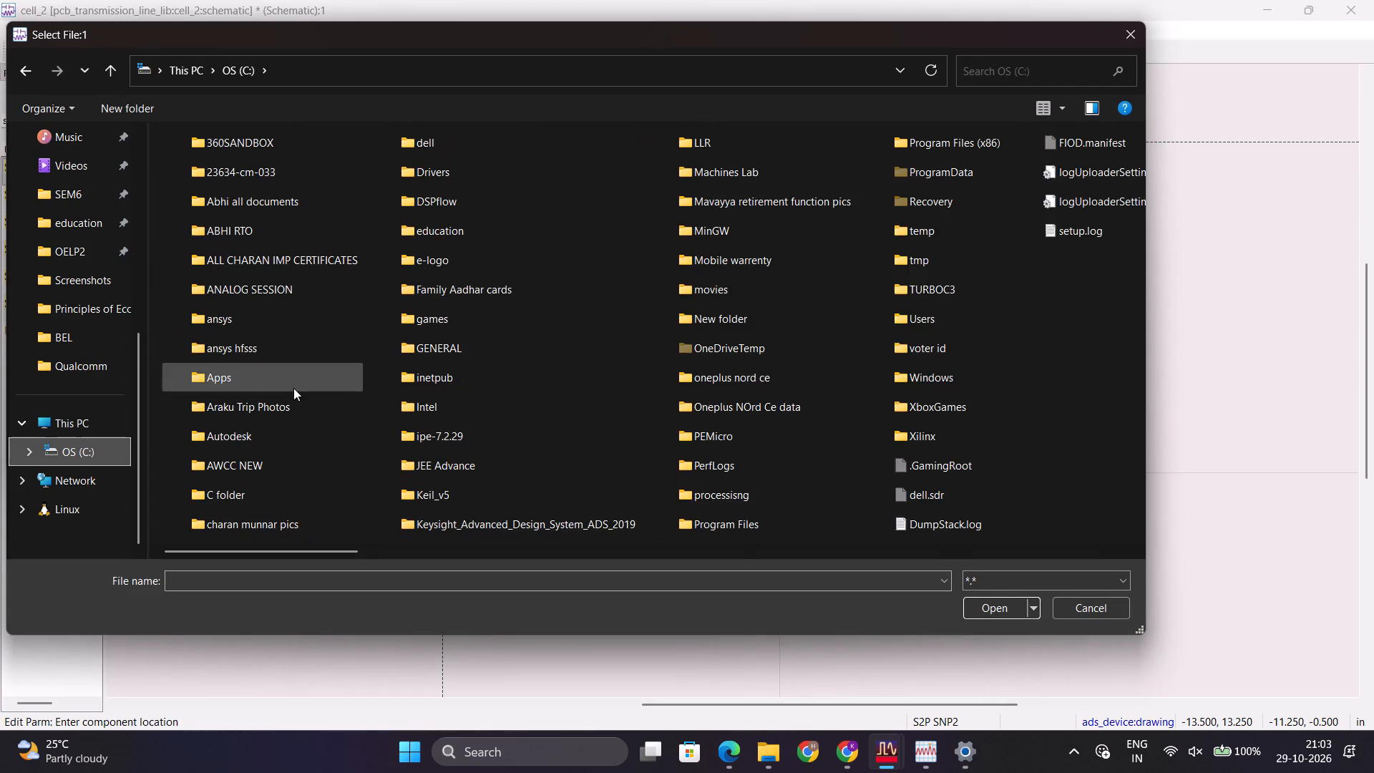
{"action": "scroll", "coordinate": [293, 388], "scroll_direction": "down", "scroll_amount": 1}
{"action": "scroll", "coordinate": [293, 388], "scroll_direction": "up", "scroll_amount": 2}
{"action": "double_click", "coordinate": [500, 243]}
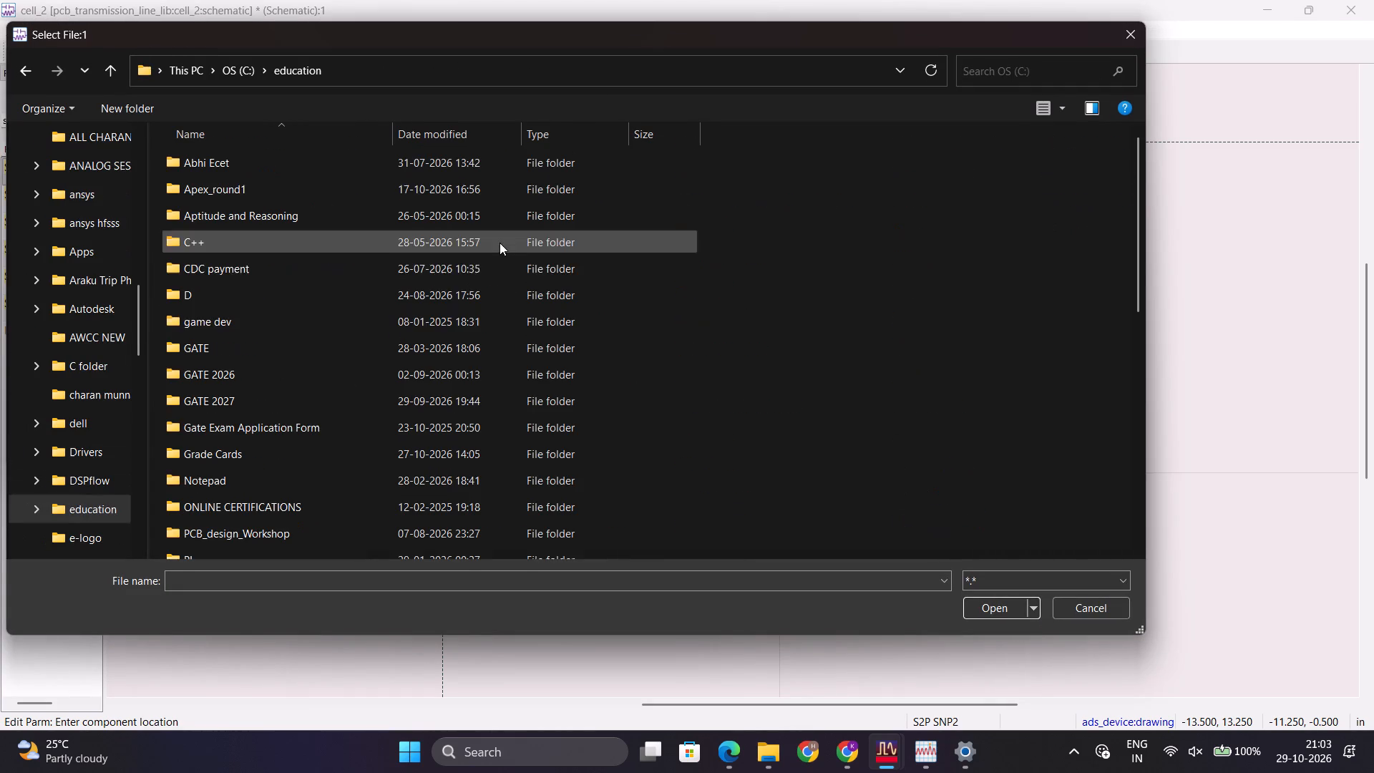
{"action": "scroll", "coordinate": [308, 493], "scroll_direction": "down", "scroll_amount": 2}
{"action": "double_click", "coordinate": [380, 304]}
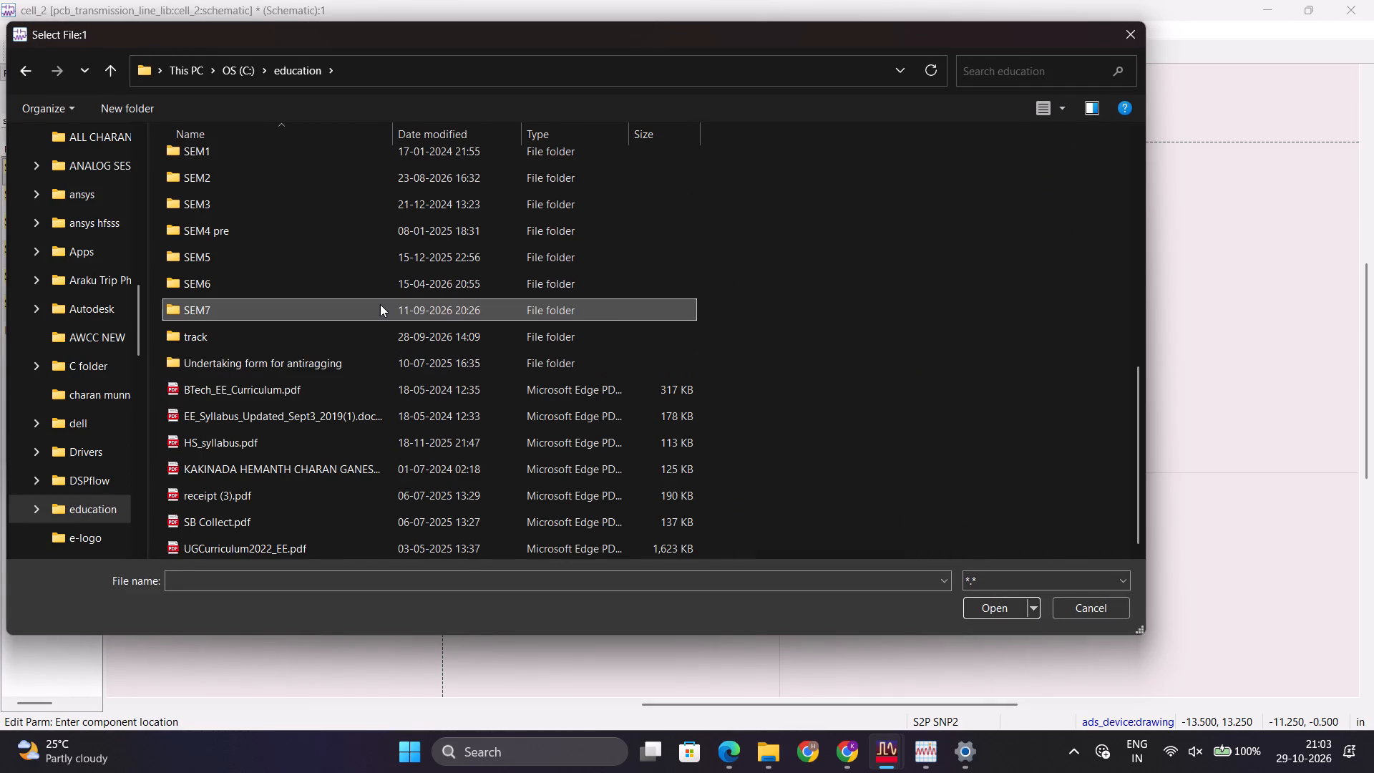
{"action": "double_click", "coordinate": [389, 233]}
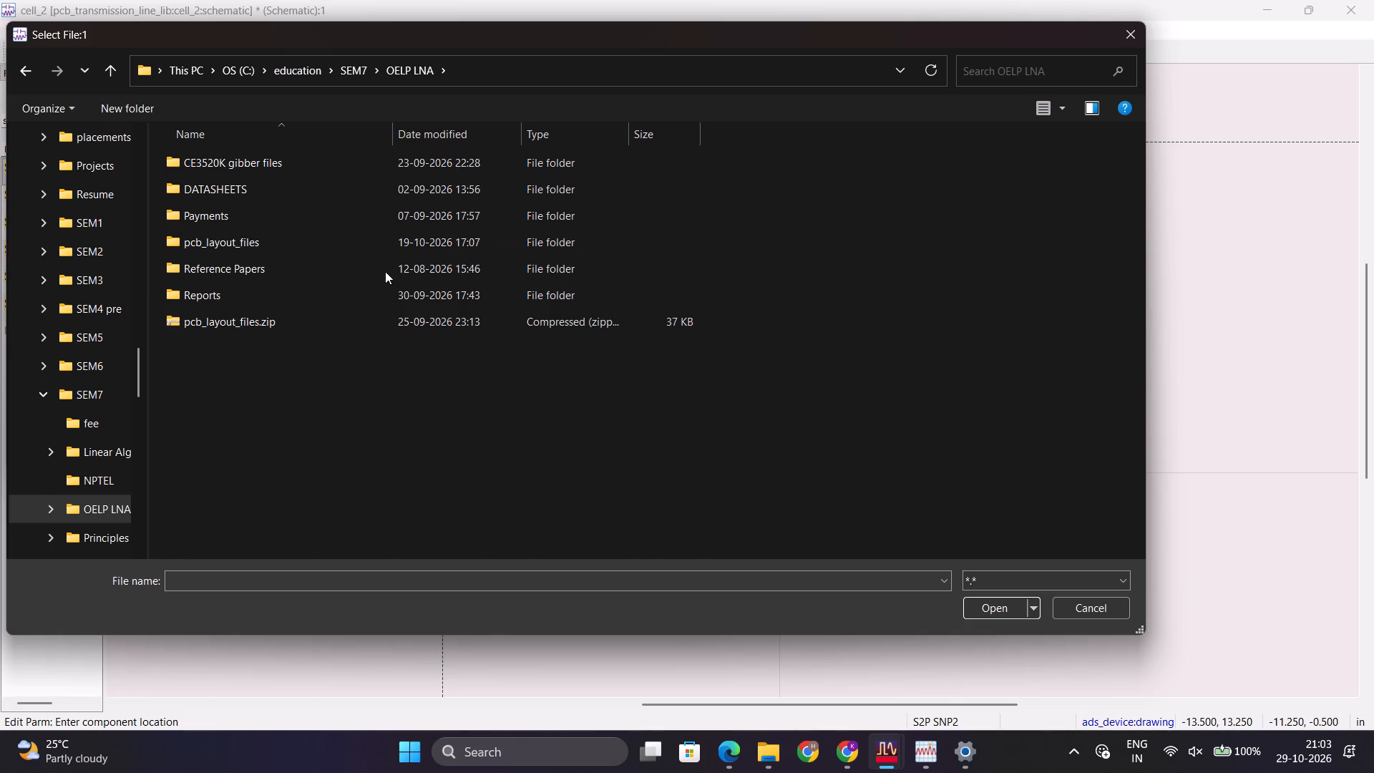
{"action": "double_click", "coordinate": [422, 185]}
{"action": "double_click", "coordinate": [435, 166]}
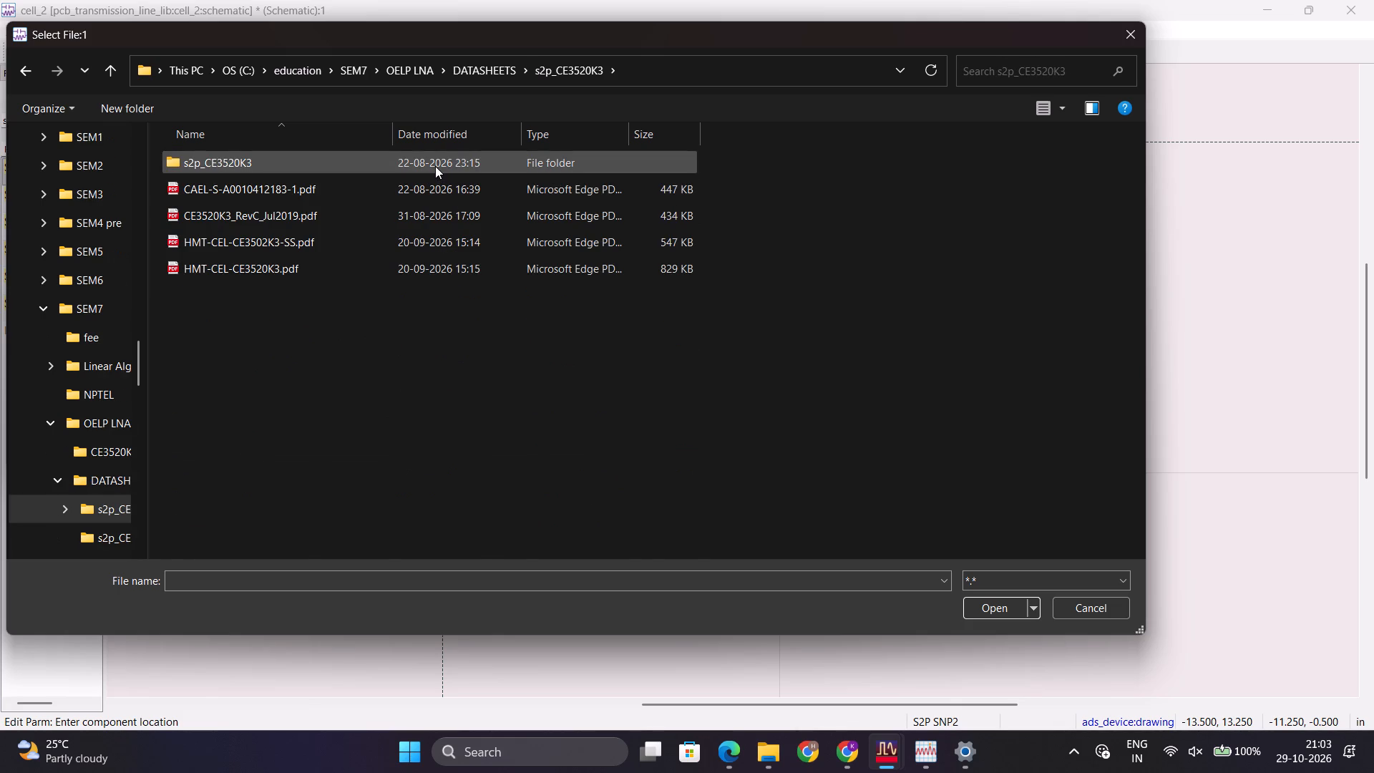
{"action": "left_click", "coordinate": [435, 166]}
{"action": "double_click", "coordinate": [435, 166]}
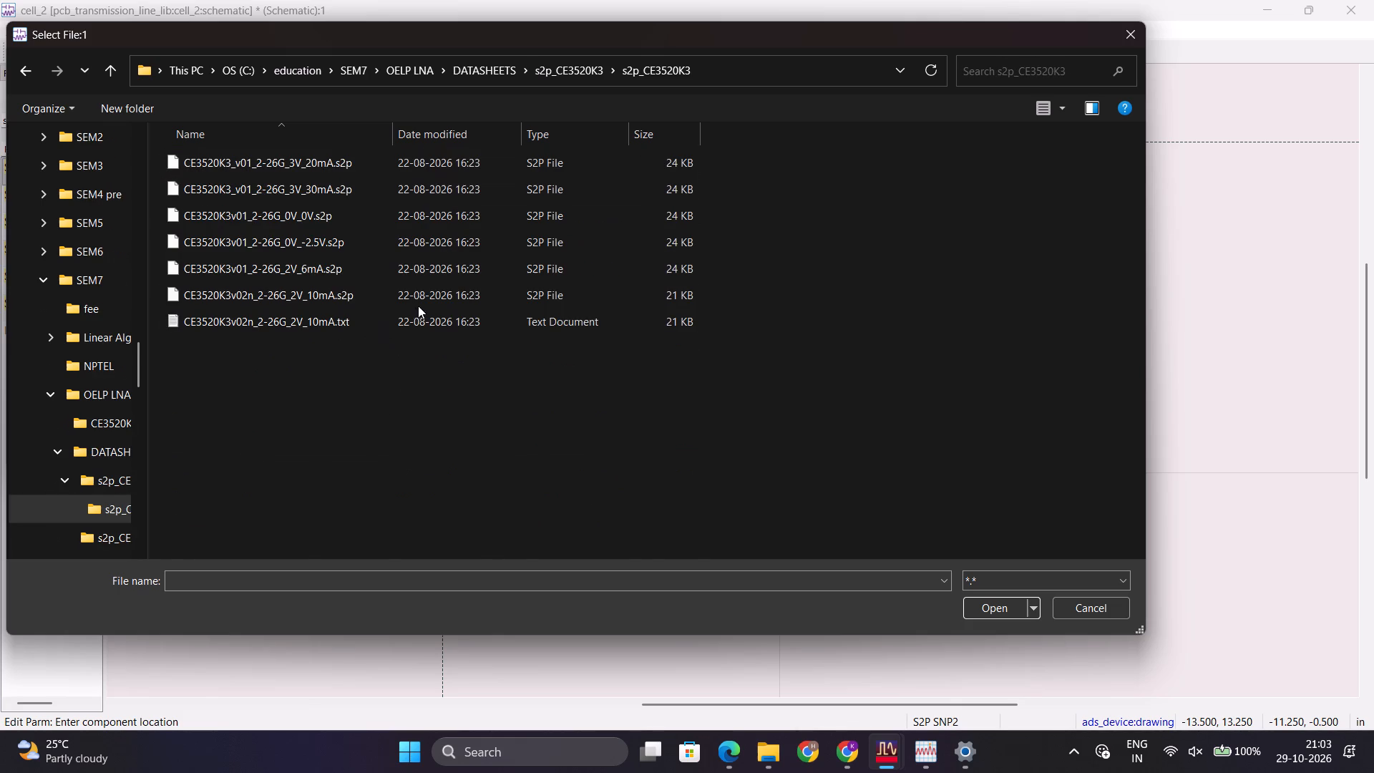
{"action": "left_click", "coordinate": [419, 304]}
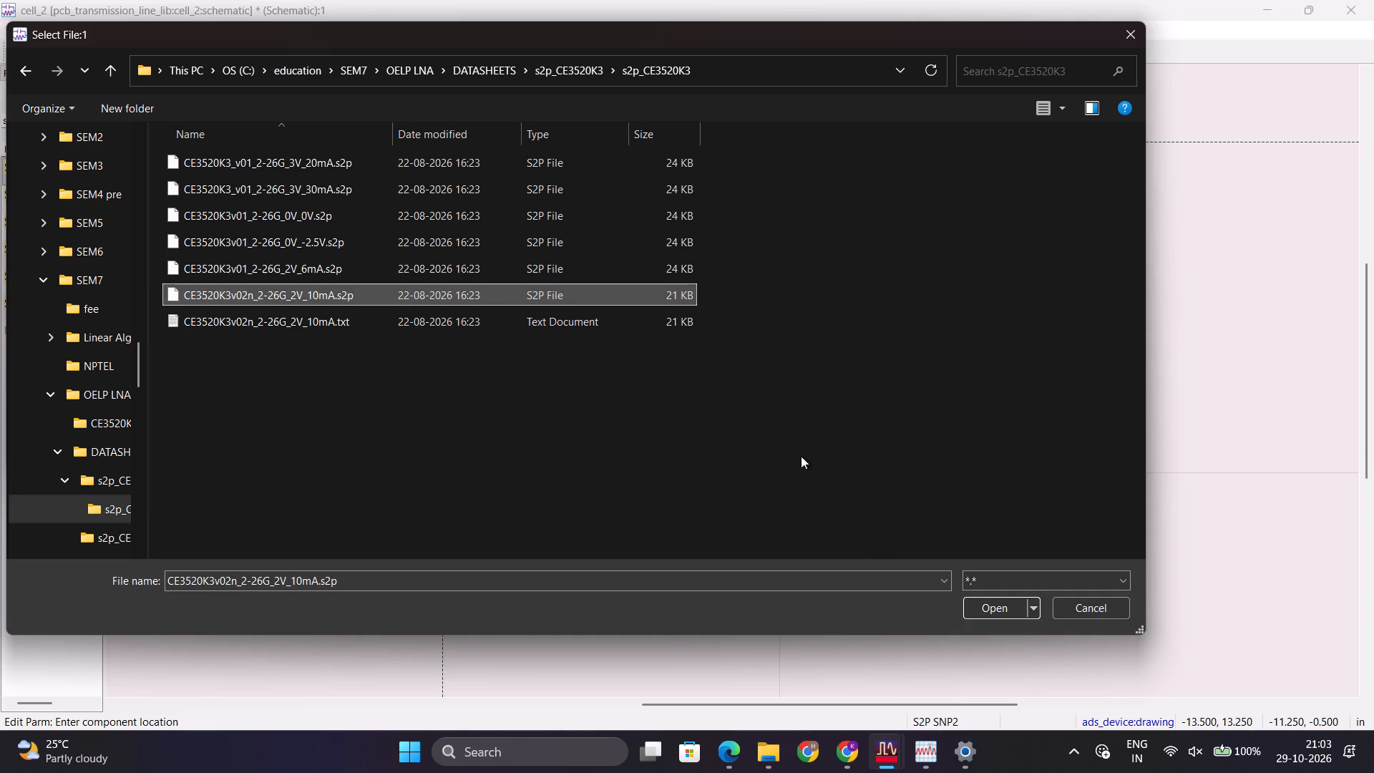
{"action": "left_click", "coordinate": [981, 605]}
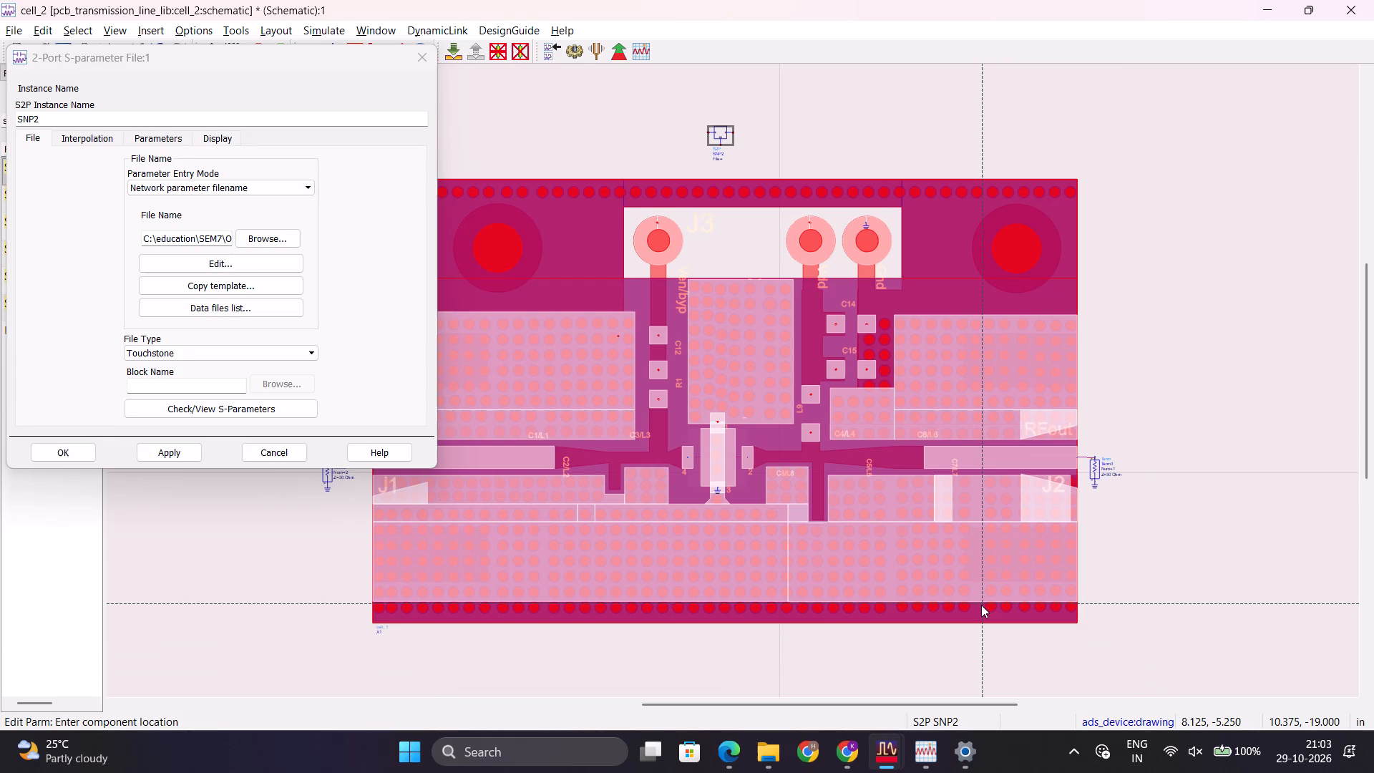
{"action": "left_click", "coordinate": [187, 456]}
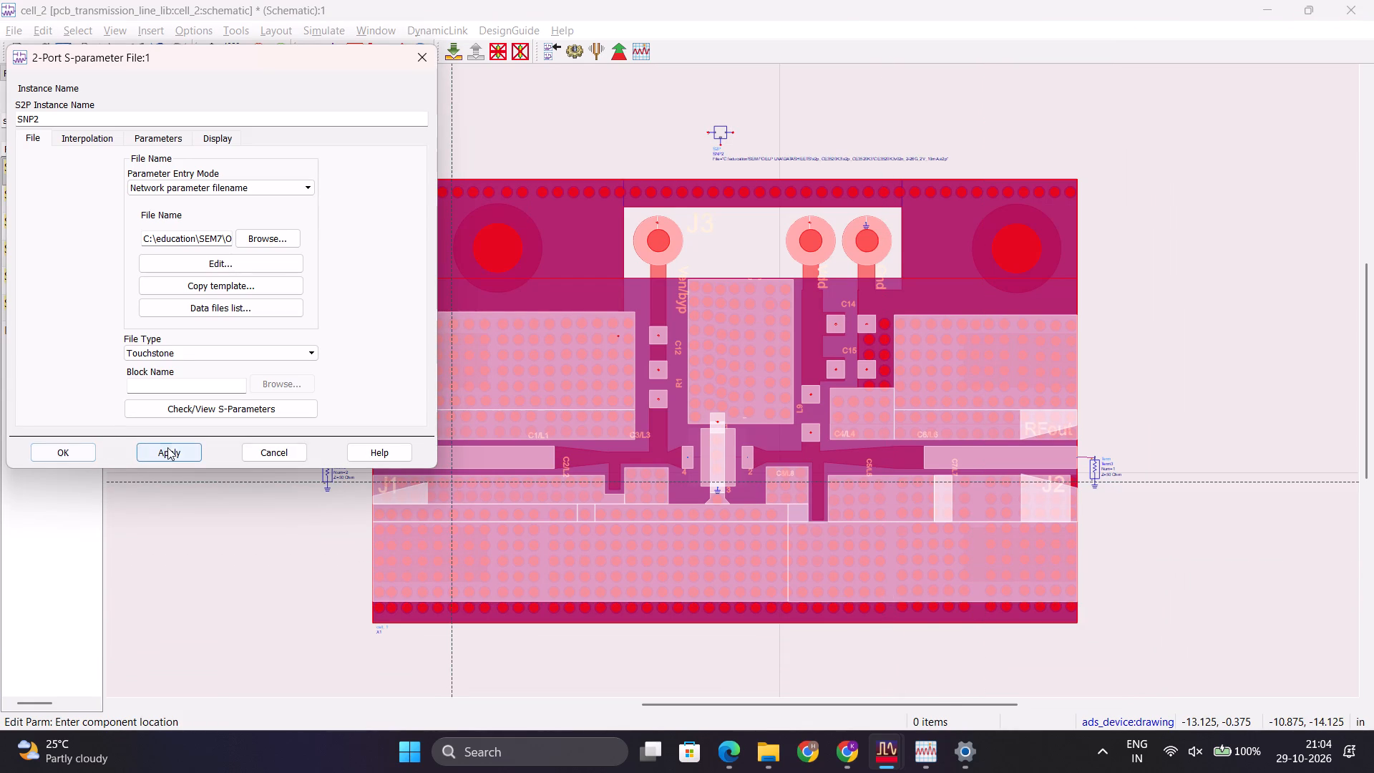
{"action": "left_click", "coordinate": [171, 450]}
{"action": "left_click", "coordinate": [78, 459]}
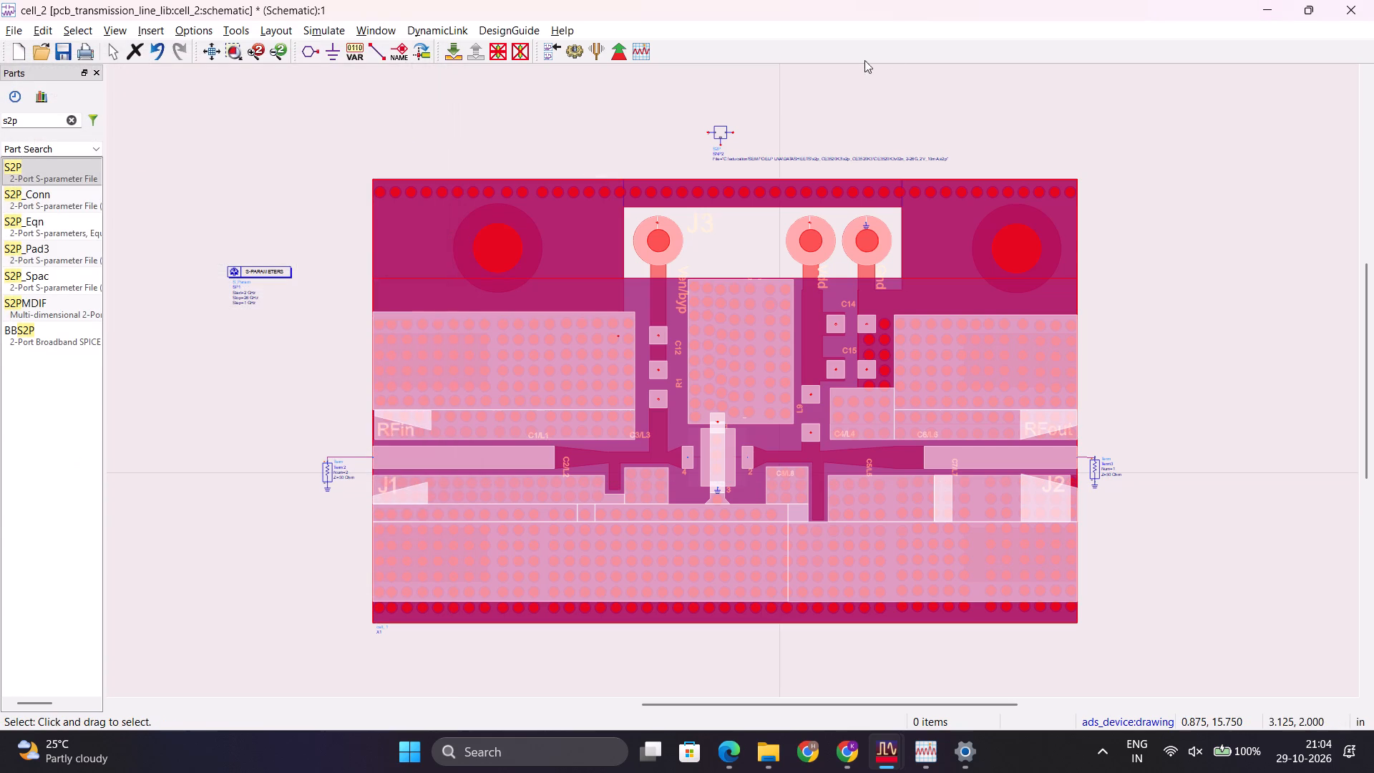
Place a ground on the bottom reference pin of the S2P component above the PCB layout.
{"action": "left_click", "coordinate": [334, 44]}
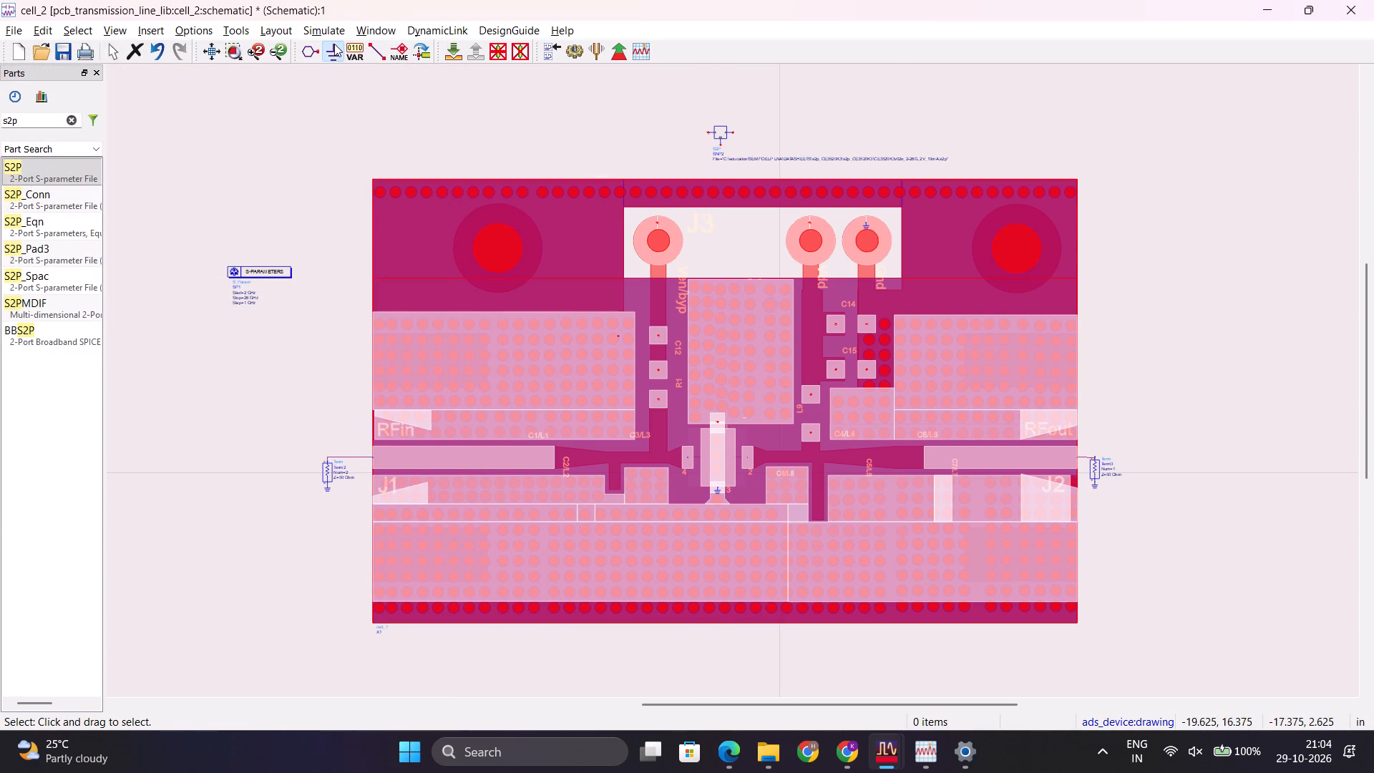
{"action": "scroll", "coordinate": [722, 172], "scroll_direction": "up", "scroll_amount": 5, "text": "ctrl"}
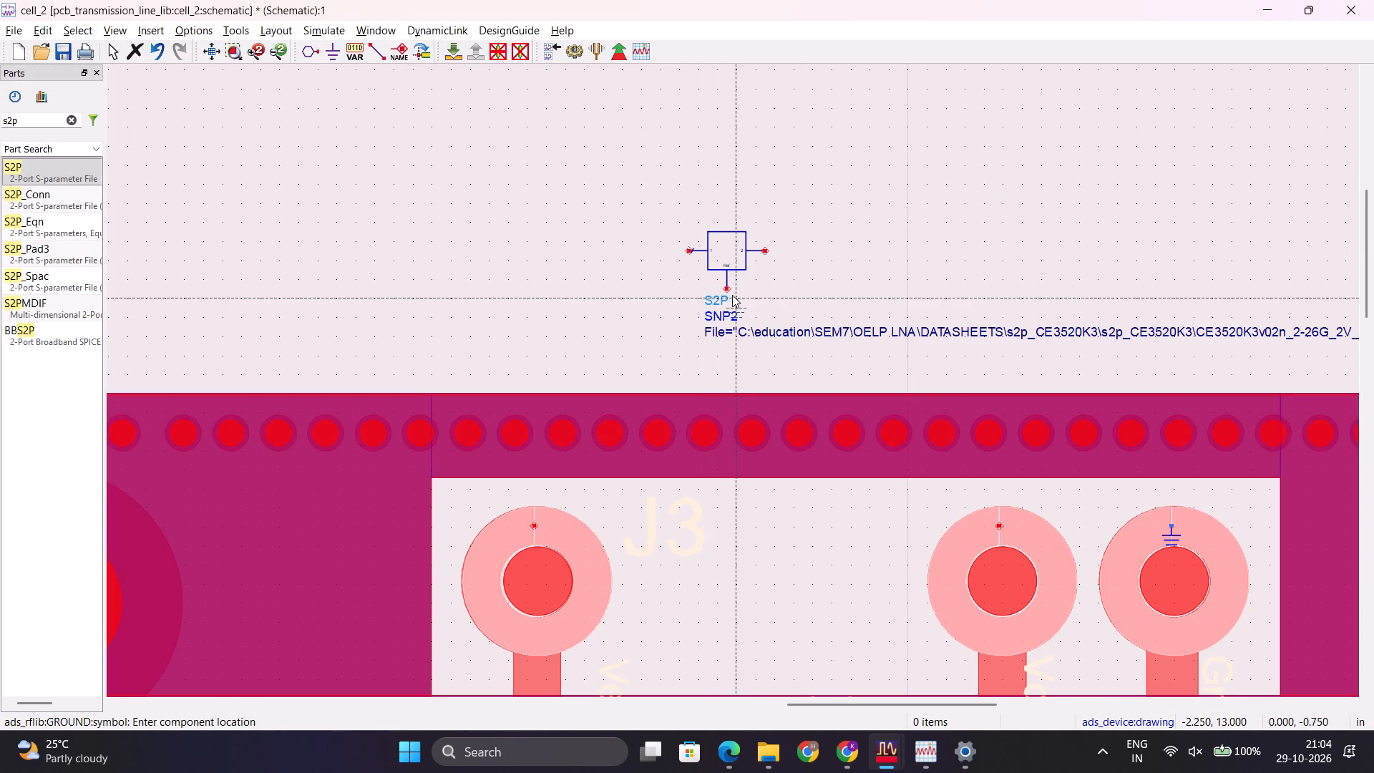
{"action": "left_click", "coordinate": [726, 290]}
{"action": "key", "text": "Escape"}
Delete the wire that joins pads 4 and 2 of the transistor footprint on the PCB layout.
{"action": "scroll", "coordinate": [766, 305], "scroll_direction": "down", "scroll_amount": 2, "text": "ctrl"}
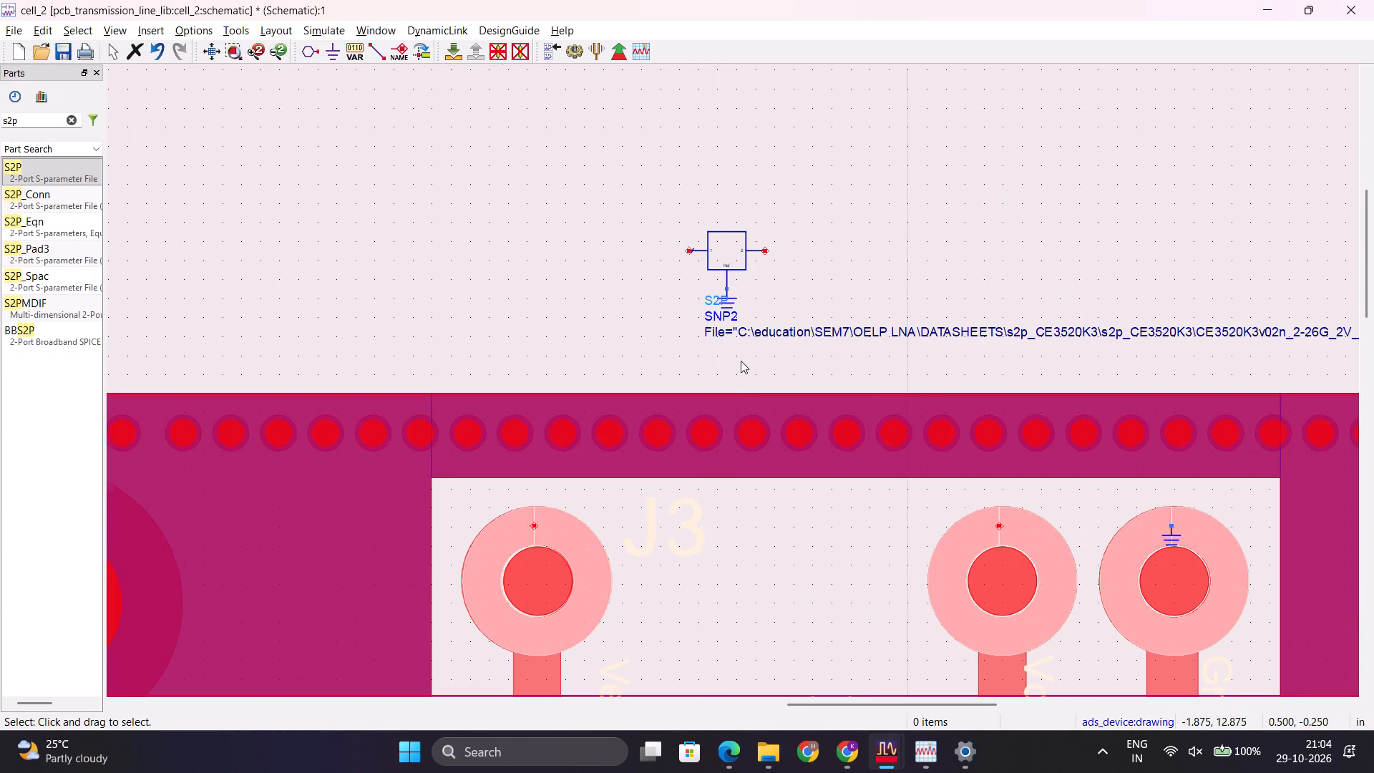
{"action": "scroll", "coordinate": [741, 361], "scroll_direction": "down", "scroll_amount": 4, "text": "ctrl"}
{"action": "scroll", "coordinate": [723, 551], "scroll_direction": "up", "scroll_amount": 3, "text": "ctrl"}
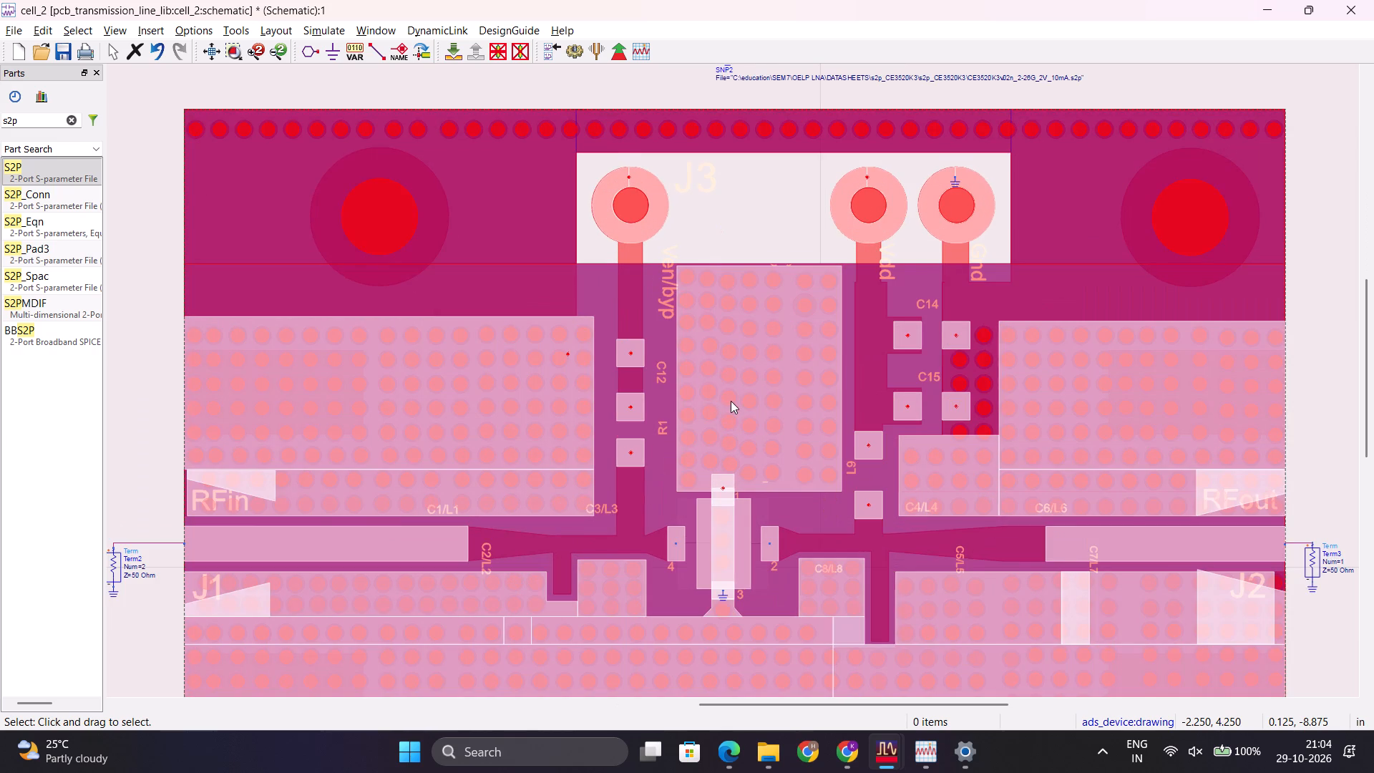
{"action": "scroll", "coordinate": [731, 401], "scroll_direction": "down", "scroll_amount": 1, "text": "ctrl"}
{"action": "left_click", "coordinate": [724, 502]}
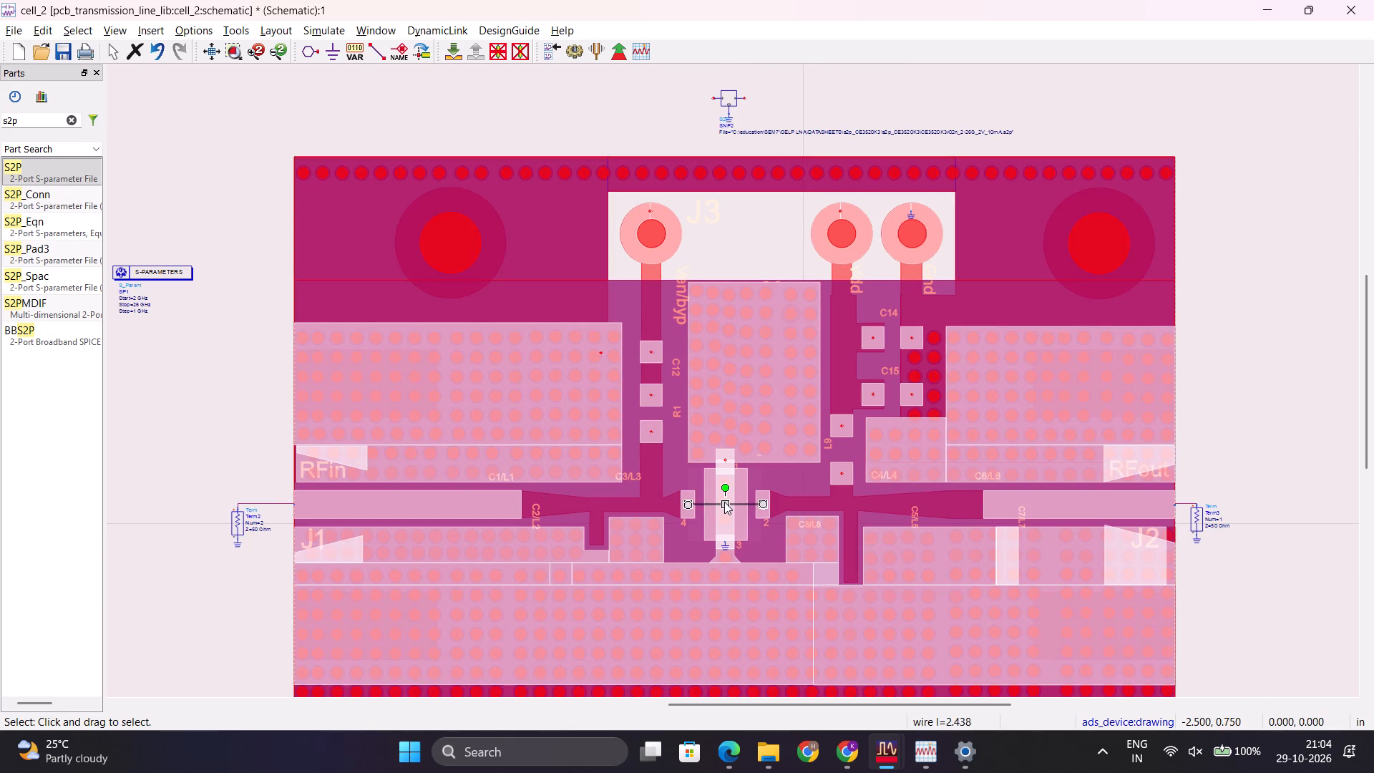
{"action": "key", "text": "Delete"}
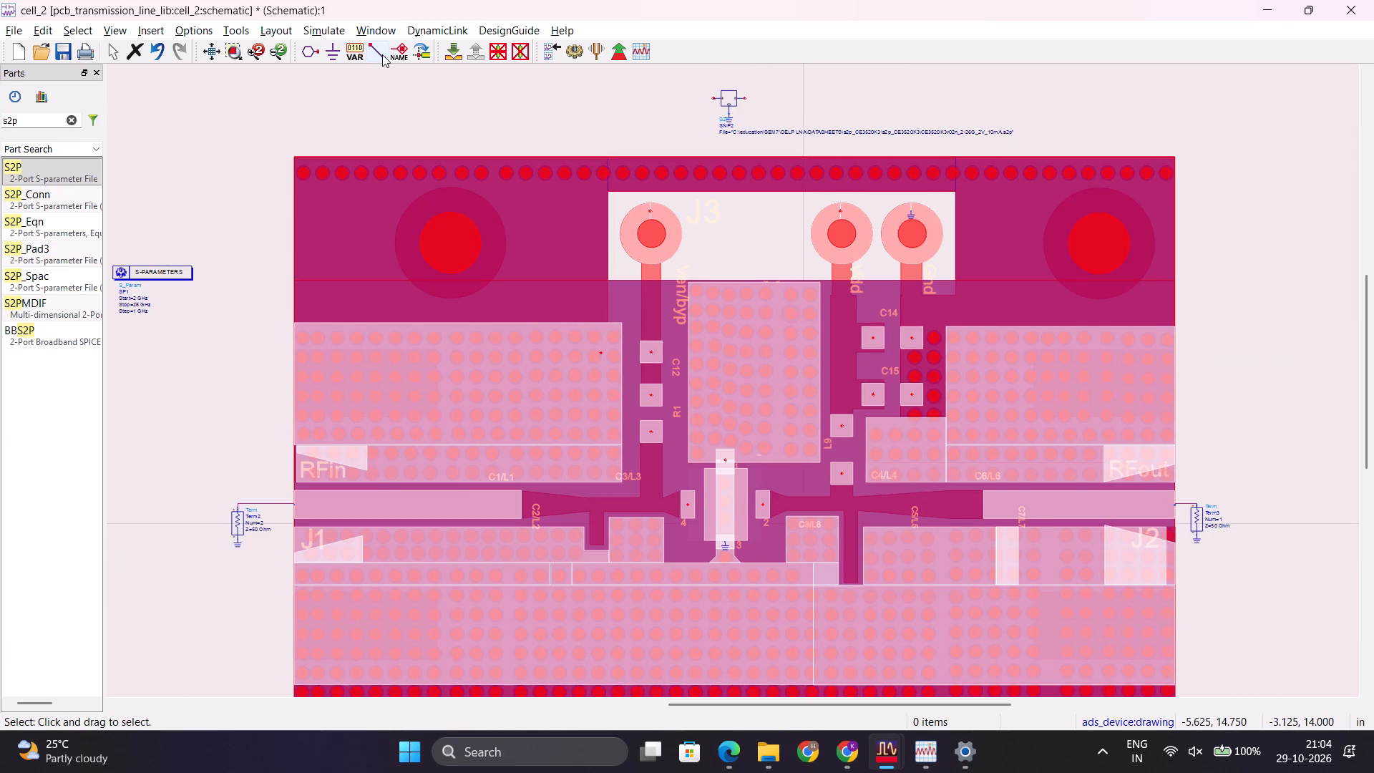
Wire the left-hand pin of the S2P component to pad 4 of the transistor footprint.
{"action": "left_click", "coordinate": [382, 54]}
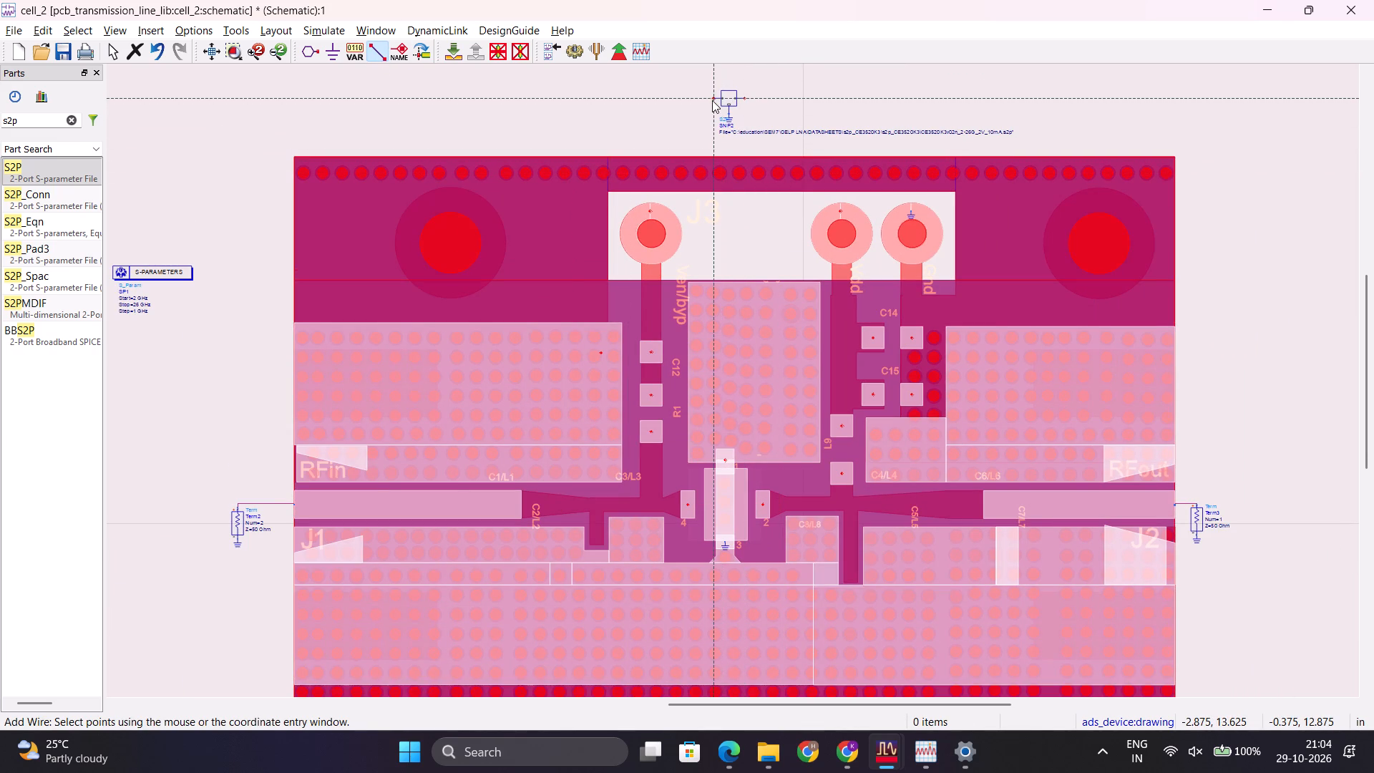
{"action": "left_click_drag", "start_coordinate": [712, 100], "coordinate": [688, 502]}
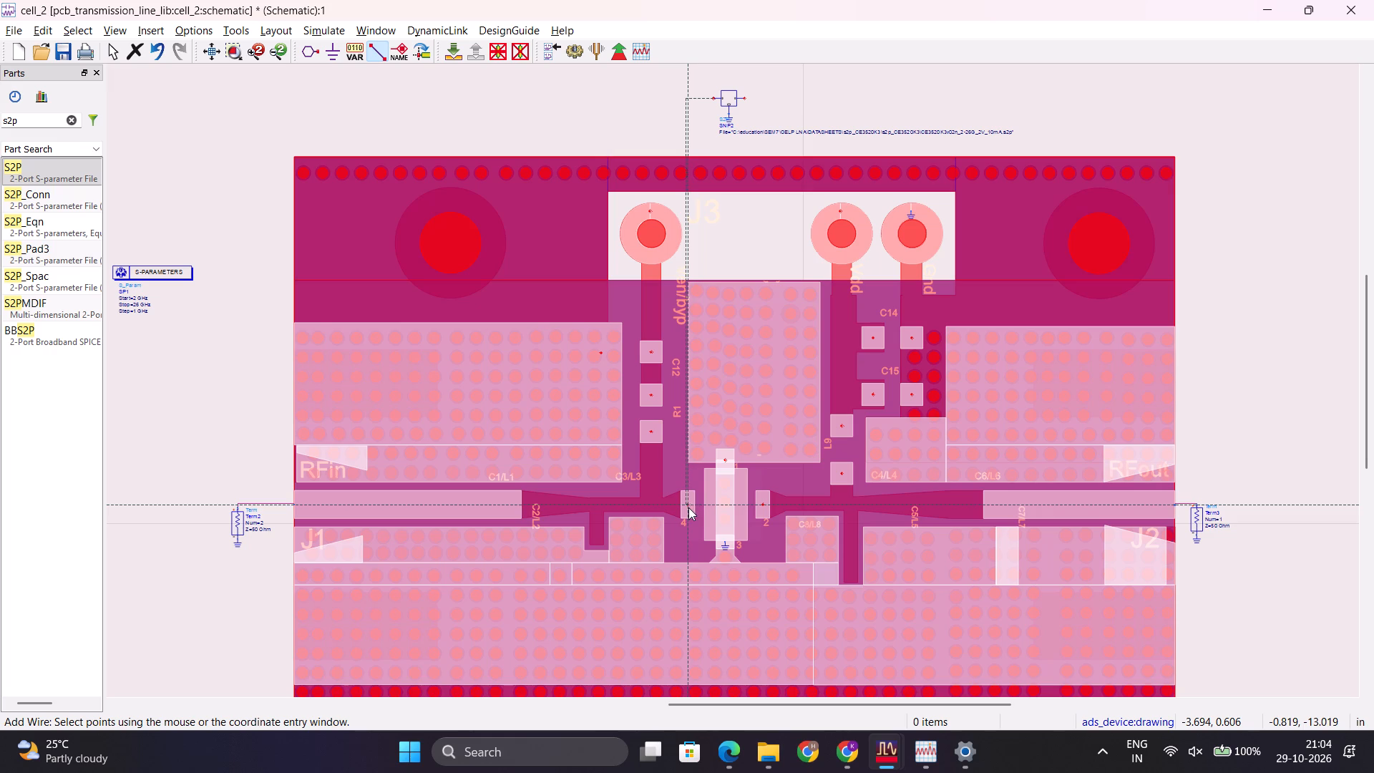
{"action": "scroll", "coordinate": [686, 505], "scroll_direction": "up", "scroll_amount": 5, "text": "ctrl"}
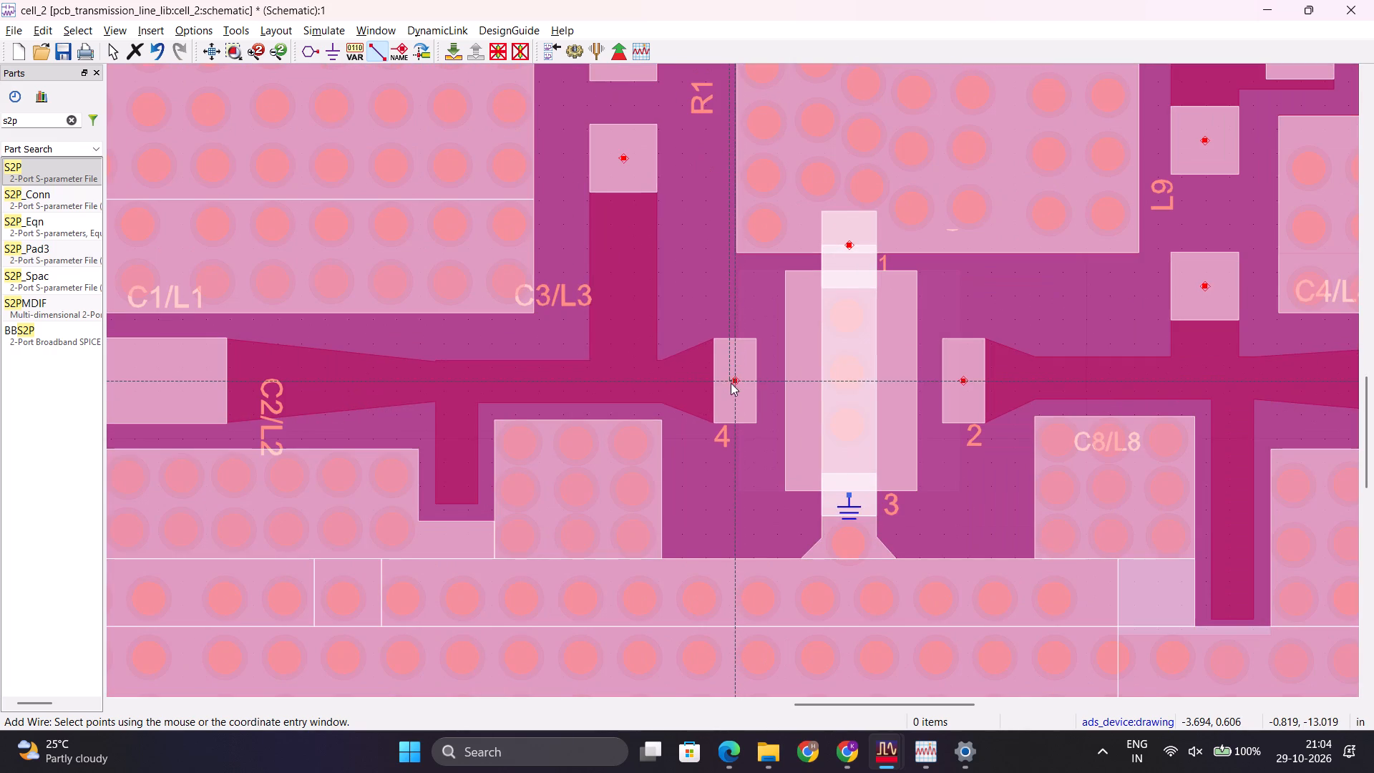
{"action": "left_click", "coordinate": [736, 379]}
{"action": "key", "text": "Escape"}
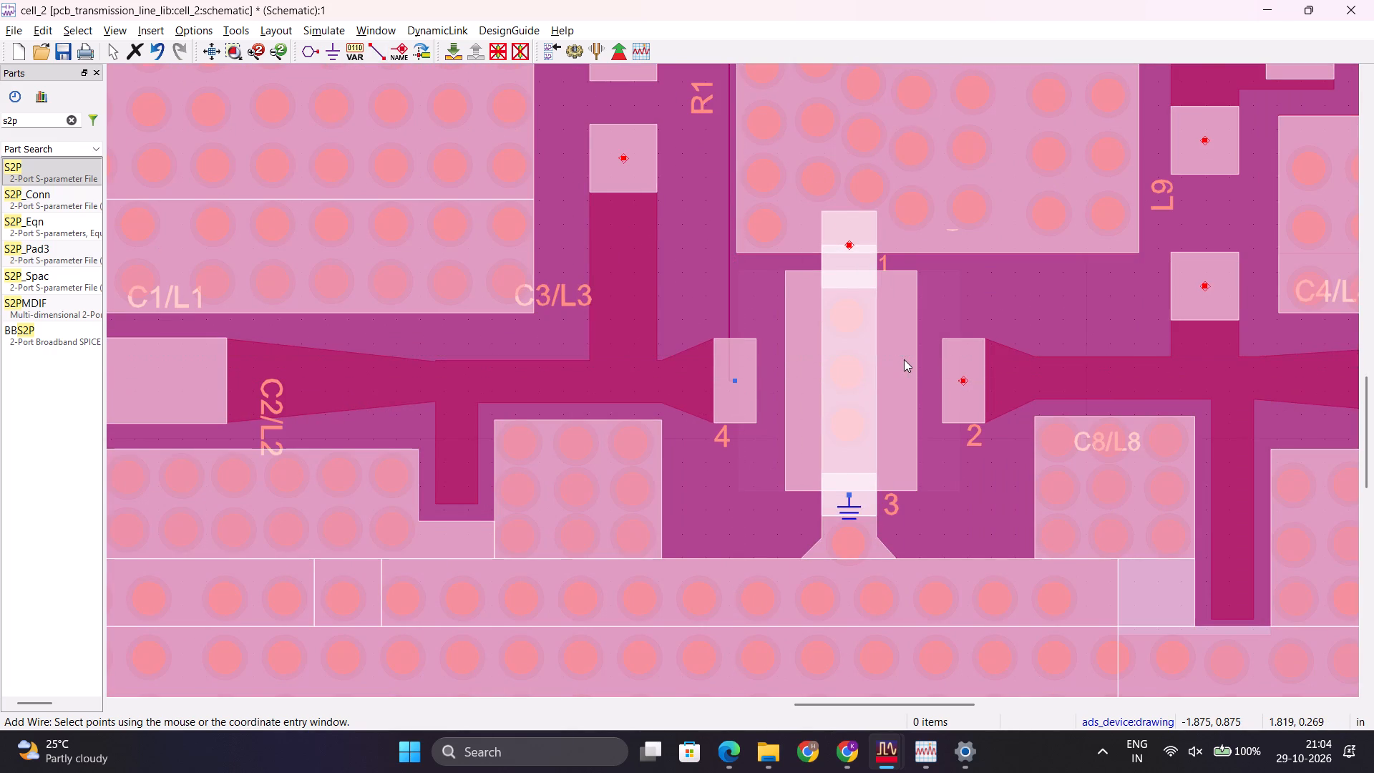
Wire the right-hand pin of the S2P component to pad 2 of the transistor footprint.
{"action": "scroll", "coordinate": [904, 359], "scroll_direction": "down", "scroll_amount": 3, "text": "ctrl"}
{"action": "scroll", "coordinate": [706, 136], "scroll_direction": "down", "scroll_amount": 3, "text": "ctrl"}
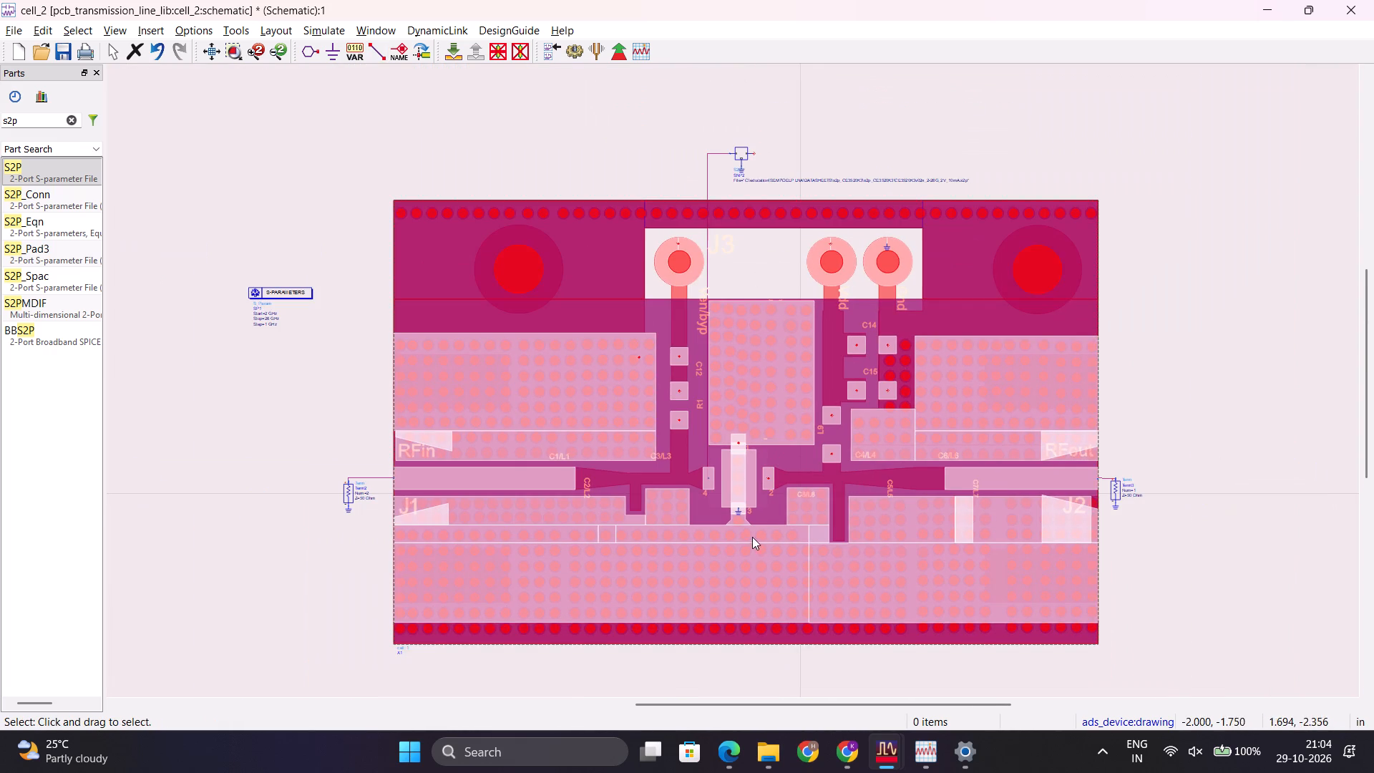
{"action": "left_click", "coordinate": [385, 59]}
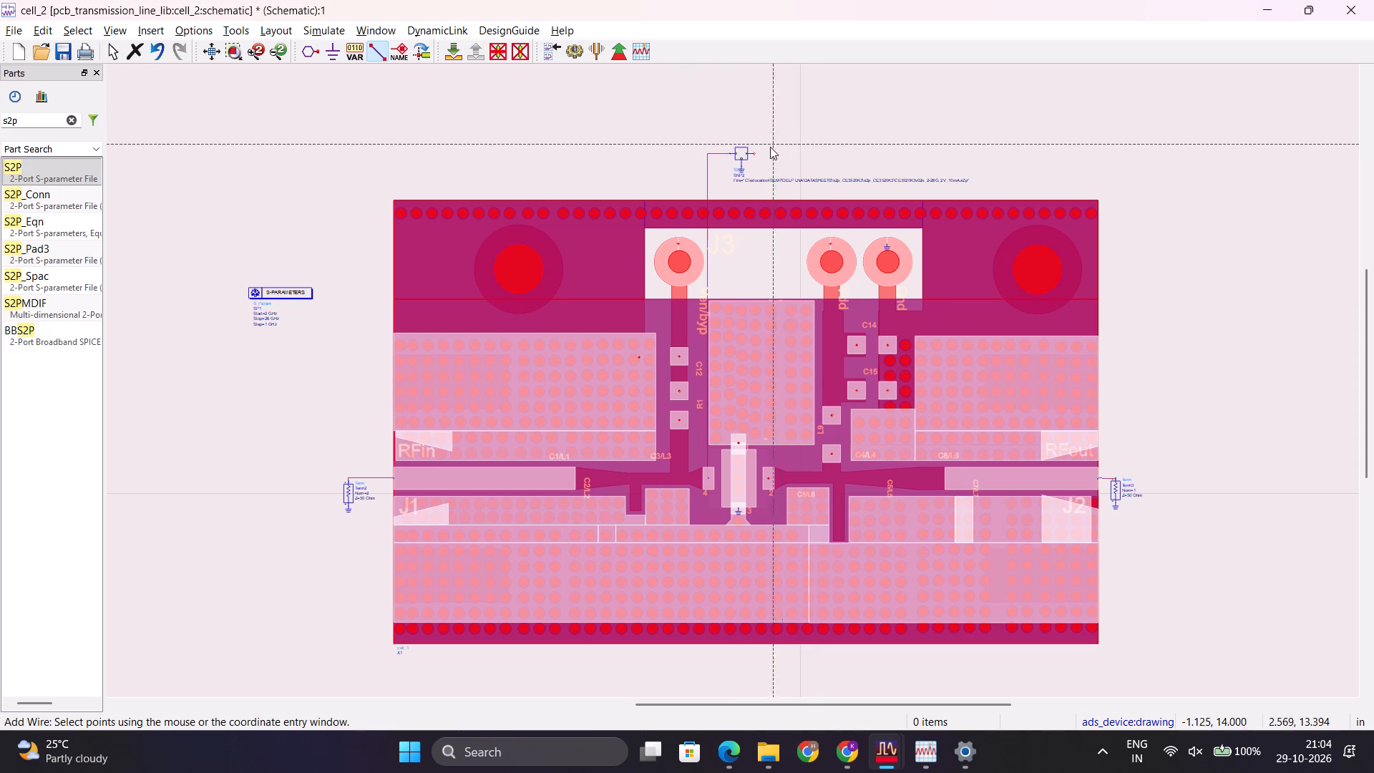
{"action": "left_click_drag", "start_coordinate": [754, 152], "coordinate": [771, 474]}
{"action": "left_click", "coordinate": [771, 474]}
{"action": "key", "text": "Escape"}
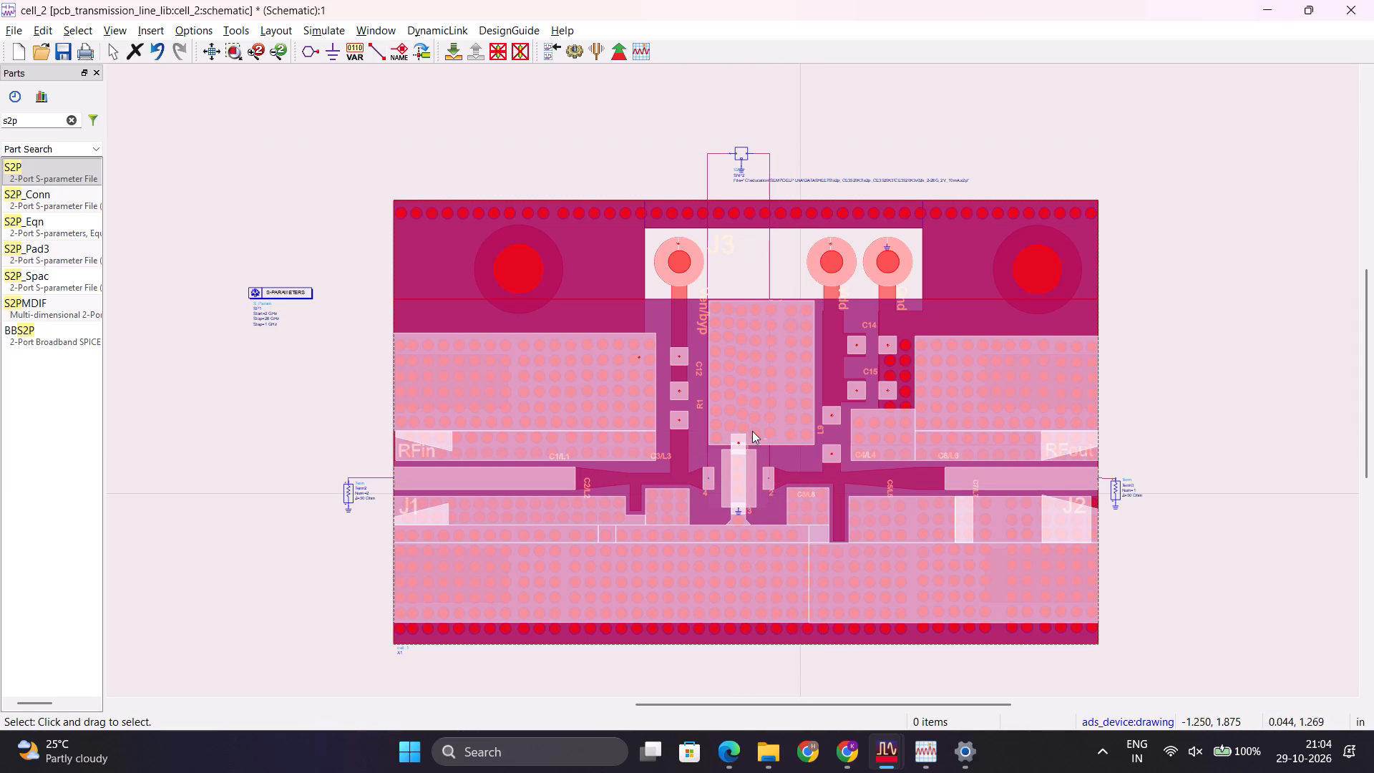
Move the S2P component together with its ground about 0.25 in to the left, keeping its wires attached.
{"action": "scroll", "coordinate": [749, 430], "scroll_direction": "up", "scroll_amount": 5, "text": "ctrl"}
{"action": "scroll", "coordinate": [732, 381], "scroll_direction": "down", "scroll_amount": 5, "text": "ctrl"}
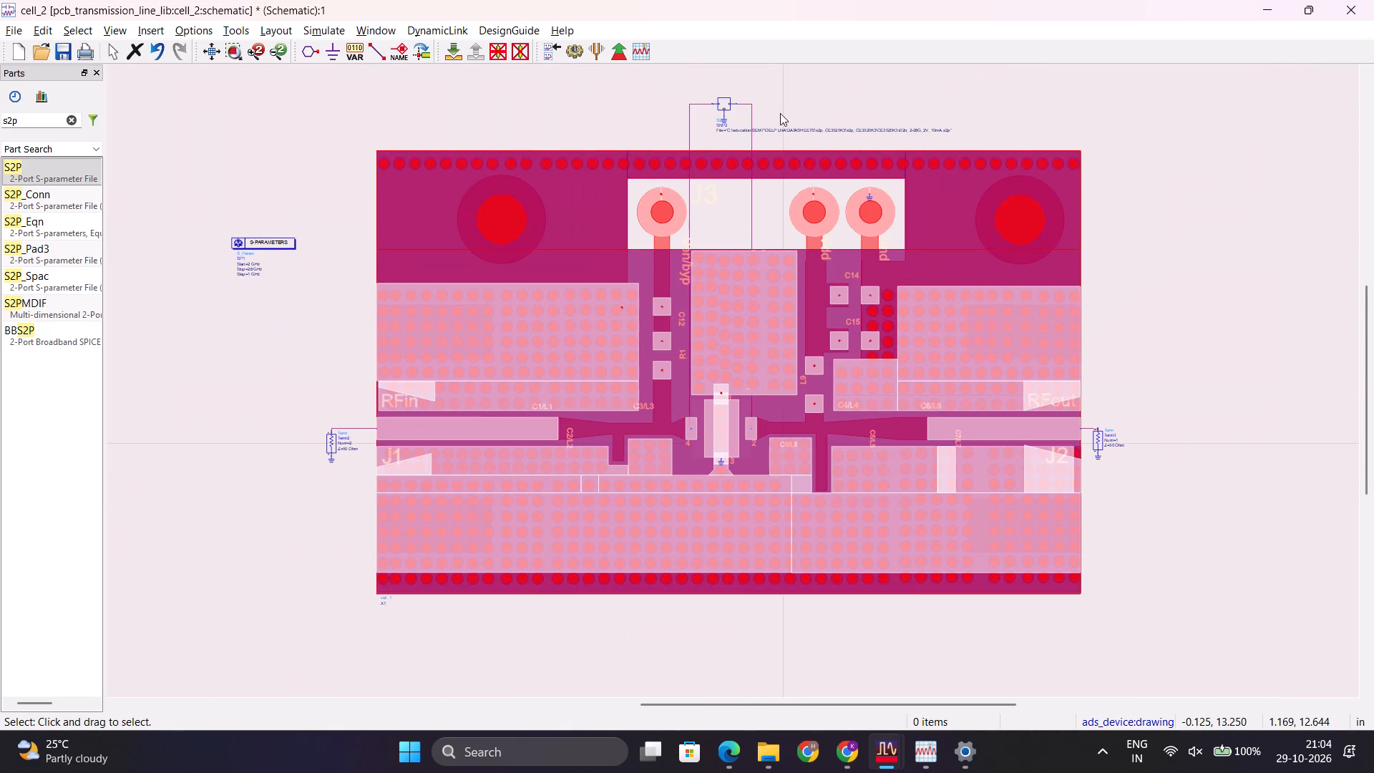
{"action": "scroll", "coordinate": [780, 113], "scroll_direction": "up", "scroll_amount": 5, "text": "ctrl"}
{"action": "left_click_drag", "start_coordinate": [501, 300], "coordinate": [610, 432]}
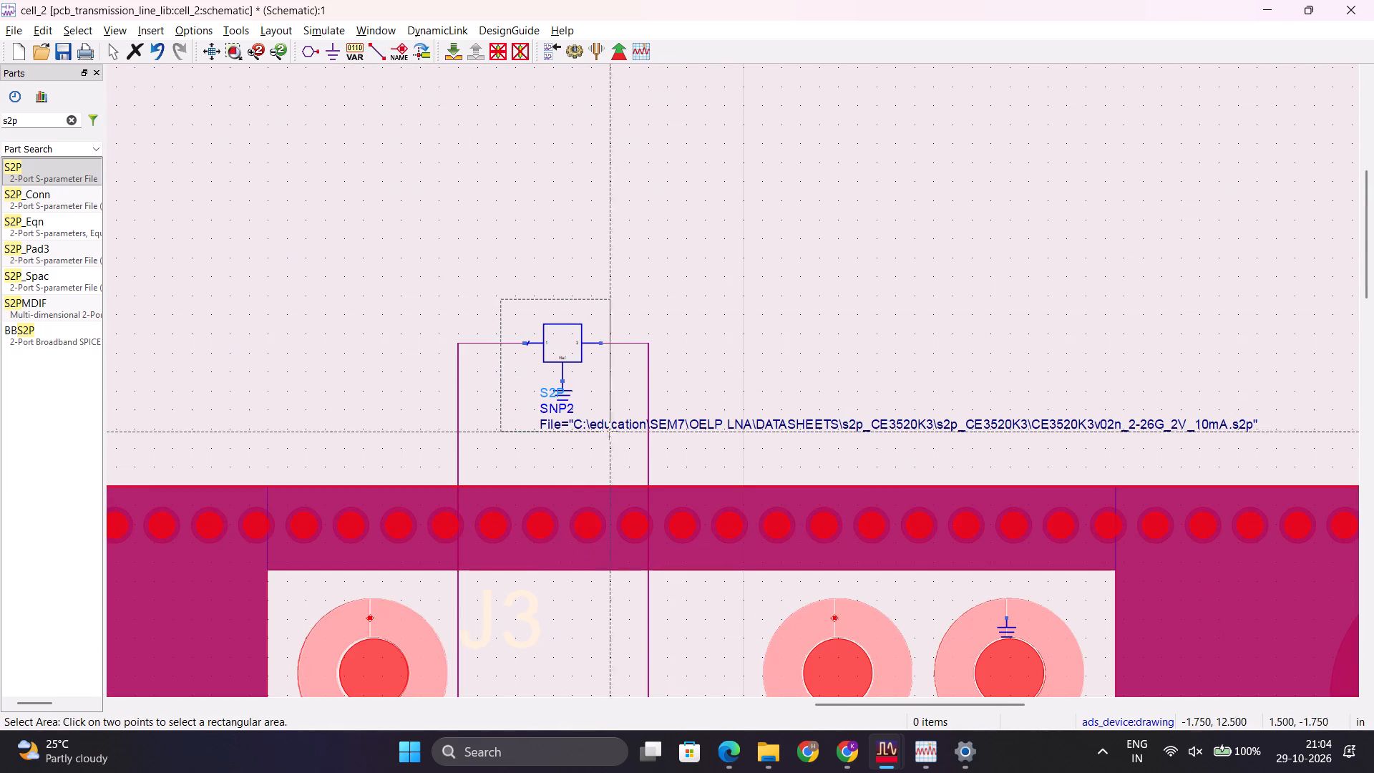
{"action": "left_click_drag", "start_coordinate": [610, 432], "coordinate": [616, 434]}
{"action": "left_click_drag", "start_coordinate": [563, 339], "coordinate": [544, 342]}
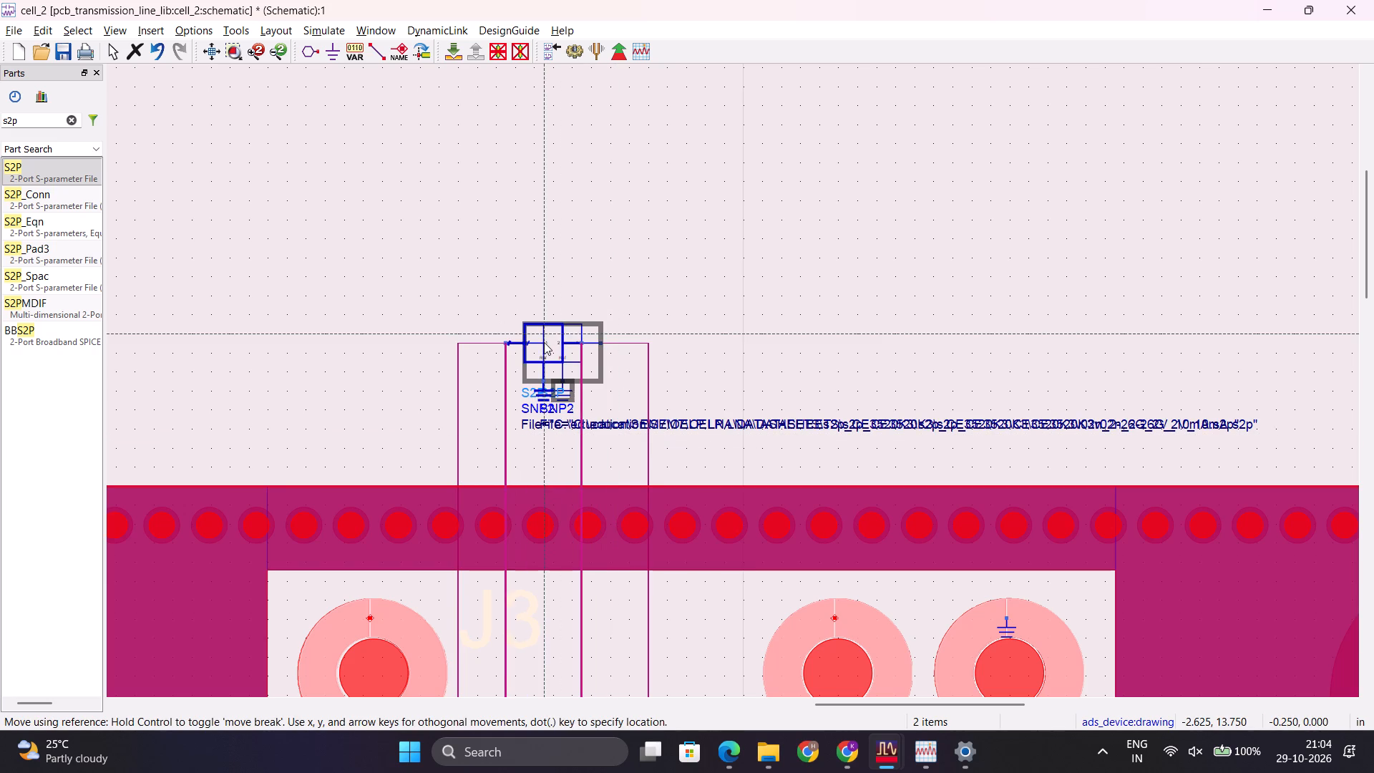
{"action": "left_click", "coordinate": [670, 303]}
Examine the co-simulation schematic, checking the S2P connections at pads 4 and 2 and the terminations at RFin and RFout.
{"action": "scroll", "coordinate": [670, 303], "scroll_direction": "down", "scroll_amount": 5, "text": "ctrl"}
{"action": "scroll", "coordinate": [834, 538], "scroll_direction": "up", "scroll_amount": 2, "text": "ctrl"}
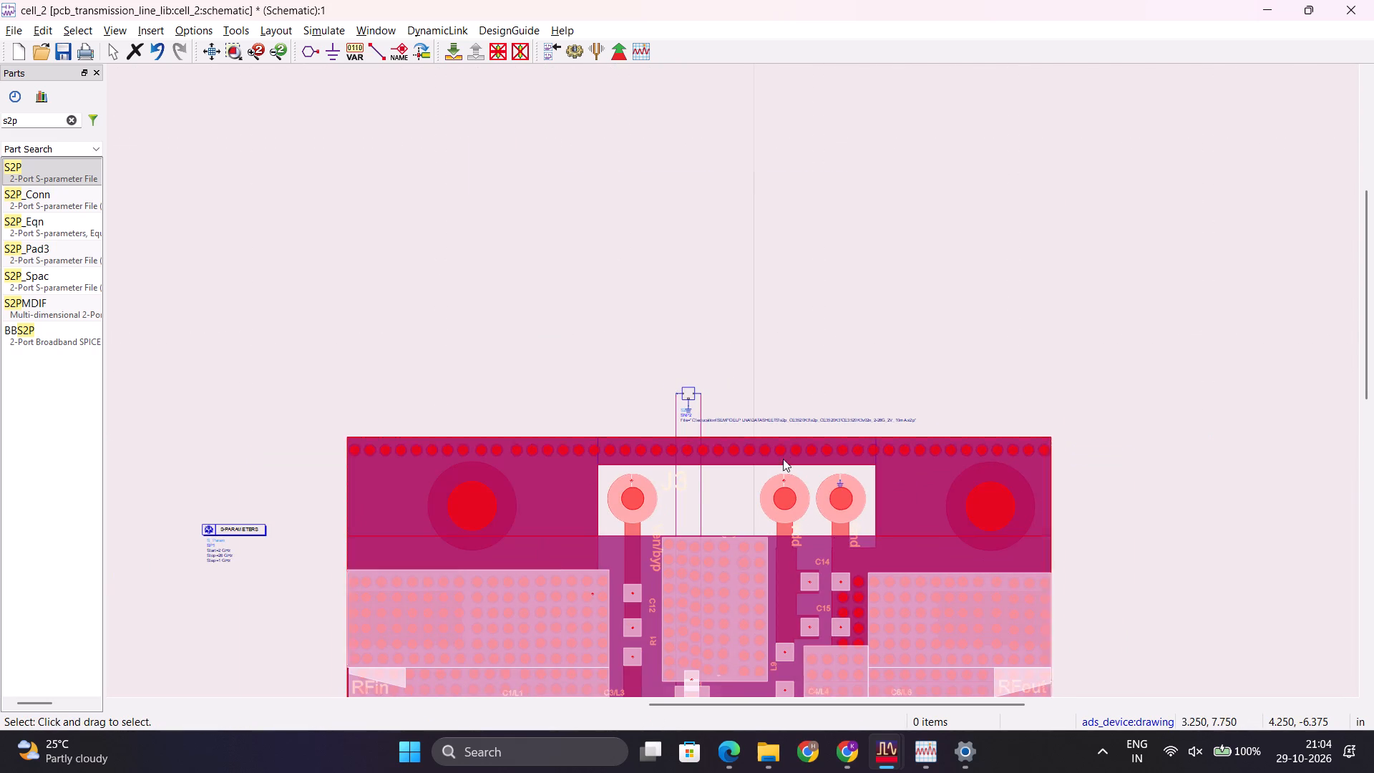
{"action": "scroll", "coordinate": [783, 459], "scroll_direction": "up", "scroll_amount": 2, "text": "ctrl"}
{"action": "scroll", "coordinate": [744, 399], "scroll_direction": "down", "scroll_amount": 5, "text": "ctrl"}
{"action": "scroll", "coordinate": [892, 427], "scroll_direction": "up", "scroll_amount": 5, "text": "ctrl"}
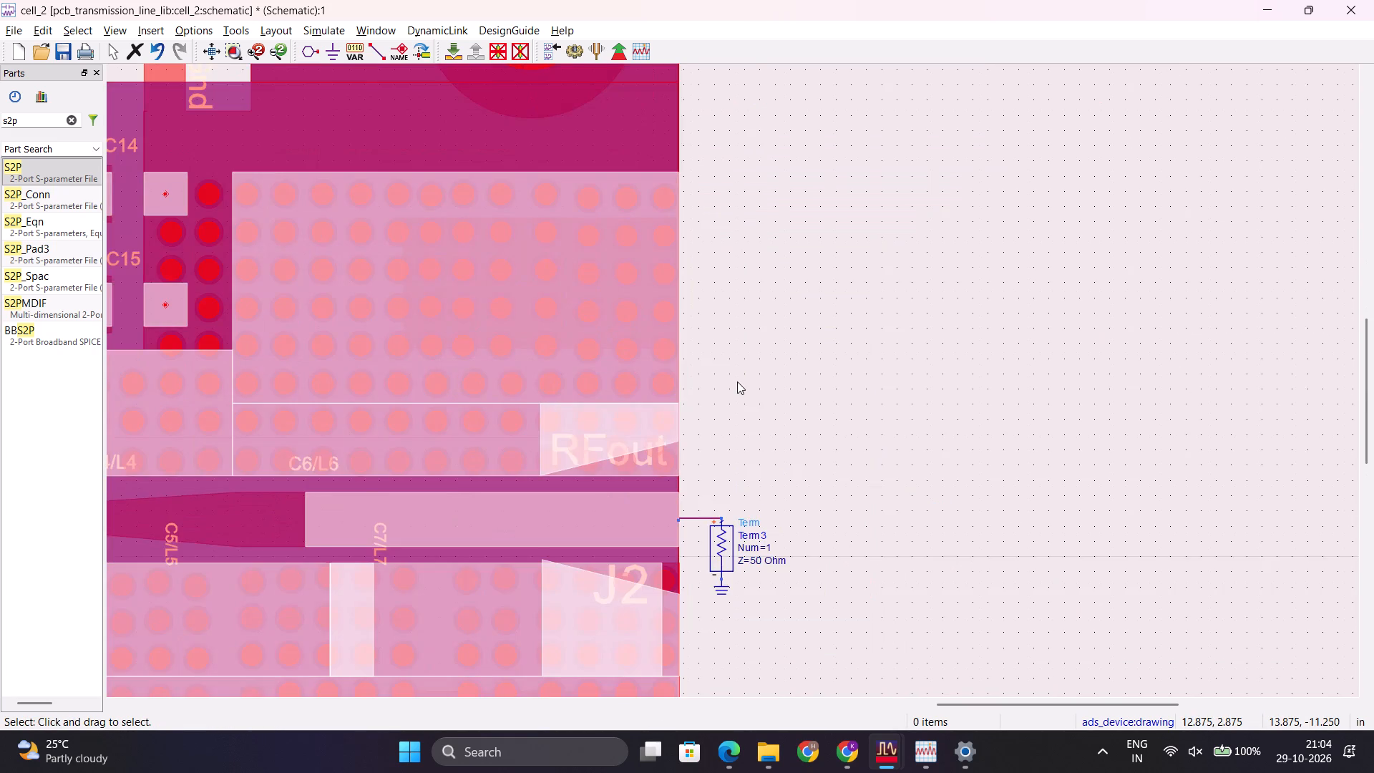
{"action": "scroll", "coordinate": [737, 381], "scroll_direction": "down", "scroll_amount": 4, "text": "ctrl"}
{"action": "scroll", "coordinate": [413, 404], "scroll_direction": "down", "scroll_amount": 2, "text": "ctrl"}
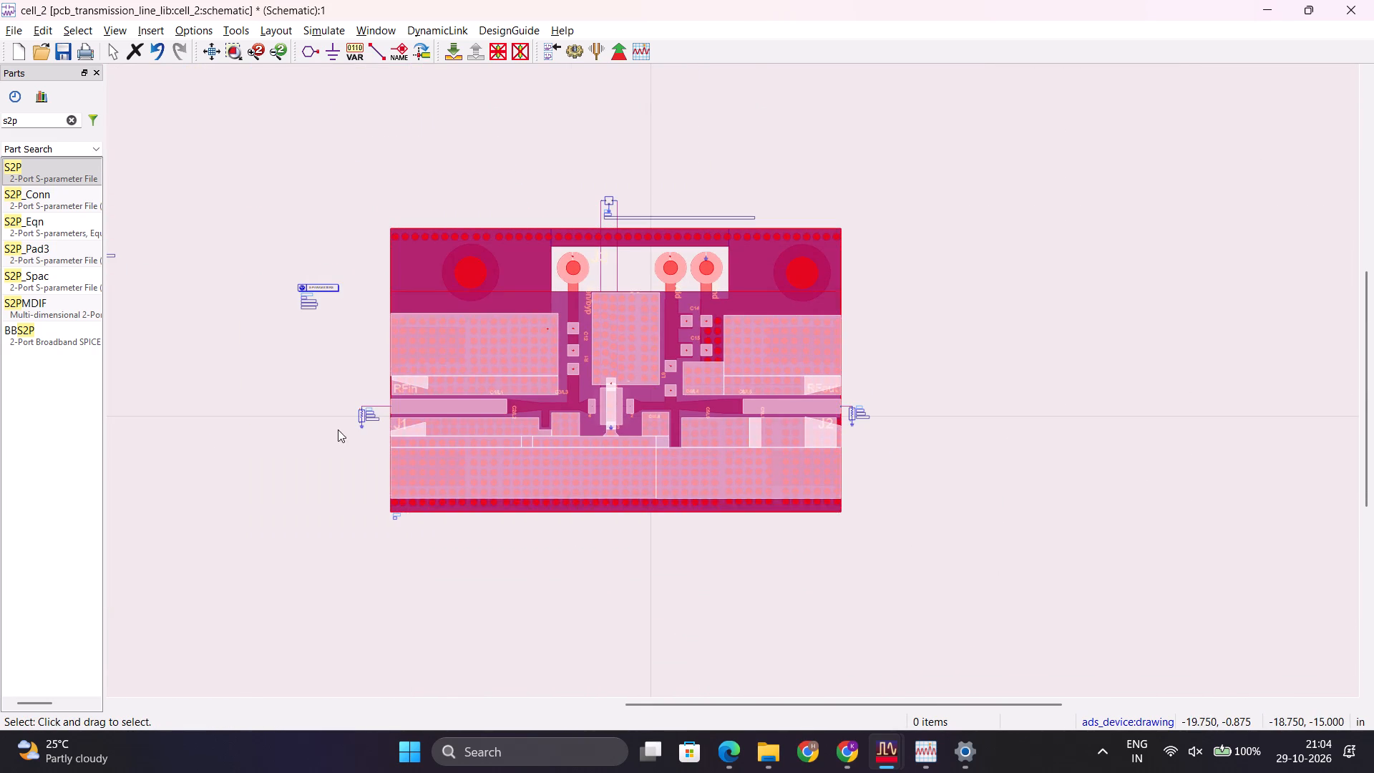
{"action": "scroll", "coordinate": [338, 429], "scroll_direction": "up", "scroll_amount": 5, "text": "ctrl"}
{"action": "scroll", "coordinate": [1086, 311], "scroll_direction": "down", "scroll_amount": 5, "text": "ctrl"}
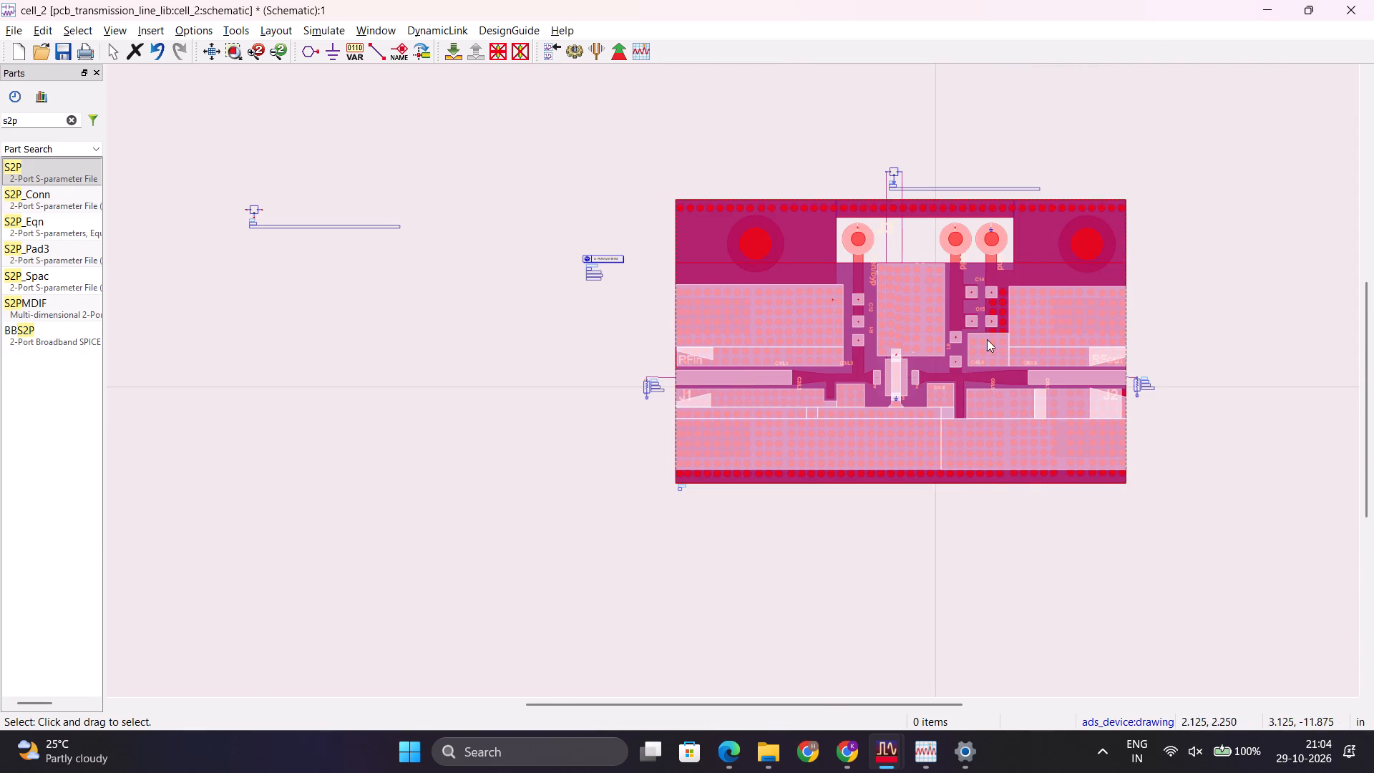
{"action": "scroll", "coordinate": [1162, 283], "scroll_direction": "up", "scroll_amount": 5}
{"action": "scroll", "coordinate": [745, 376], "scroll_direction": "down", "scroll_amount": 6, "text": "ctrl"}
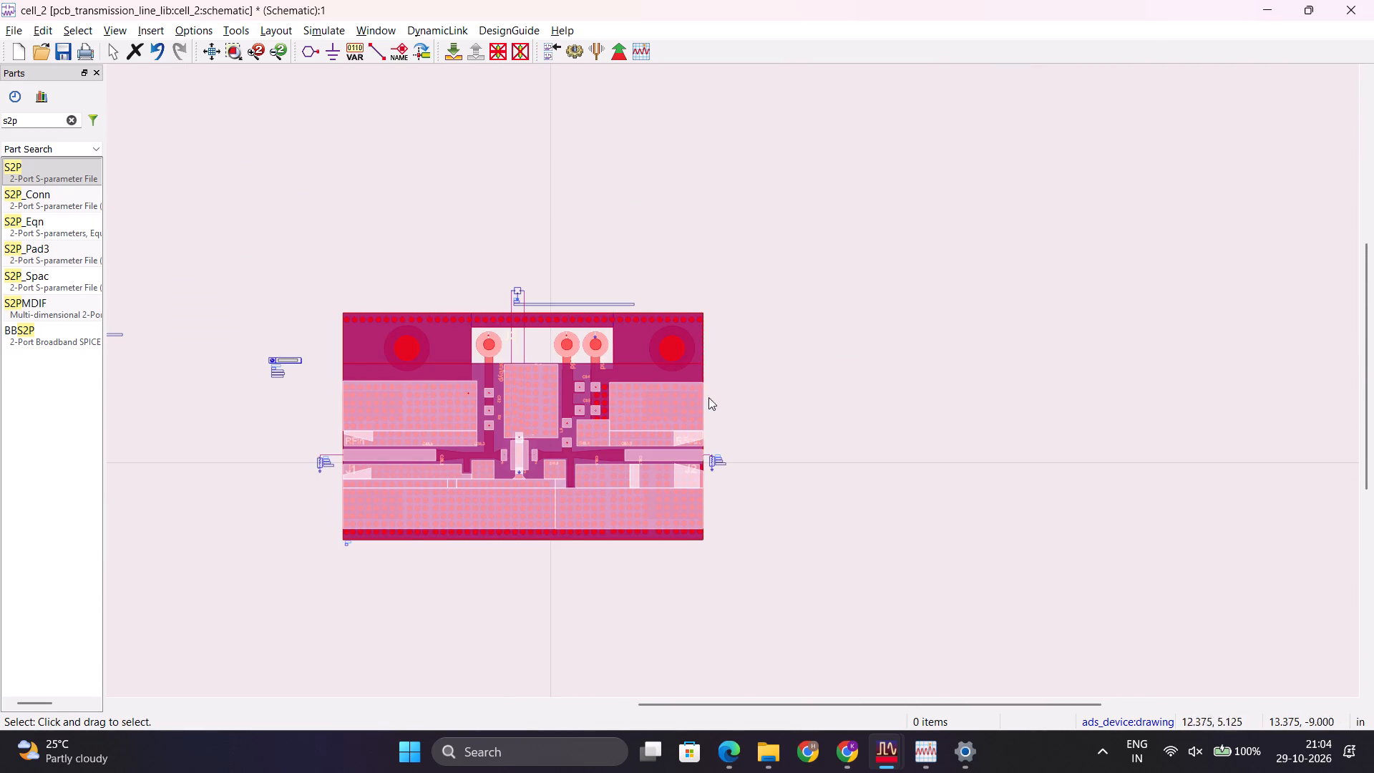
{"action": "scroll", "coordinate": [515, 467], "scroll_direction": "up", "scroll_amount": 6, "text": "ctrl"}
{"action": "scroll", "coordinate": [729, 381], "scroll_direction": "down", "scroll_amount": 4, "text": "ctrl"}
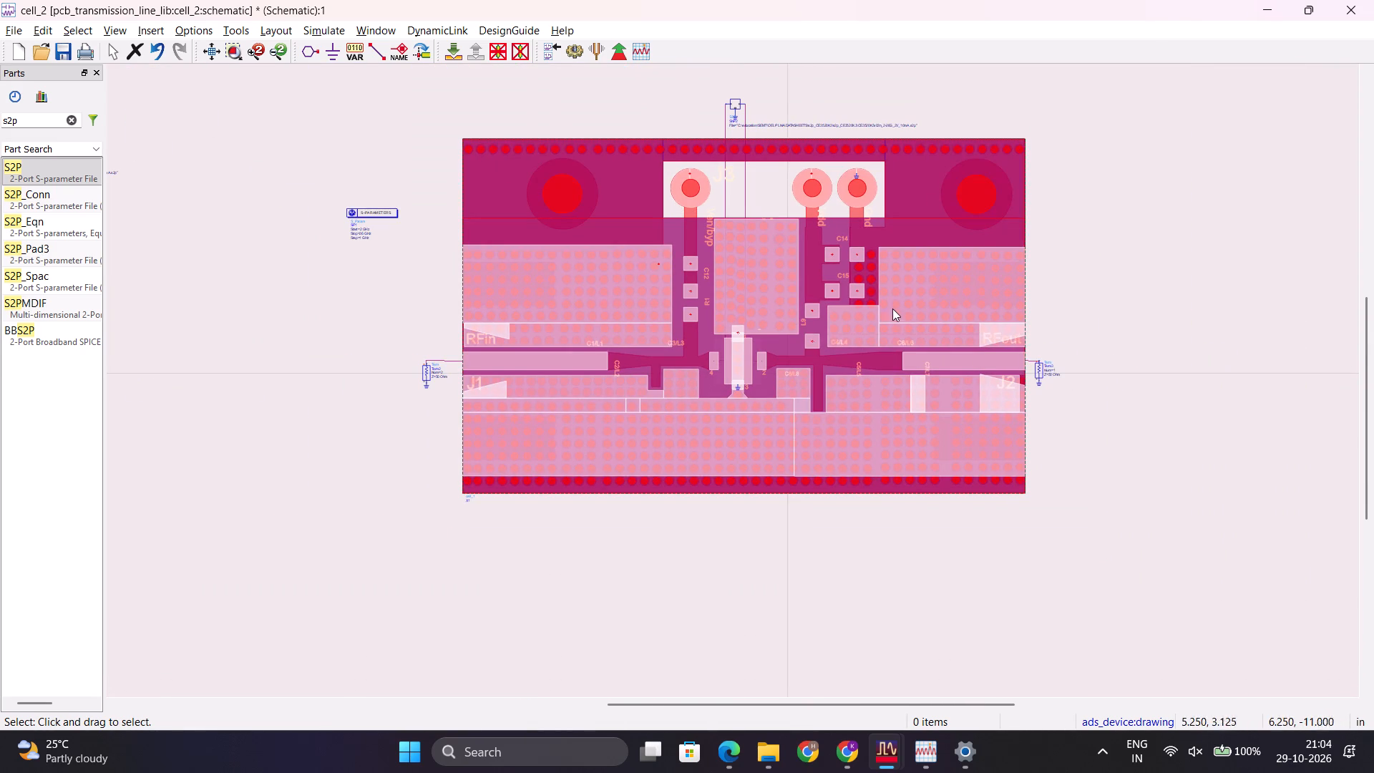
{"action": "scroll", "coordinate": [923, 339], "scroll_direction": "up", "scroll_amount": 3, "text": "ctrl"}
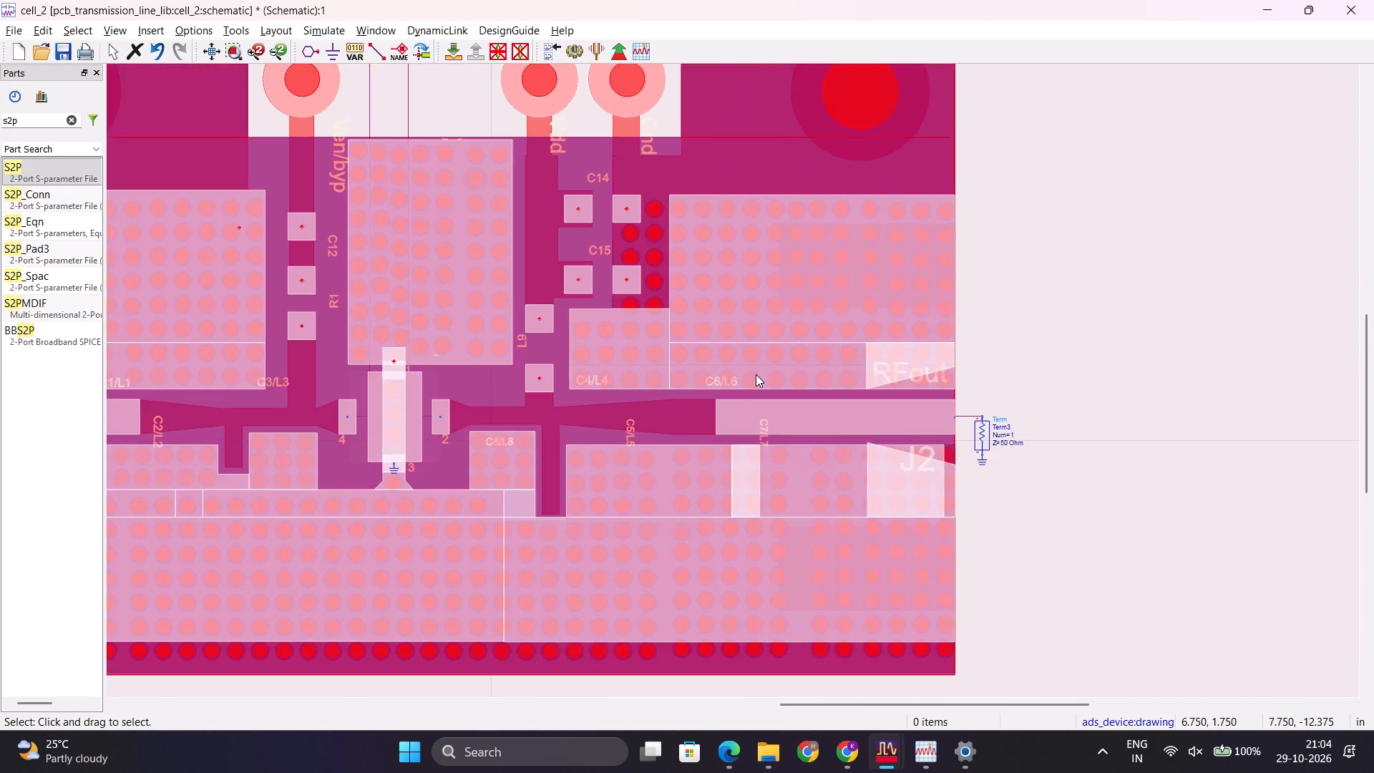
{"action": "scroll", "coordinate": [756, 374], "scroll_direction": "down", "scroll_amount": 2, "text": "ctrl"}
{"action": "scroll", "coordinate": [411, 375], "scroll_direction": "up", "scroll_amount": 5, "text": "ctrl"}
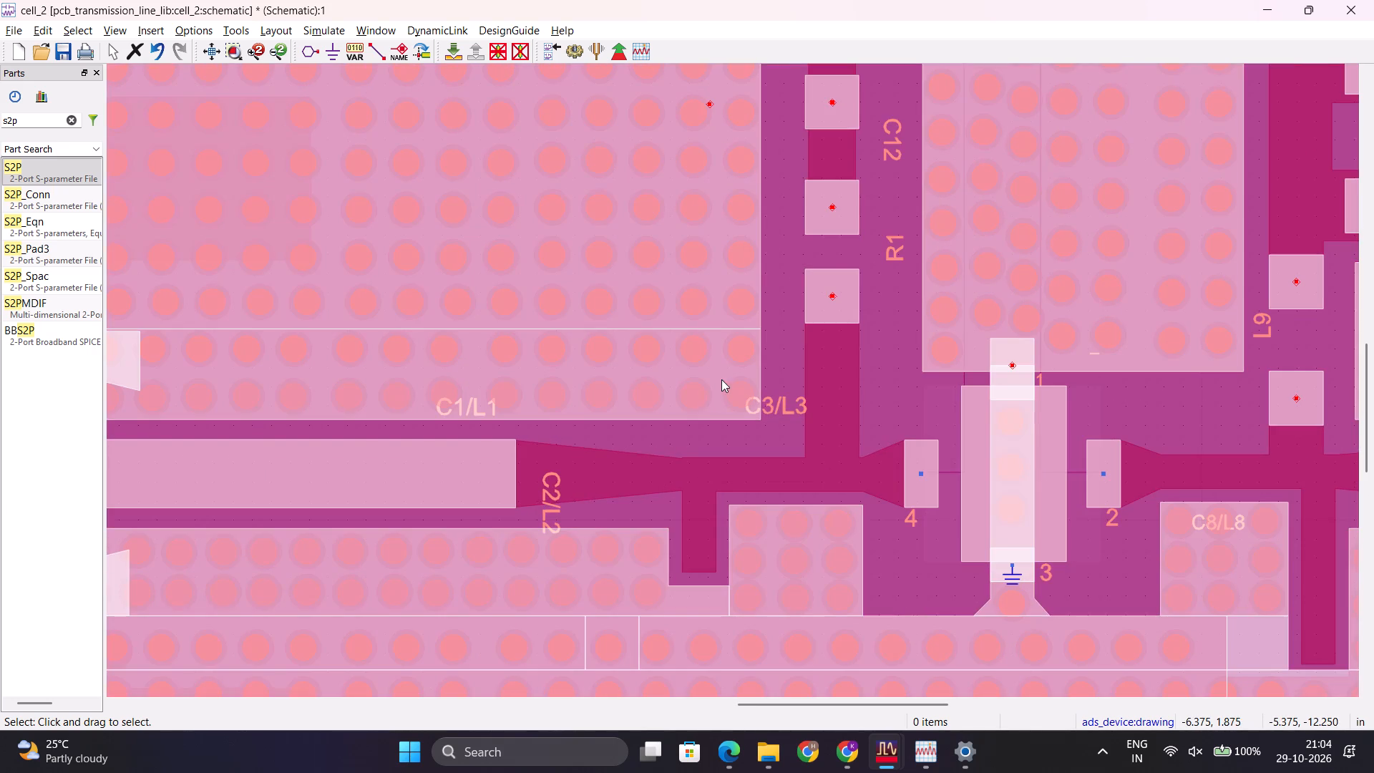
{"action": "scroll", "coordinate": [598, 447], "scroll_direction": "down", "scroll_amount": 3}
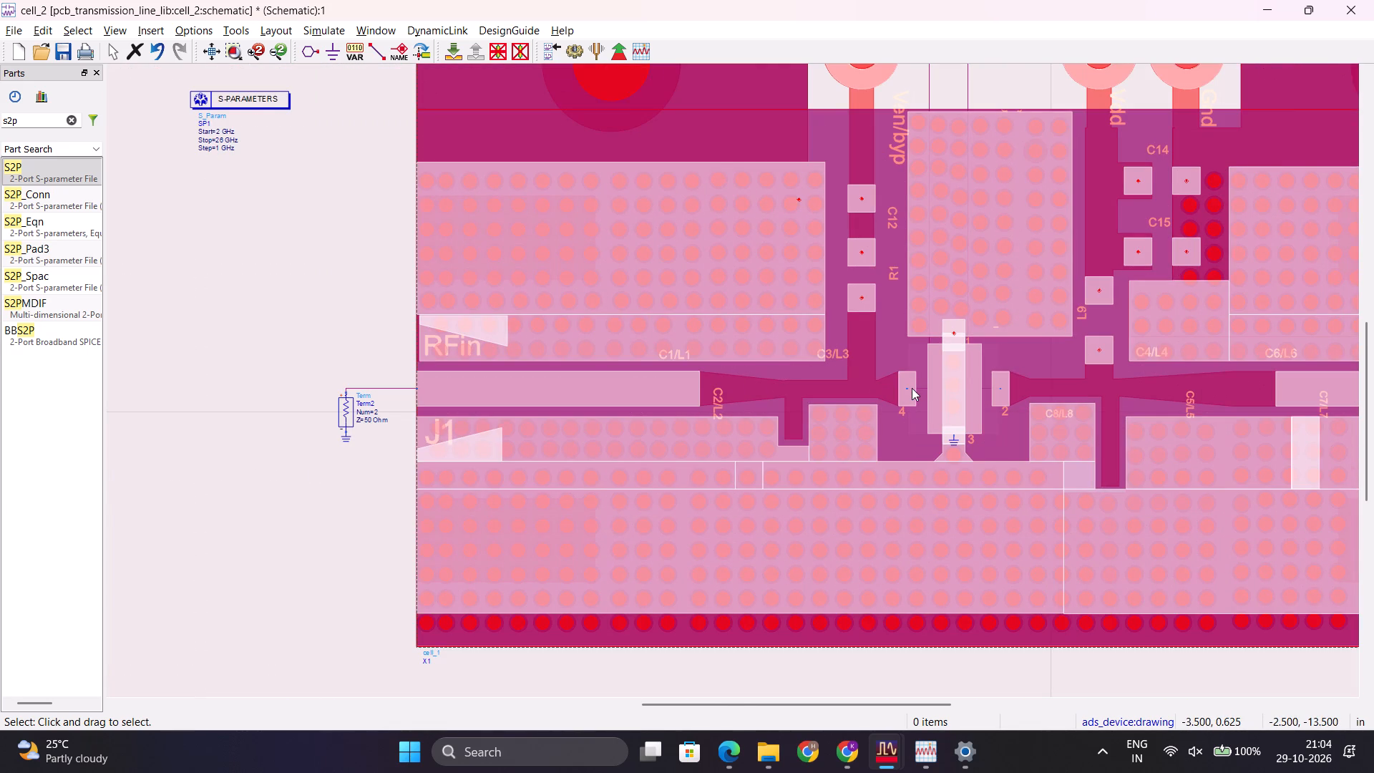
{"action": "left_click", "coordinate": [912, 388]}
{"action": "scroll", "coordinate": [1149, 357], "scroll_direction": "down", "scroll_amount": 3, "text": "ctrl"}
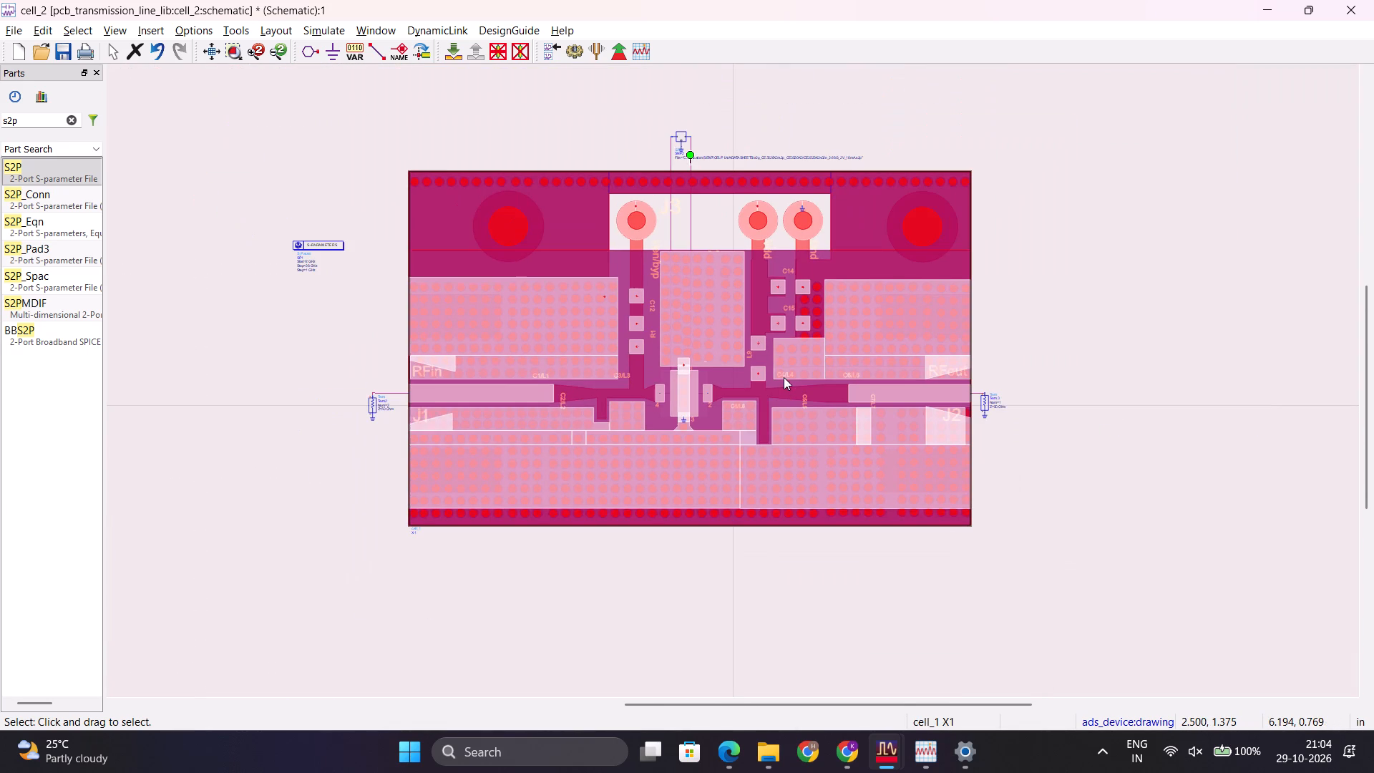
{"action": "scroll", "coordinate": [648, 131], "scroll_direction": "up", "scroll_amount": 5, "text": "ctrl"}
{"action": "scroll", "coordinate": [729, 372], "scroll_direction": "down", "scroll_amount": 3, "text": "ctrl"}
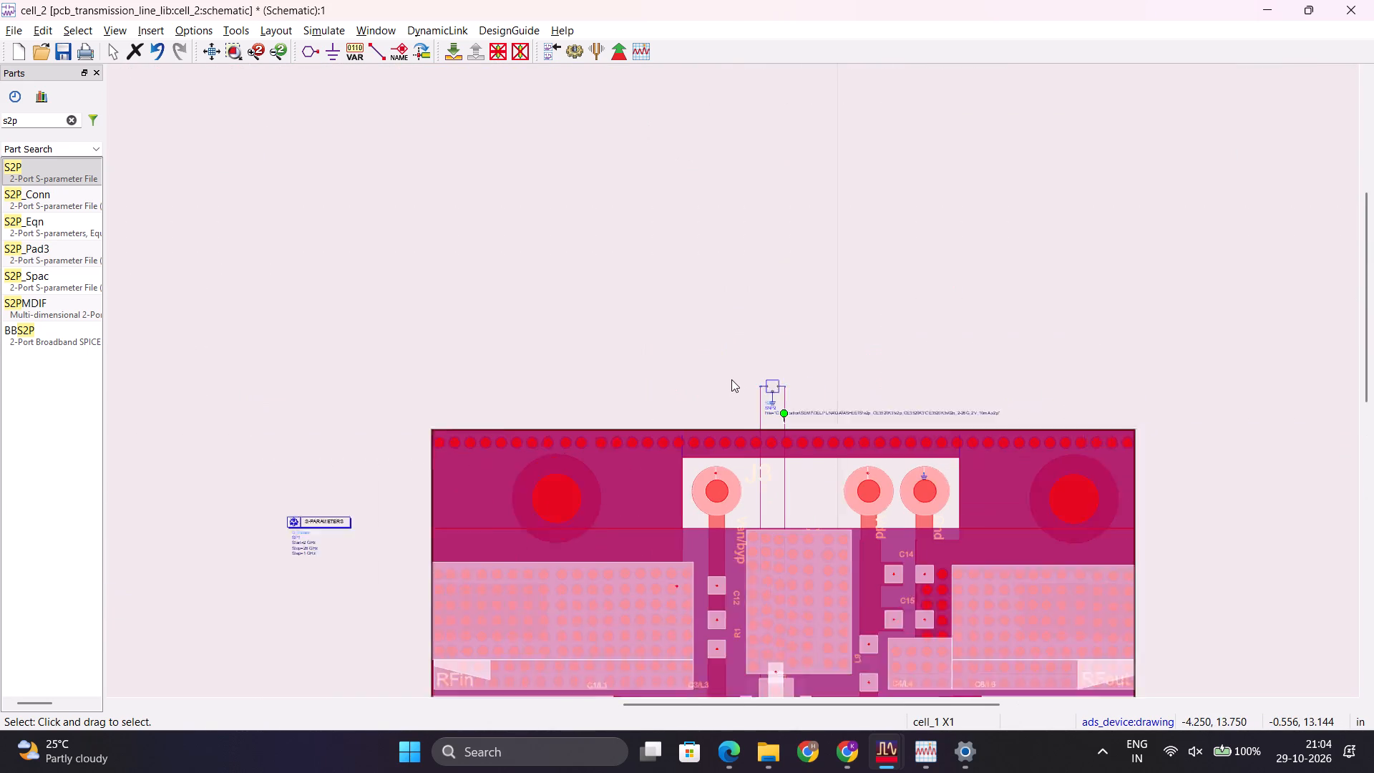
{"action": "scroll", "coordinate": [731, 379], "scroll_direction": "down", "scroll_amount": 2, "text": "ctrl"}
{"action": "scroll", "coordinate": [1110, 628], "scroll_direction": "up", "scroll_amount": 6, "text": "ctrl"}
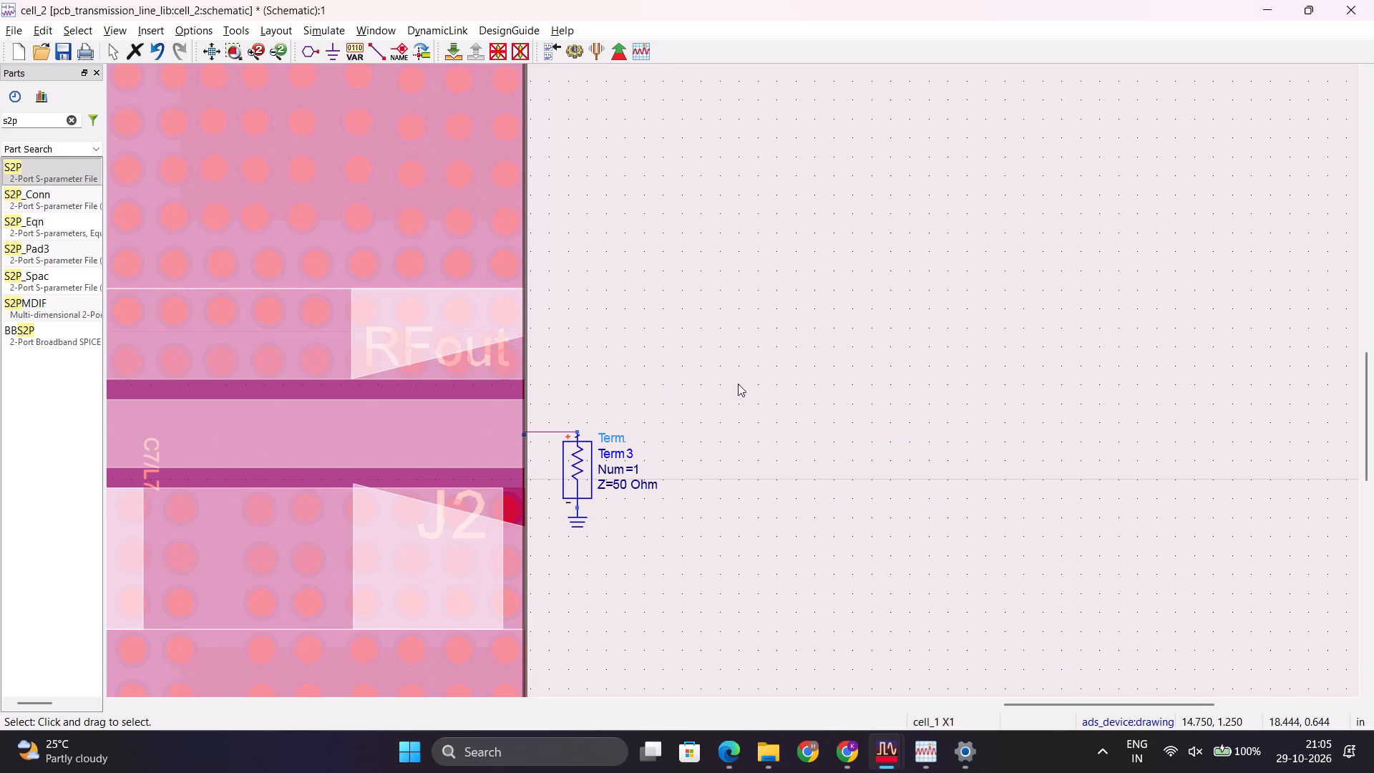
{"action": "scroll", "coordinate": [738, 384], "scroll_direction": "down", "scroll_amount": 6, "text": "ctrl"}
{"action": "scroll", "coordinate": [185, 417], "scroll_direction": "up", "scroll_amount": 5, "text": "ctrl"}
{"action": "scroll", "coordinate": [715, 381], "scroll_direction": "down", "scroll_amount": 2, "text": "ctrl"}
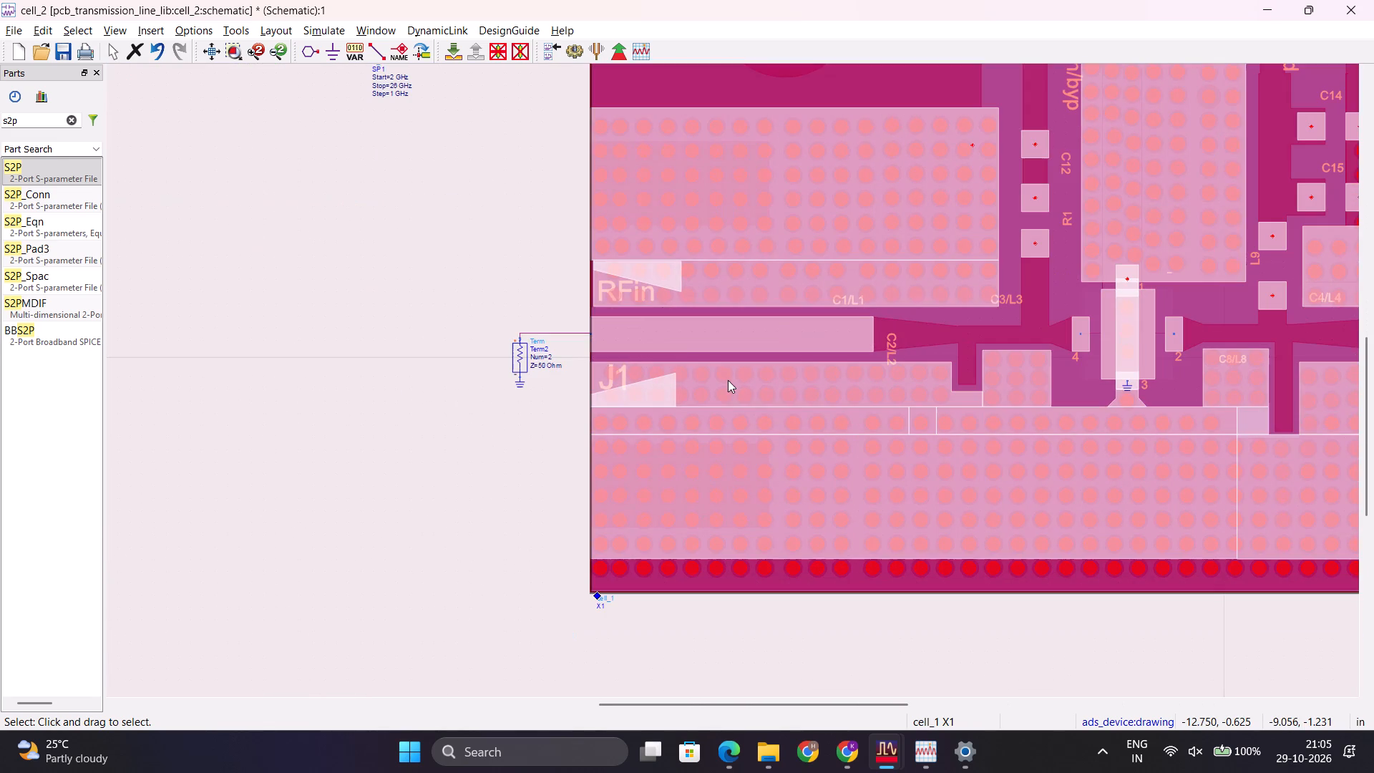
Delete the spare unconnected S2P component and its file label, located far to the left of the PCB layout.
{"action": "scroll", "coordinate": [683, 343], "scroll_direction": "down", "scroll_amount": 2, "text": "ctrl"}
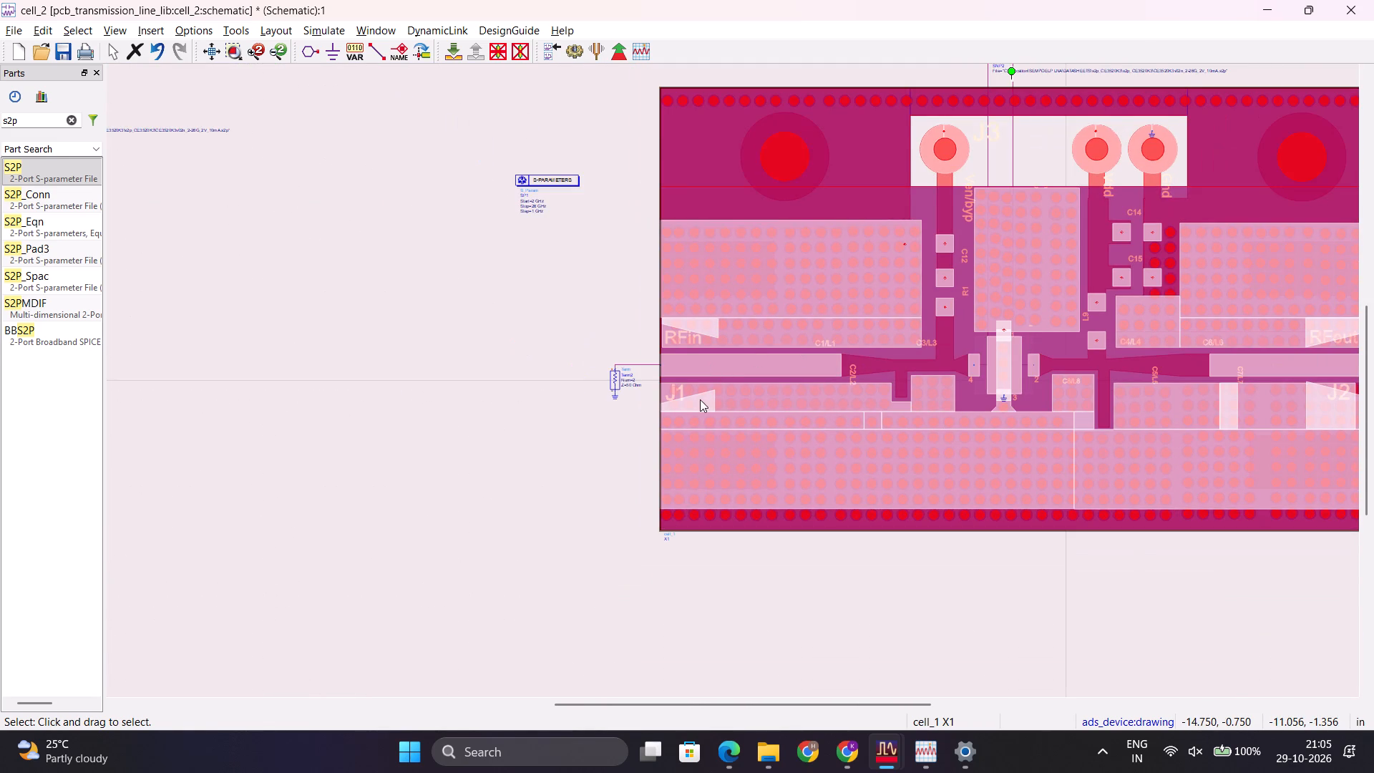
{"action": "scroll", "coordinate": [700, 399], "scroll_direction": "down", "scroll_amount": 1, "text": "ctrl"}
{"action": "left_click_drag", "start_coordinate": [135, 123], "coordinate": [381, 271]}
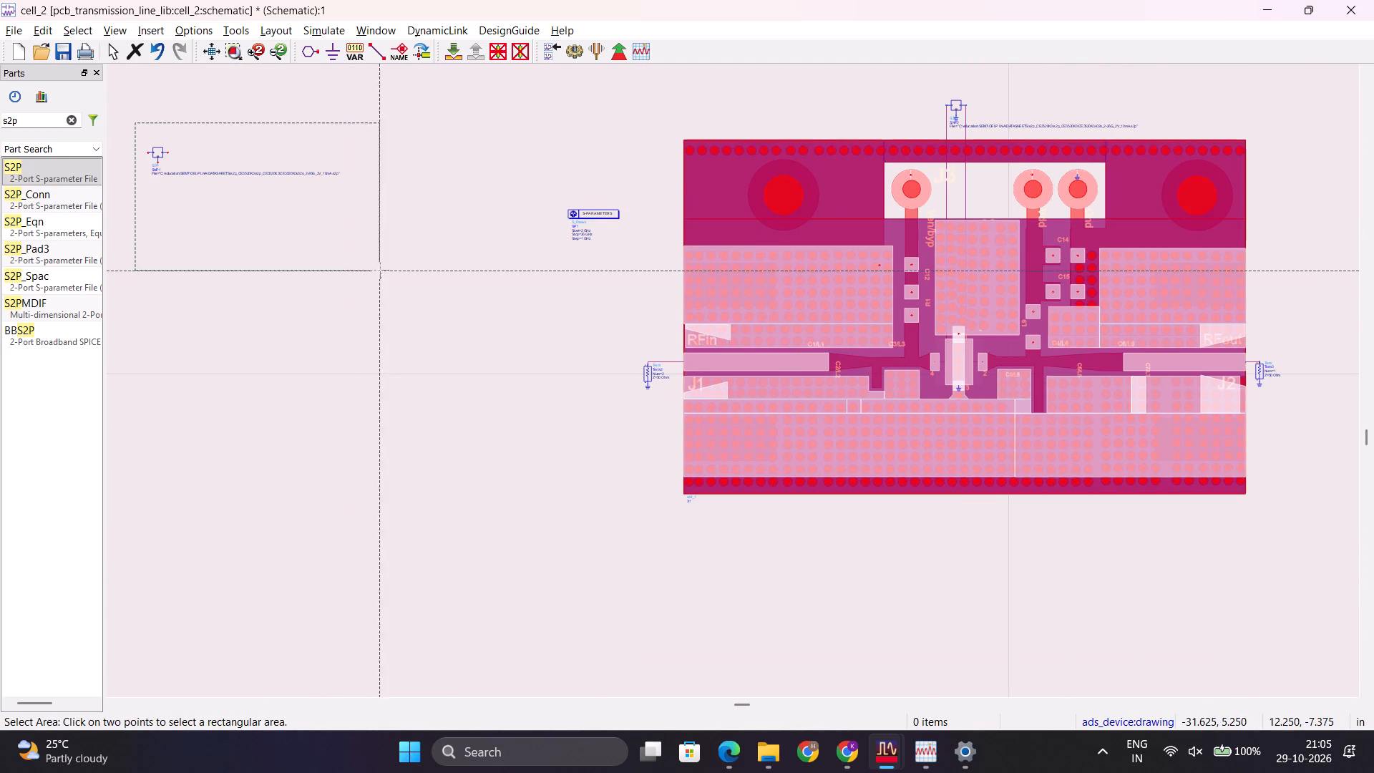
{"action": "left_click_drag", "start_coordinate": [381, 271], "coordinate": [389, 272]}
{"action": "left_click", "coordinate": [389, 272]}
{"action": "key", "text": "Delete"}
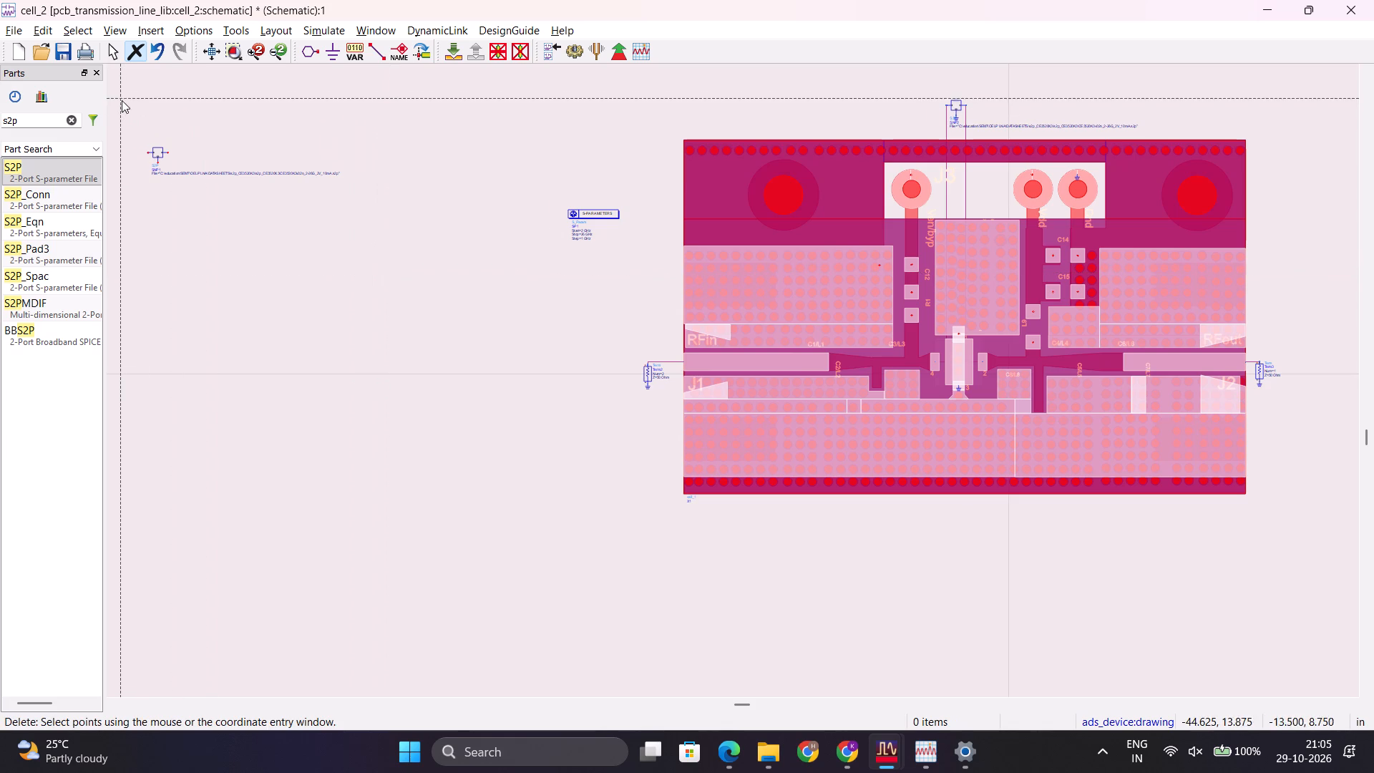
{"action": "left_click_drag", "start_coordinate": [122, 102], "coordinate": [305, 190]}
{"action": "key", "text": "Escape"}
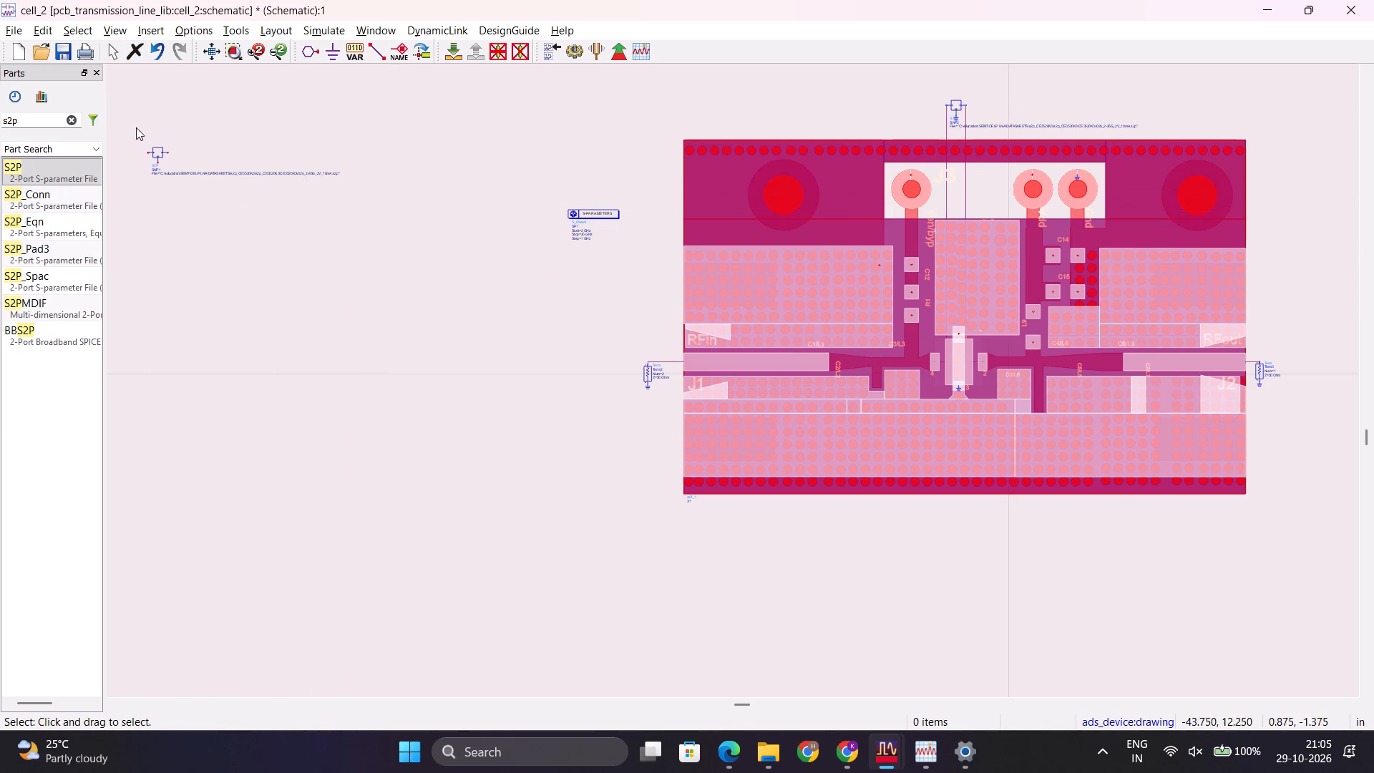
{"action": "left_click_drag", "start_coordinate": [126, 129], "coordinate": [408, 224]}
{"action": "key", "text": "Delete"}
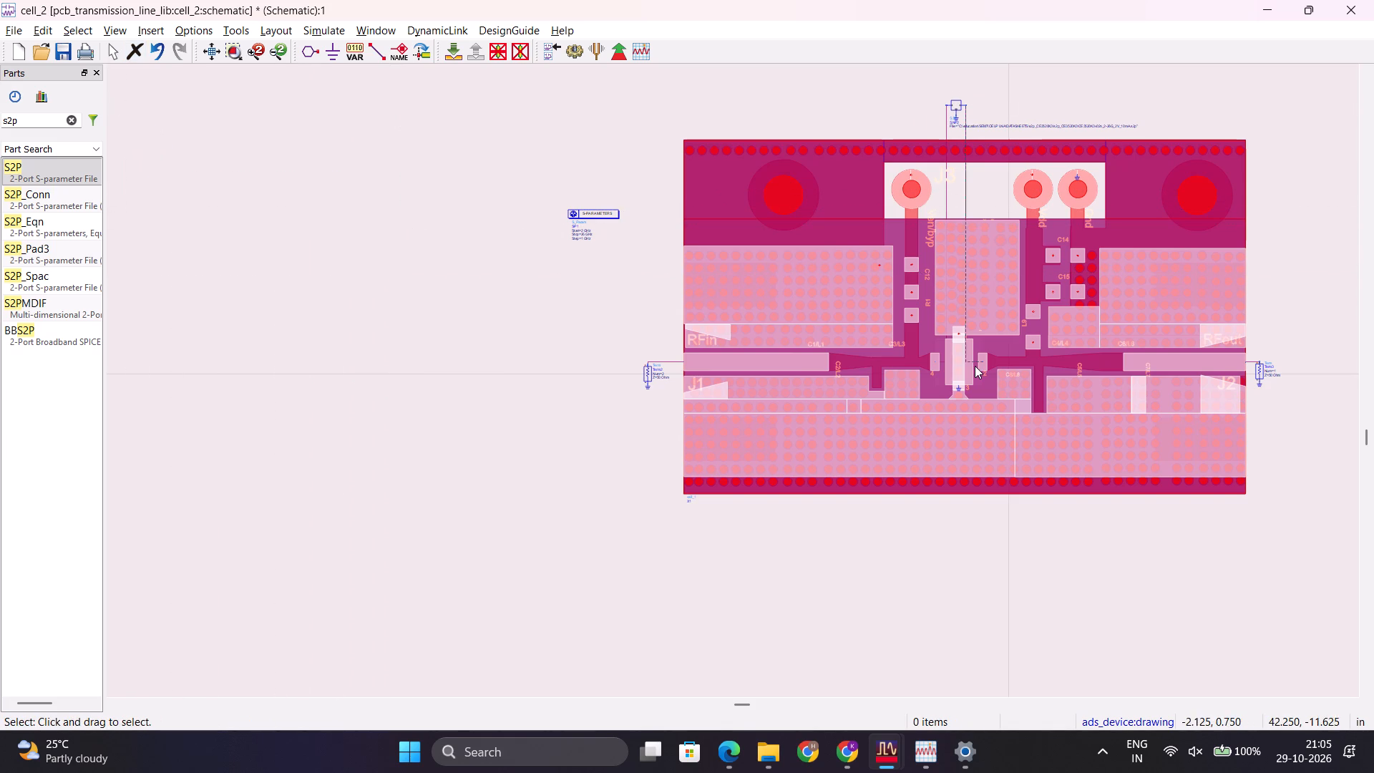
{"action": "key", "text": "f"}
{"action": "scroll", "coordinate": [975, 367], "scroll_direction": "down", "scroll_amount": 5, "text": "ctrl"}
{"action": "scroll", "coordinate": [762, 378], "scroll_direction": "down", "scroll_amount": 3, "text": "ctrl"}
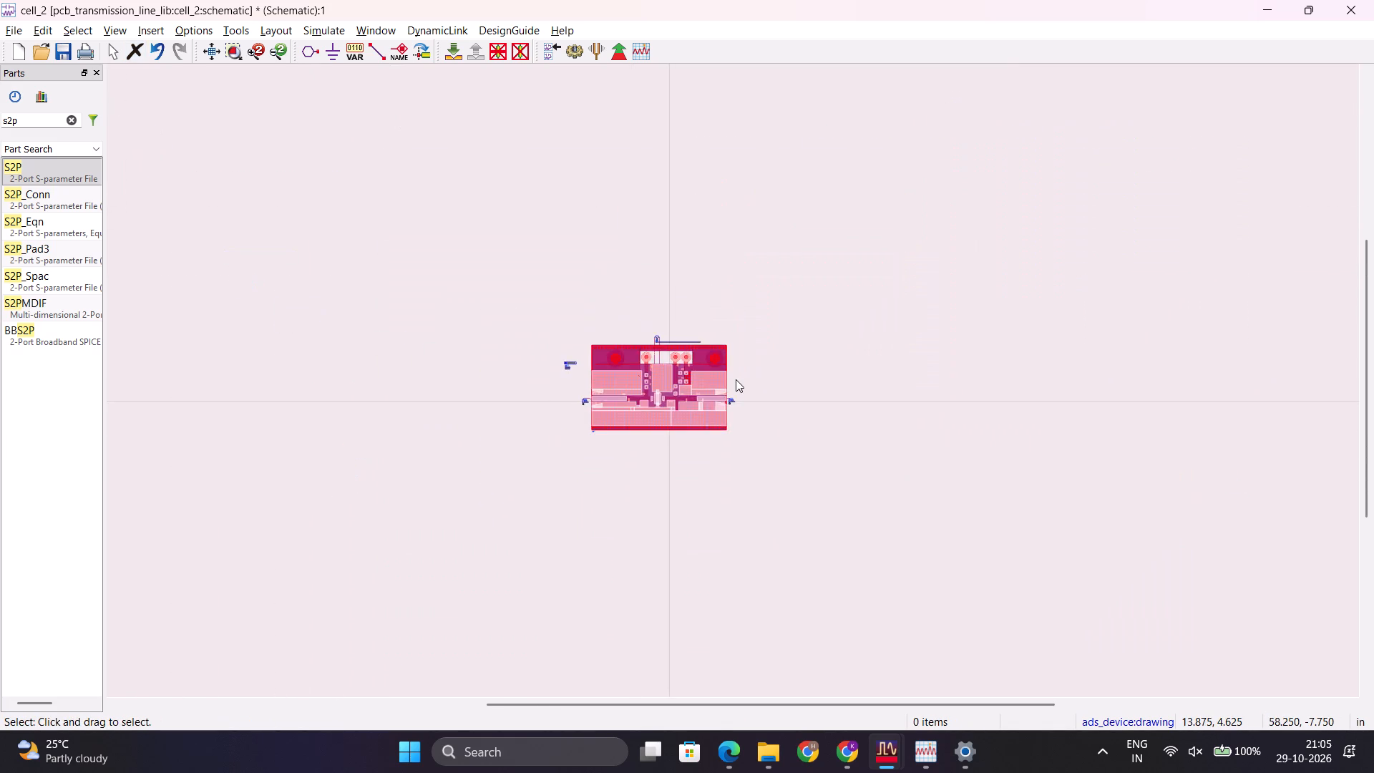
Save the cell_2 co-simulation schematic and run its S-parameter simulation, viewing the S-parameter and noise-figure plots.
{"action": "scroll", "coordinate": [736, 379], "scroll_direction": "down", "scroll_amount": 20, "text": "ctrl"}
{"action": "key", "text": "f"}
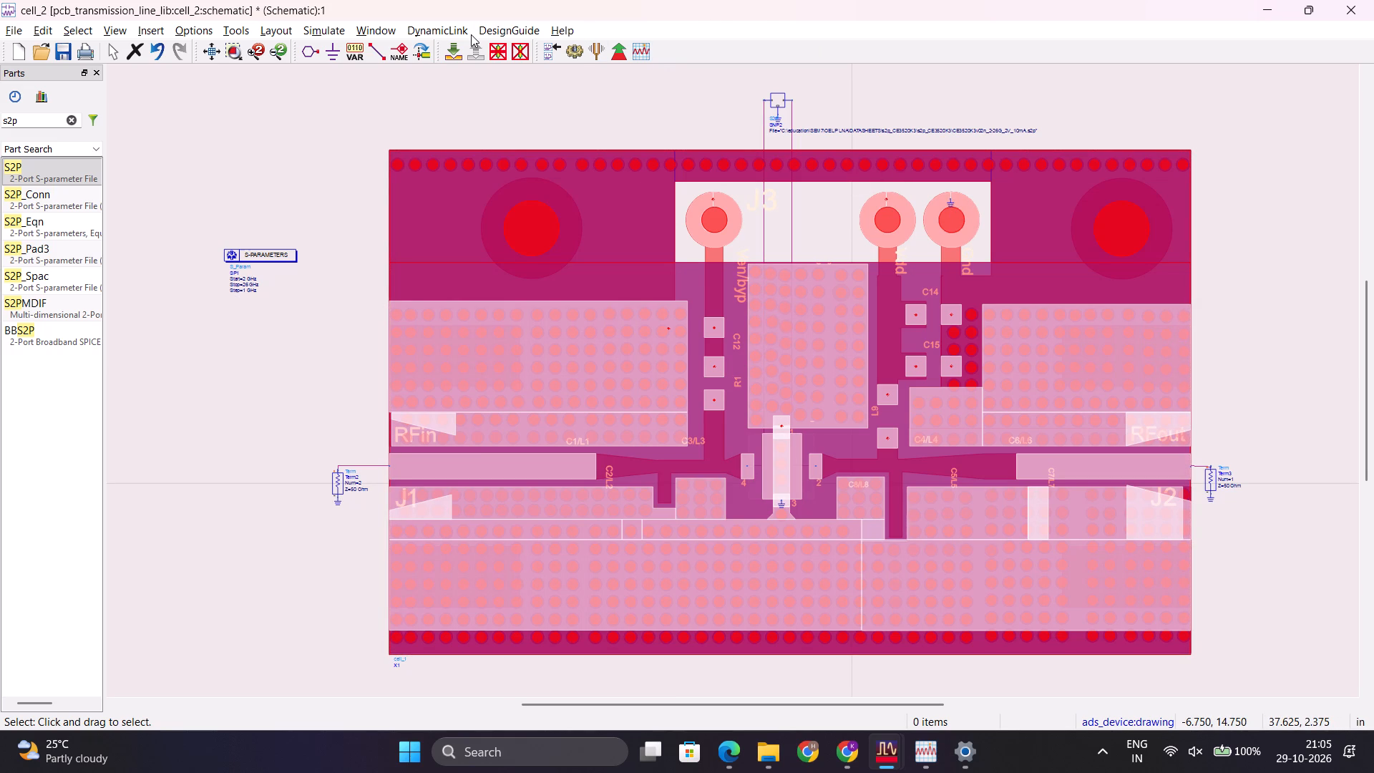
{"action": "key", "text": "ctrl+s"}
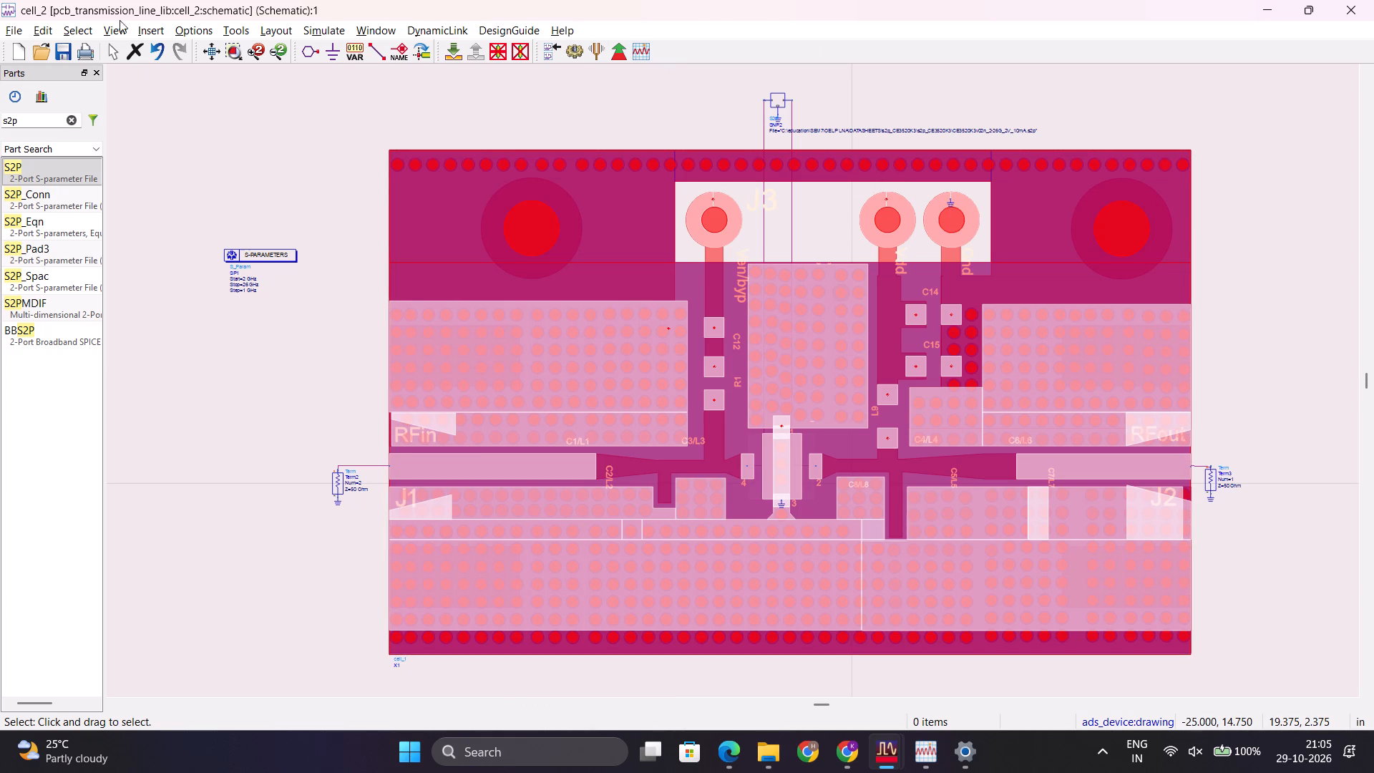
{"action": "left_click", "coordinate": [313, 28]}
{"action": "left_click", "coordinate": [354, 54]}
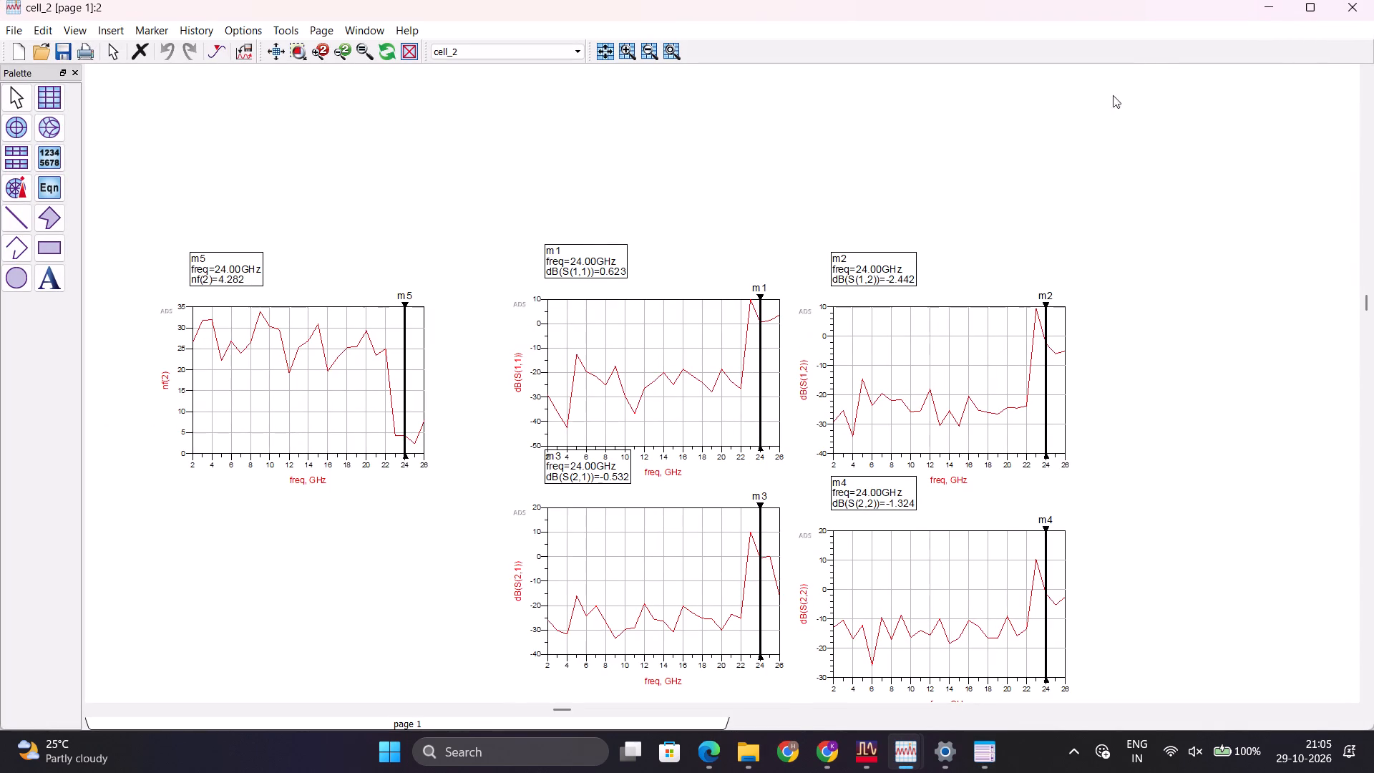
{"action": "left_click", "coordinate": [1267, 9]}
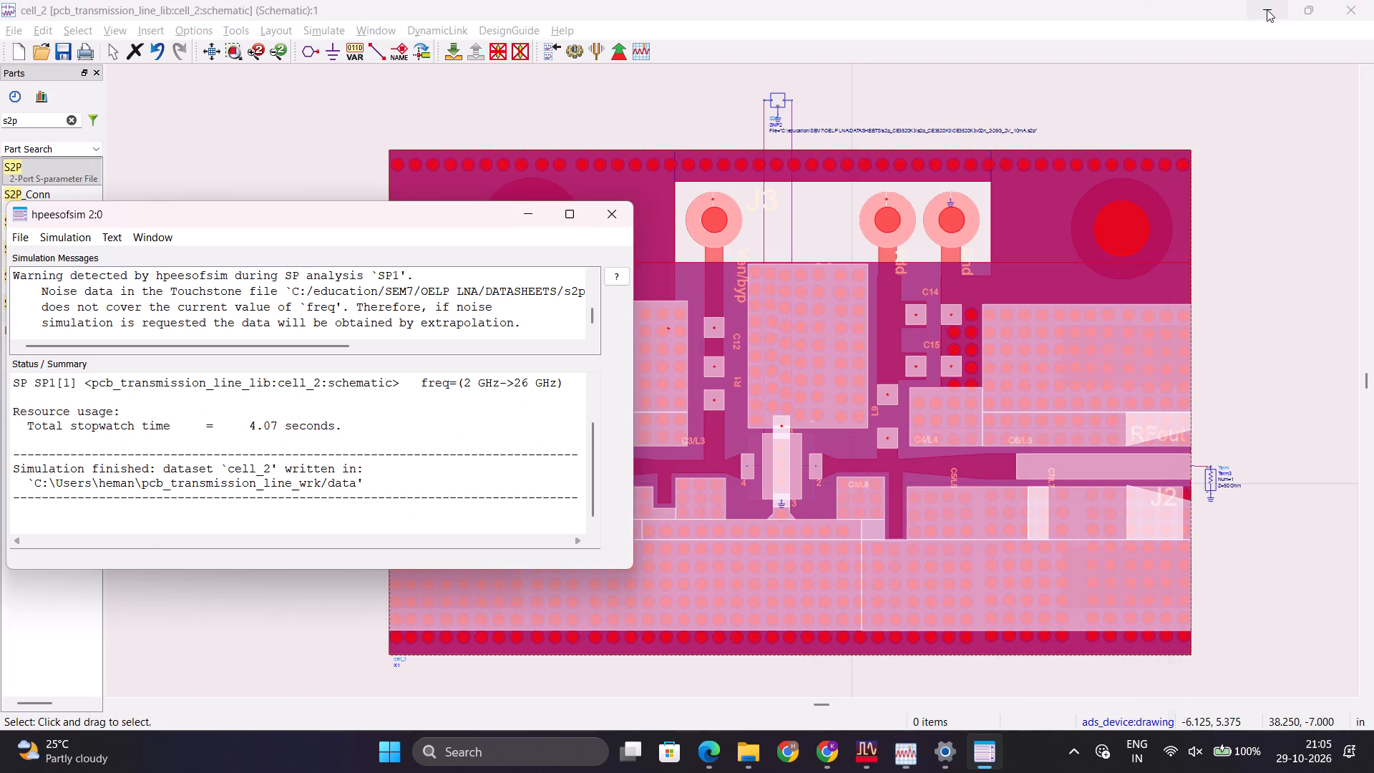
Delete the ground symbol on the gnd pin of connector J3 and save the schematic.
{"action": "left_click", "coordinate": [948, 200]}
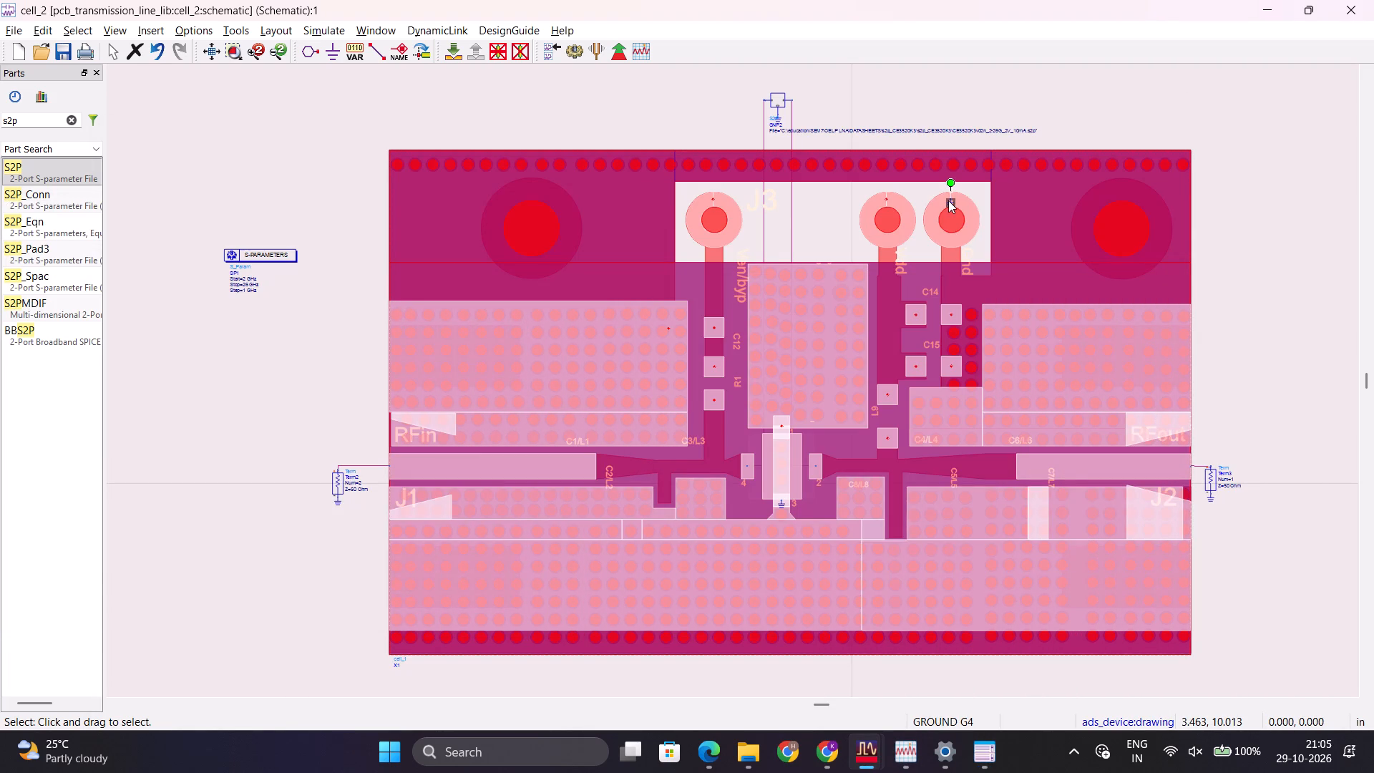
{"action": "key", "text": "Delete"}
{"action": "key", "text": "Delete"}
{"action": "key", "text": "ctrl+s"}
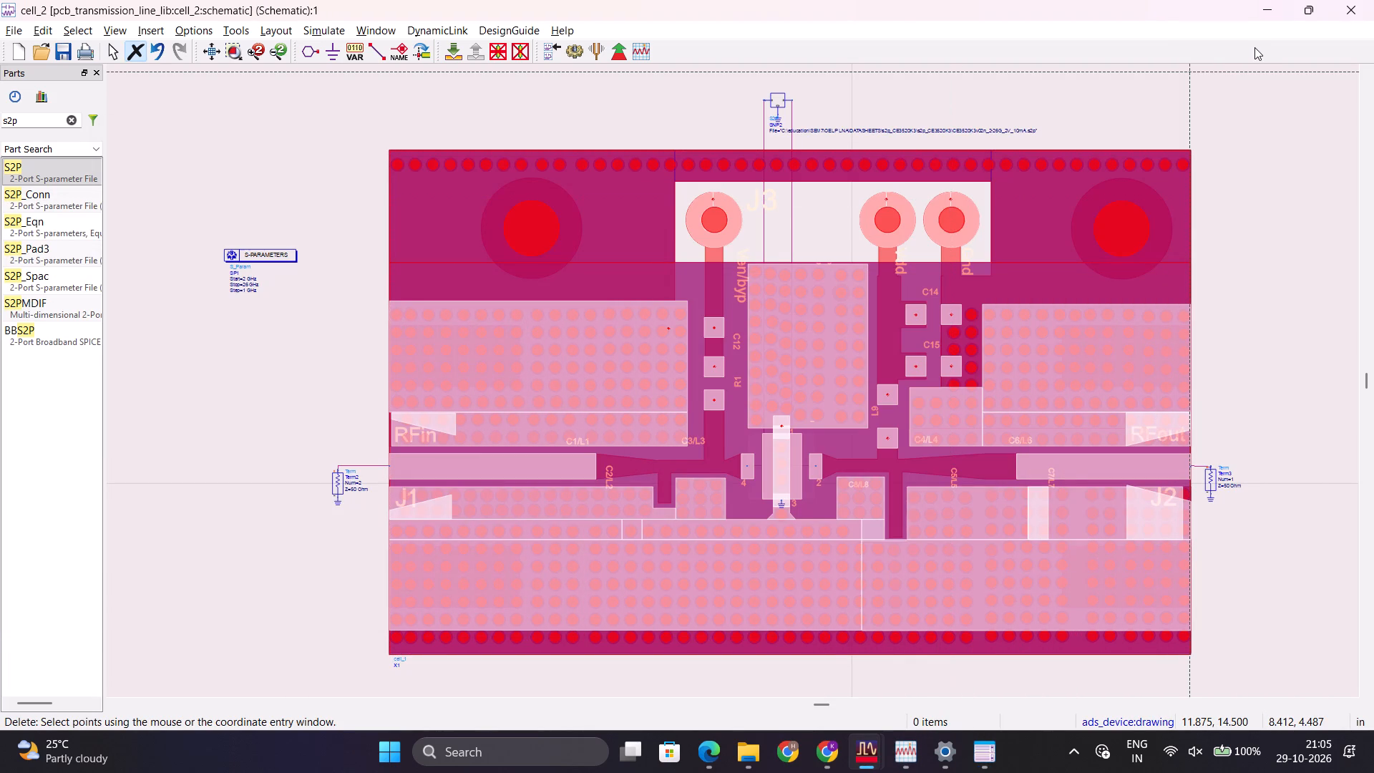
Rerun the S-parameter simulation without the J3 ground and view the plots.
{"action": "left_click", "coordinate": [332, 31]}
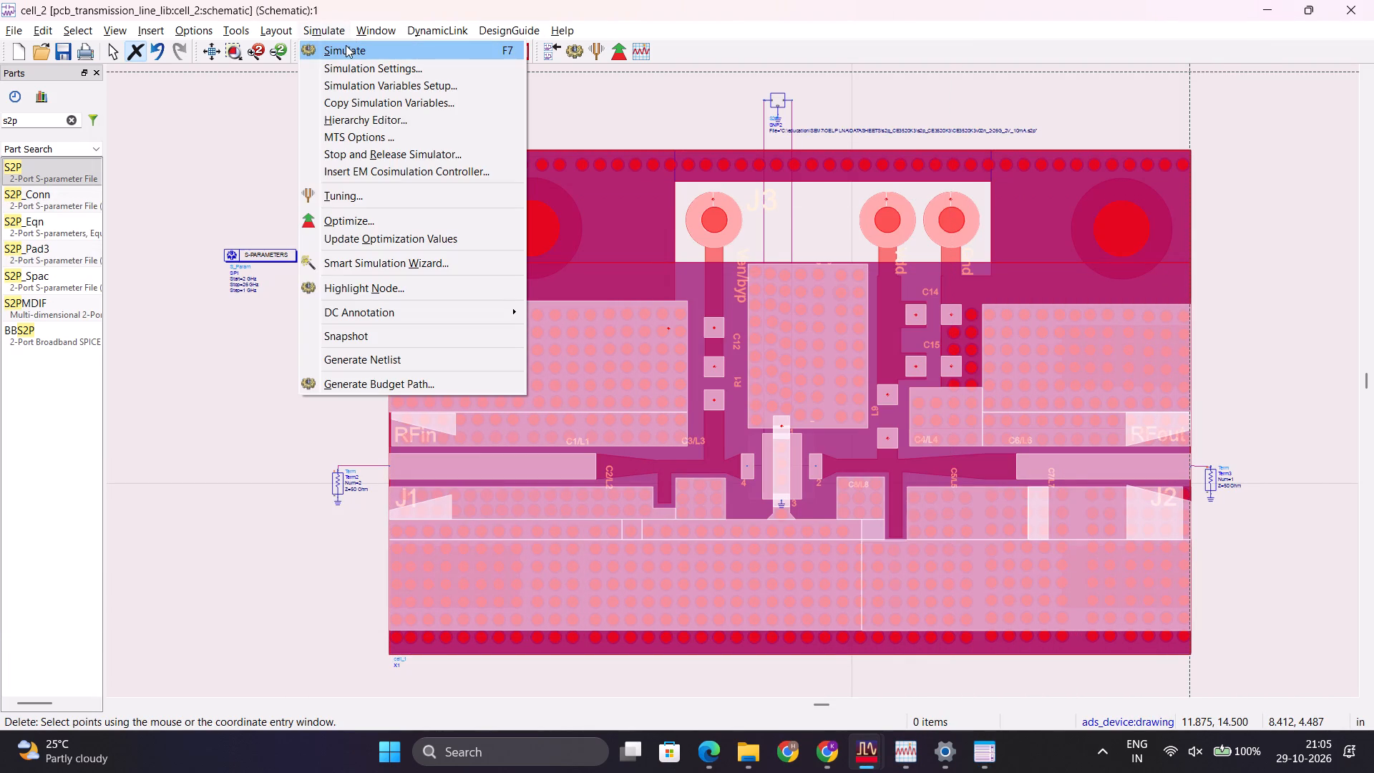
{"action": "left_click", "coordinate": [346, 45]}
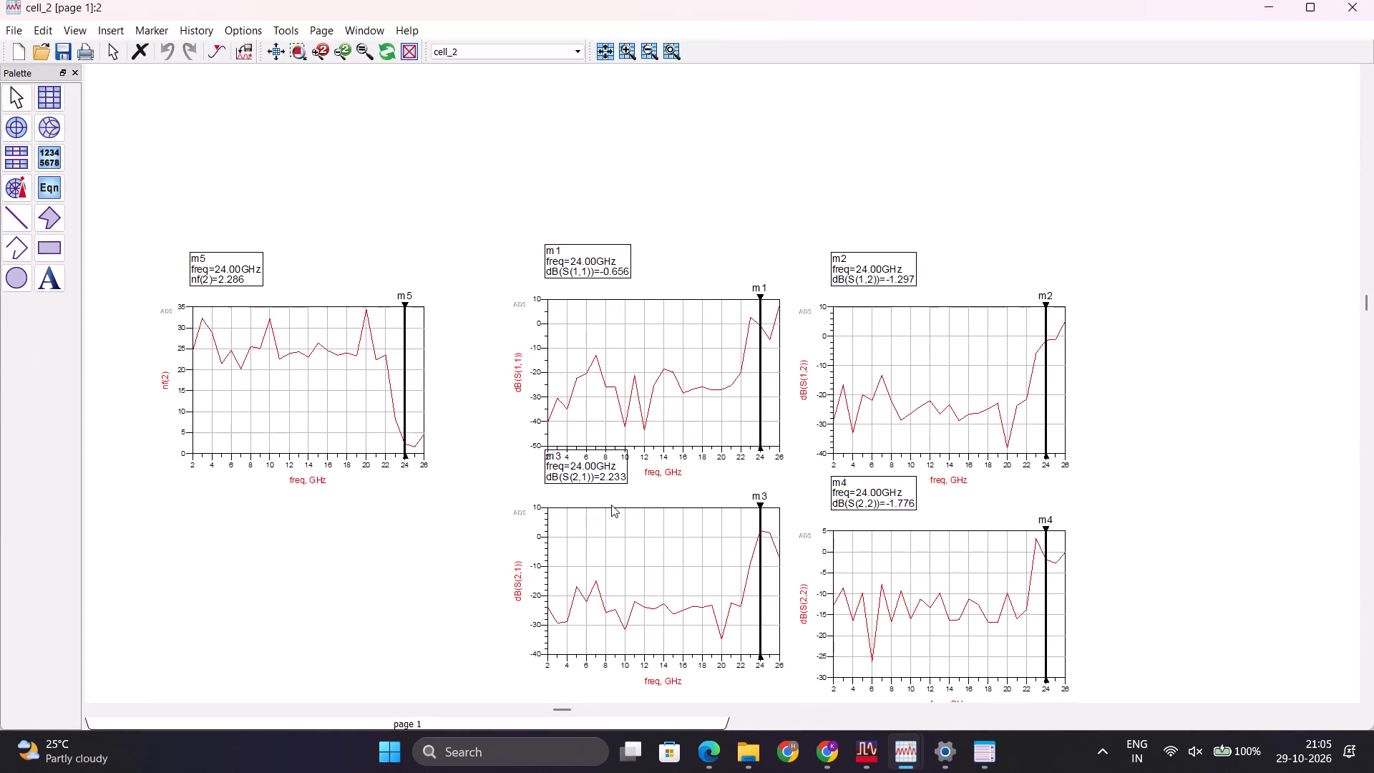
{"action": "left_click", "coordinate": [1275, 1]}
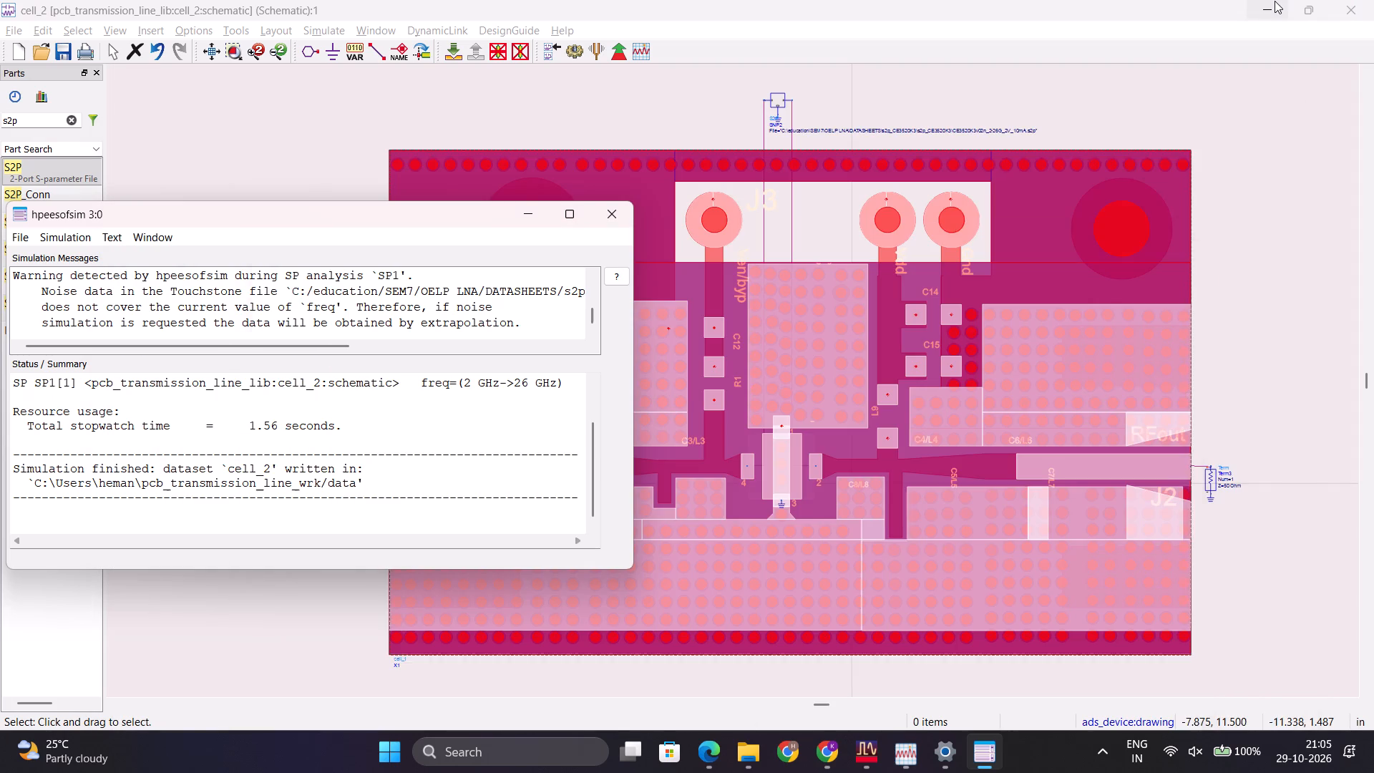
Delete the ground symbol on the lower centre pad of the transistor footprint.
{"action": "left_click", "coordinate": [786, 506]}
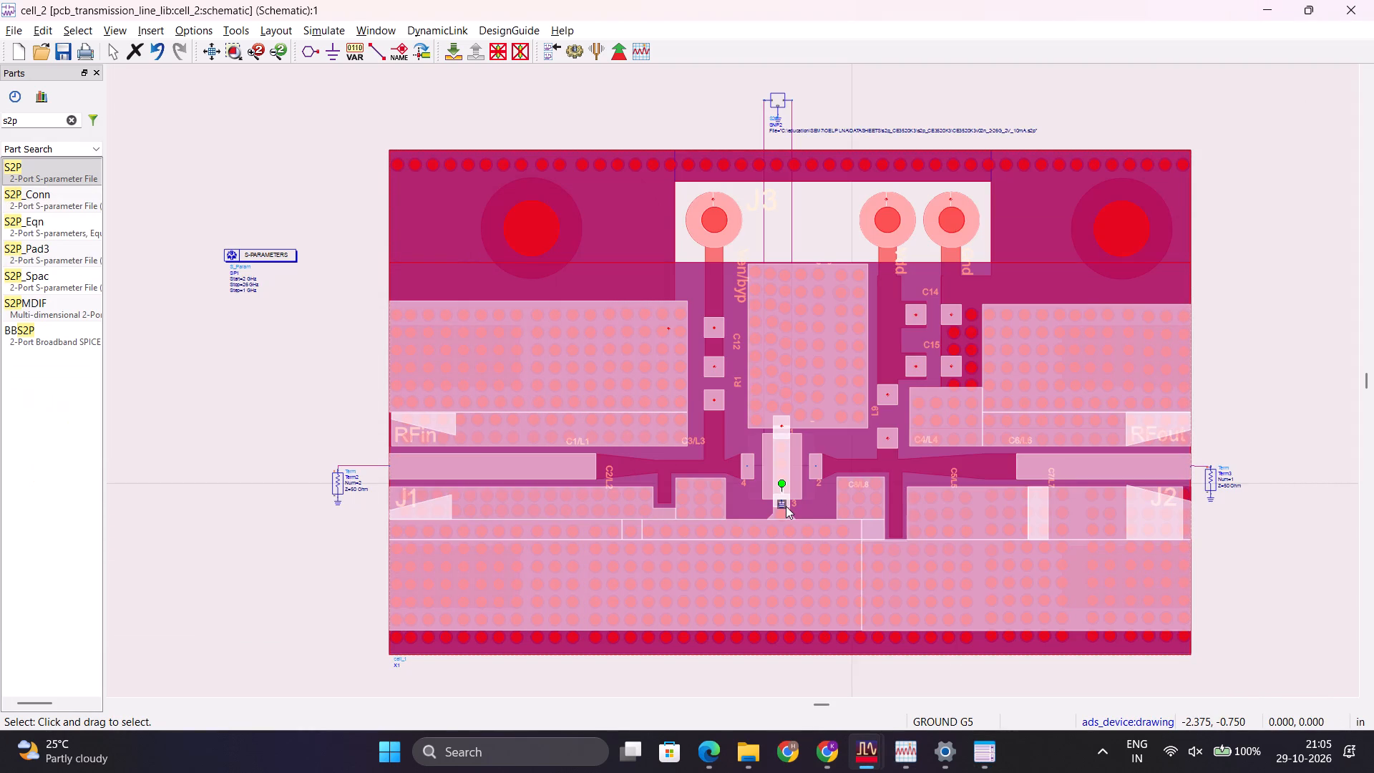
{"action": "key", "text": "Delete"}
Rerun the S-parameter simulation without the transistor pad ground, view the plots and return to the schematic.
{"action": "left_click", "coordinate": [328, 31]}
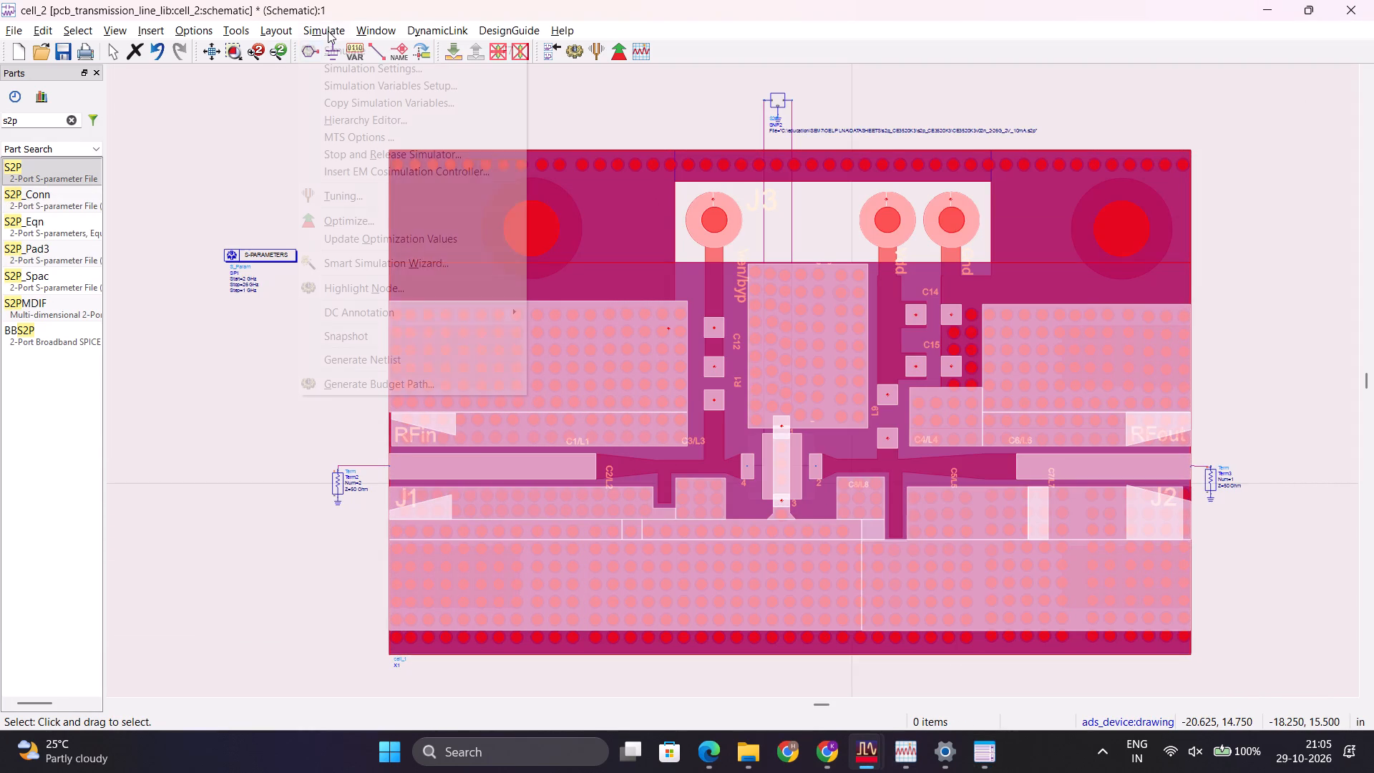
{"action": "left_click", "coordinate": [346, 52]}
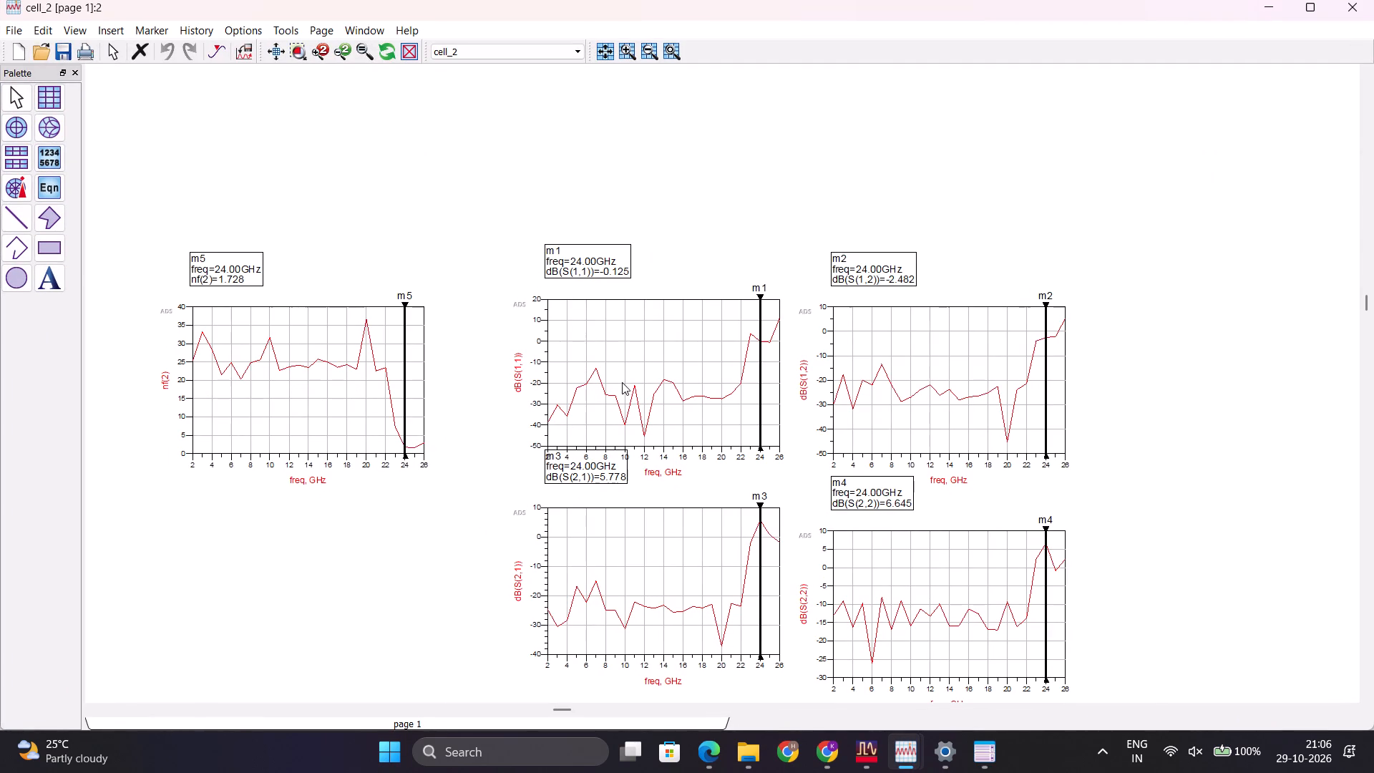
{"action": "left_click", "coordinate": [1268, 0]}
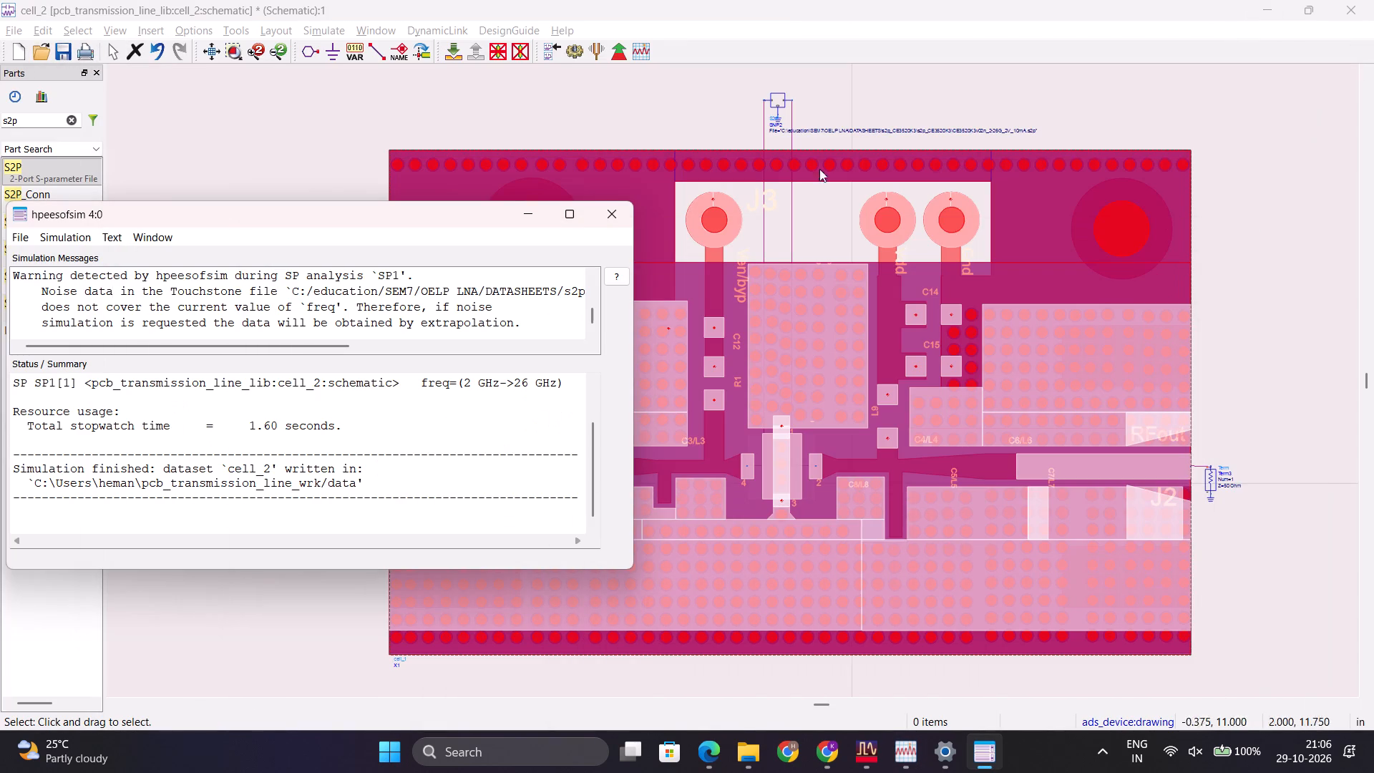
{"action": "left_click", "coordinate": [544, 208]}
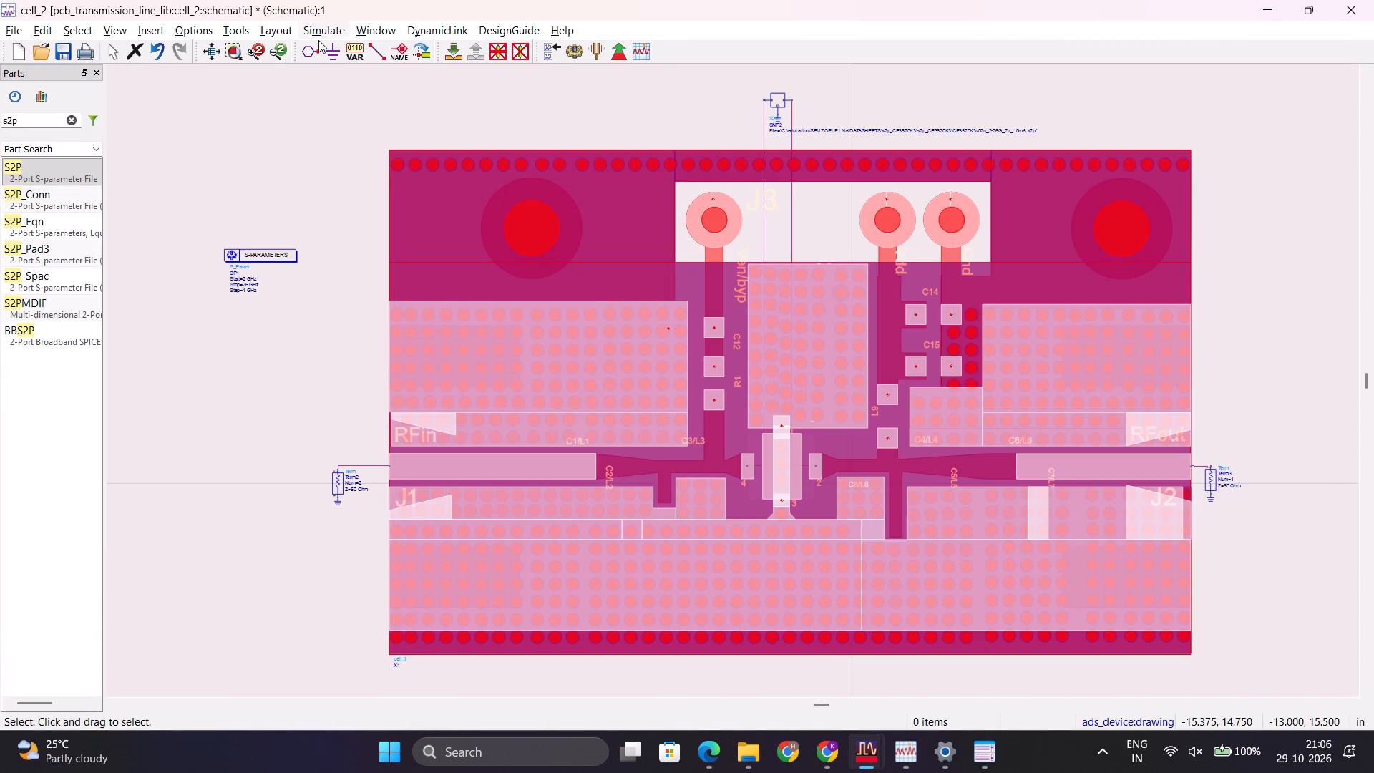
Place a ground symbol on the gnd pin of connector J3.
{"action": "left_click", "coordinate": [328, 44]}
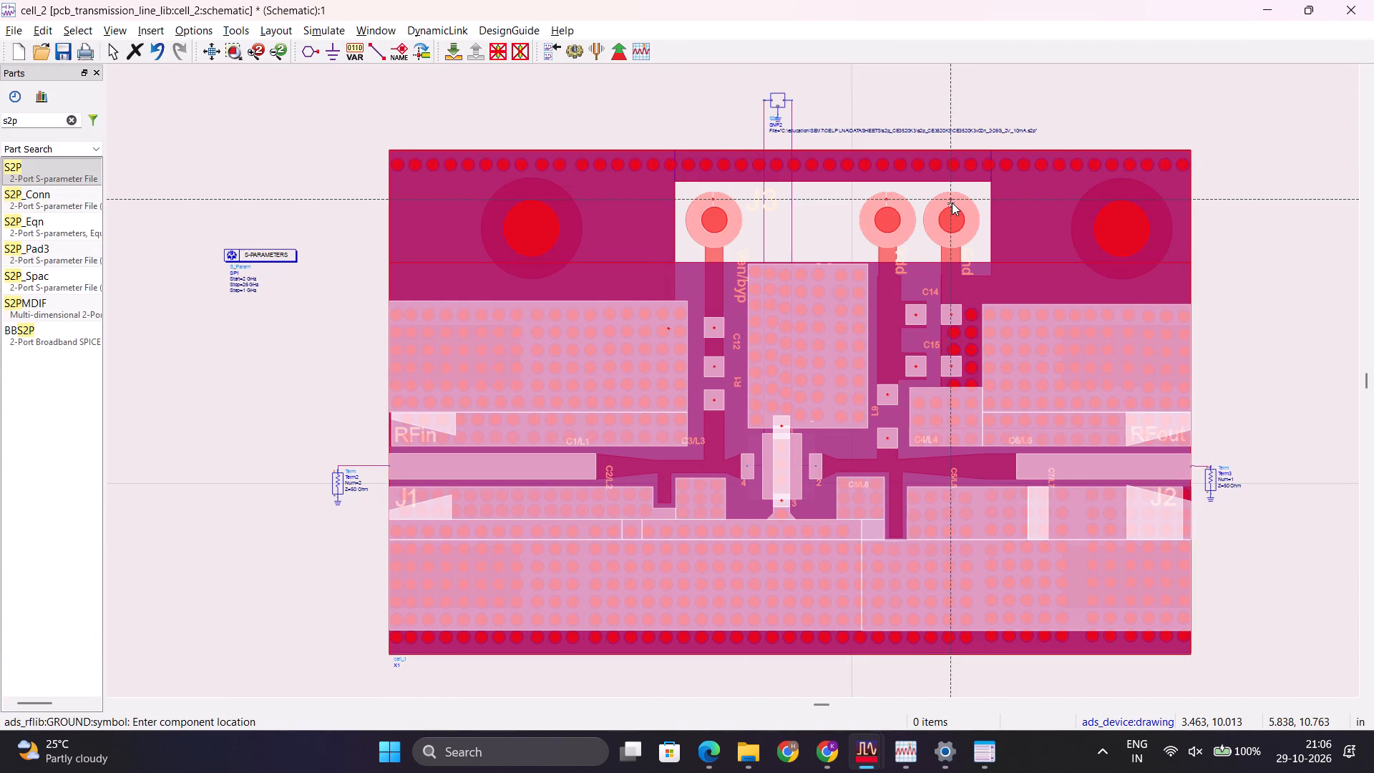
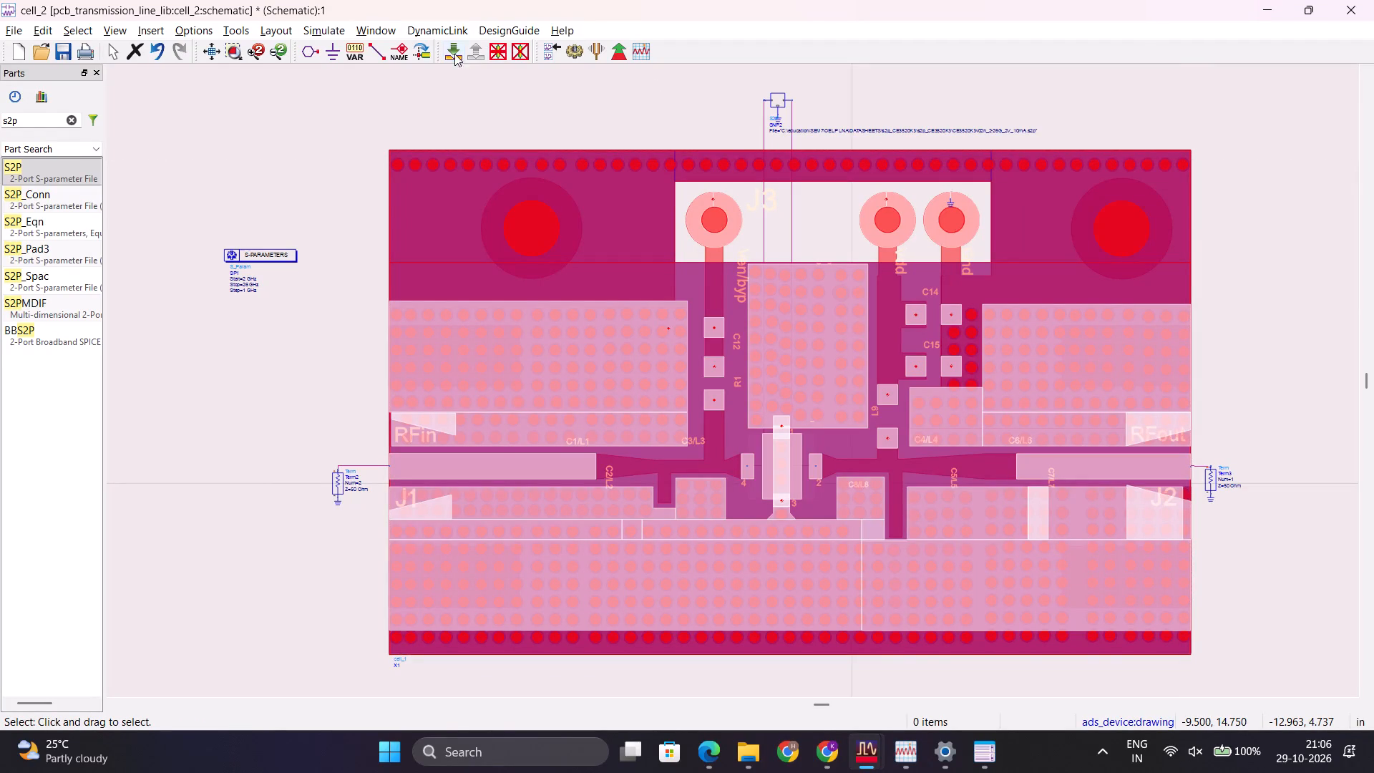
Rerun the S-parameter simulation with the J3 gnd pin grounded, view the plots and return to the cell_2 schematic.
{"action": "left_click", "coordinate": [344, 27]}
{"action": "left_click", "coordinate": [347, 51]}
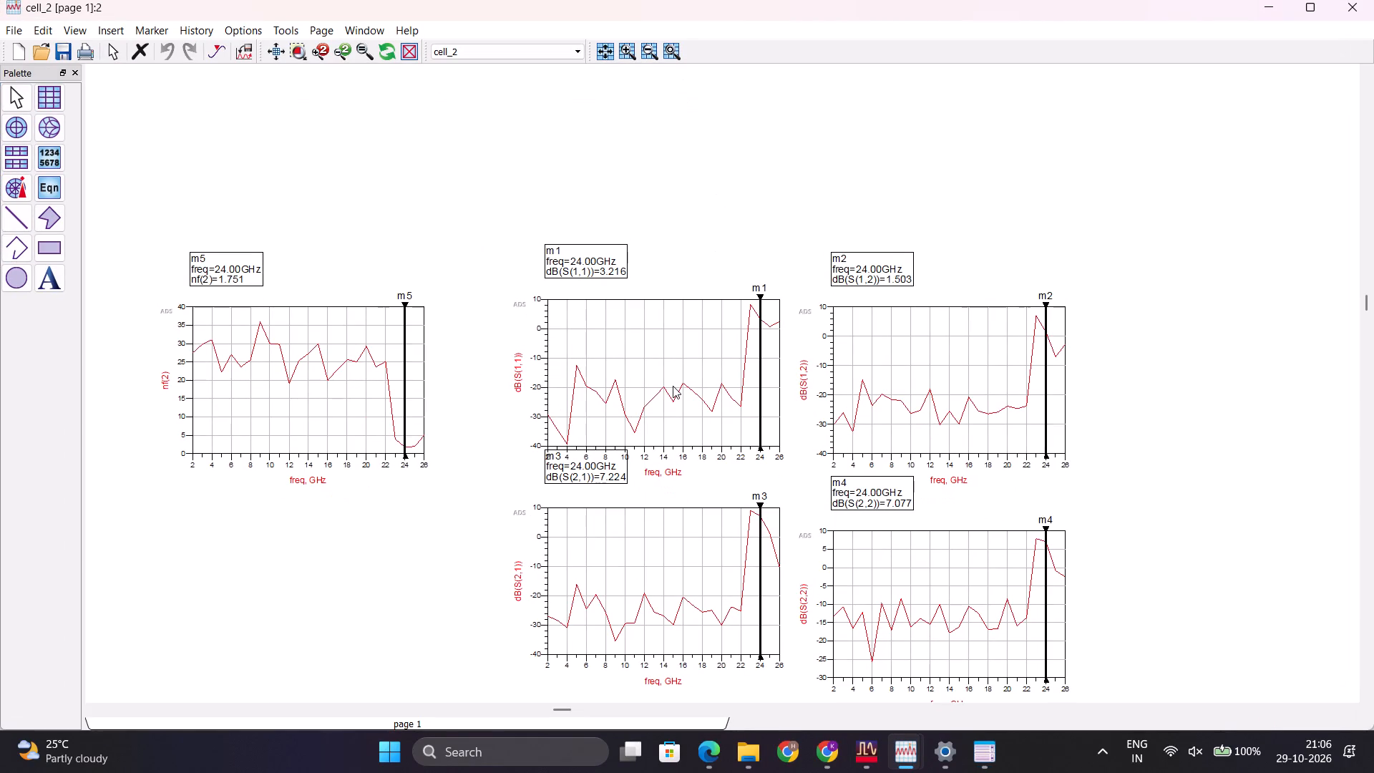
{"action": "double_click", "coordinate": [1255, 8]}
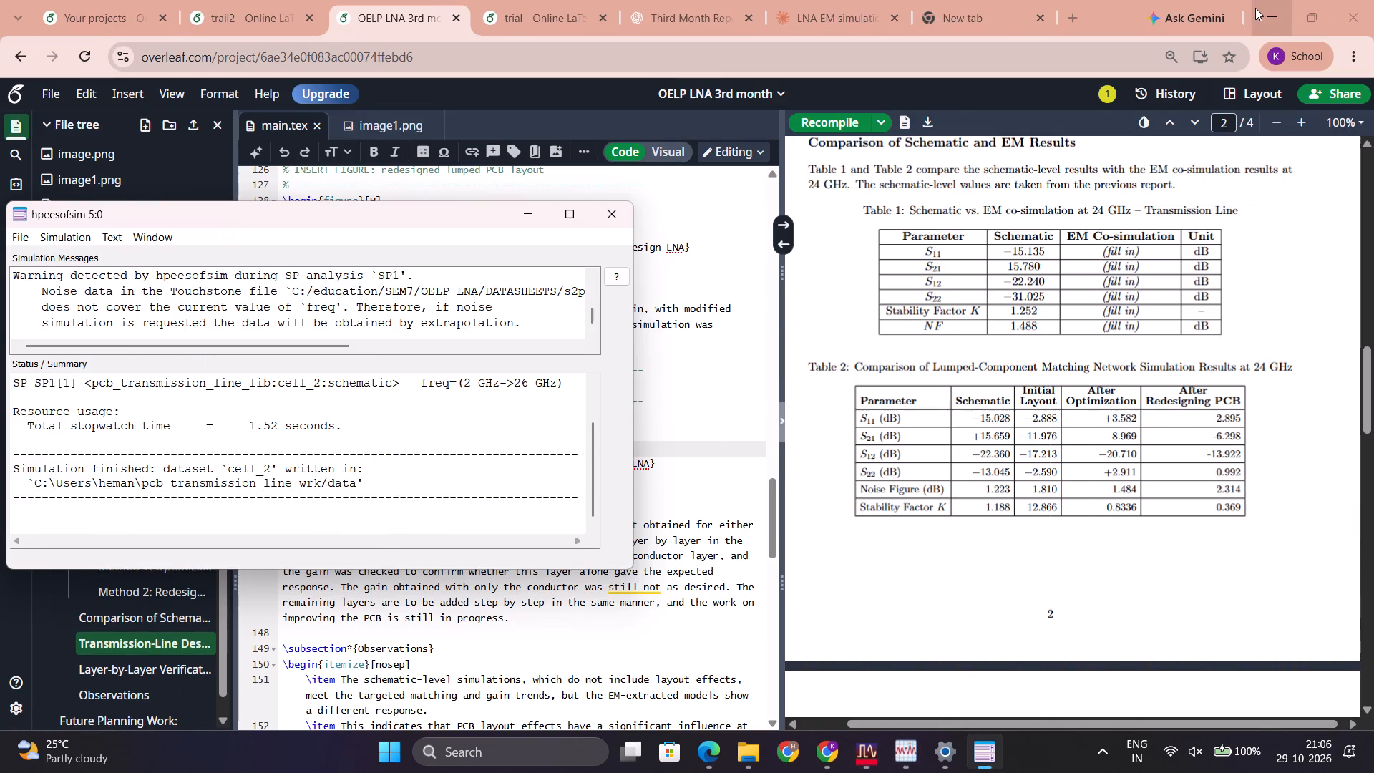
{"action": "left_click", "coordinate": [812, 678]}
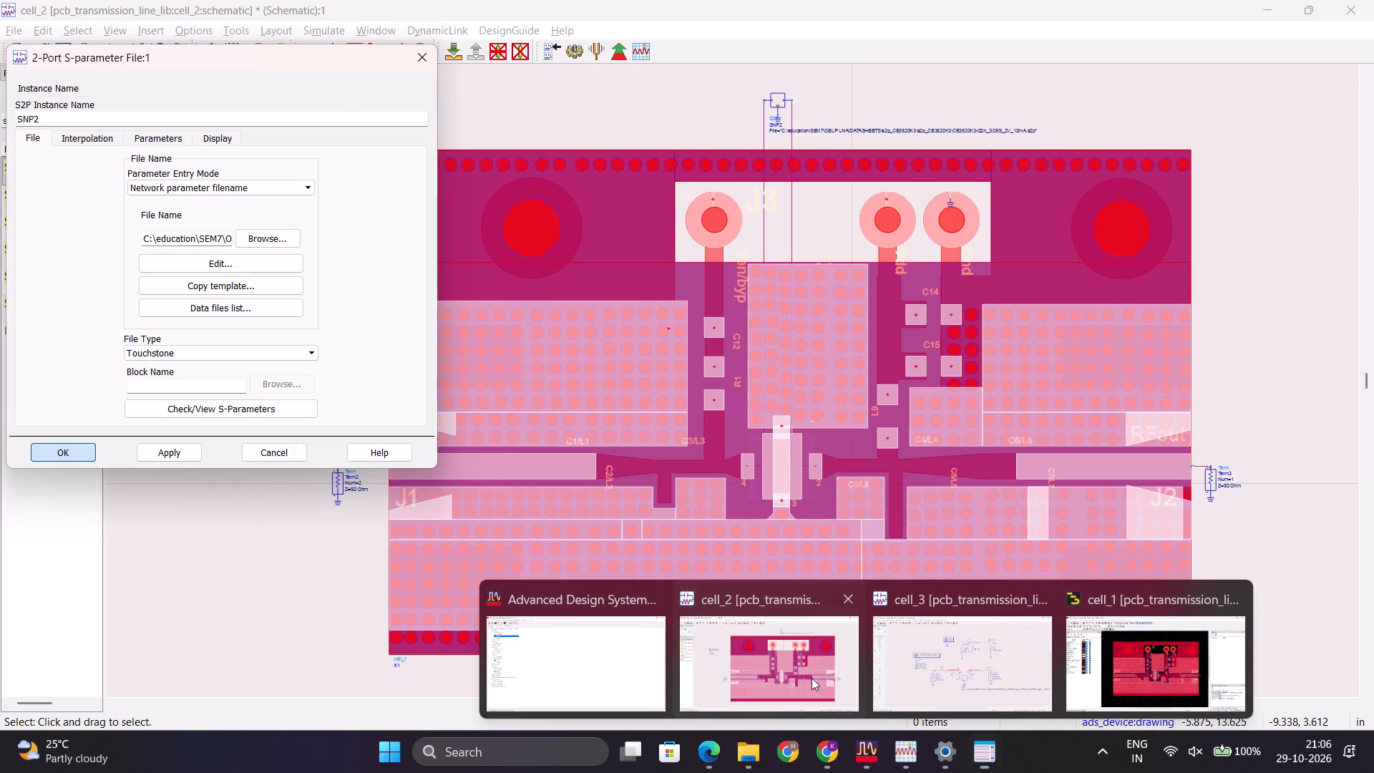
Examine the transistor footprint pads, the J3 connector pins and the S2P block's wiring on the PCB symbol.
{"action": "scroll", "coordinate": [802, 472], "scroll_direction": "up", "scroll_amount": 6, "text": "ctrl"}
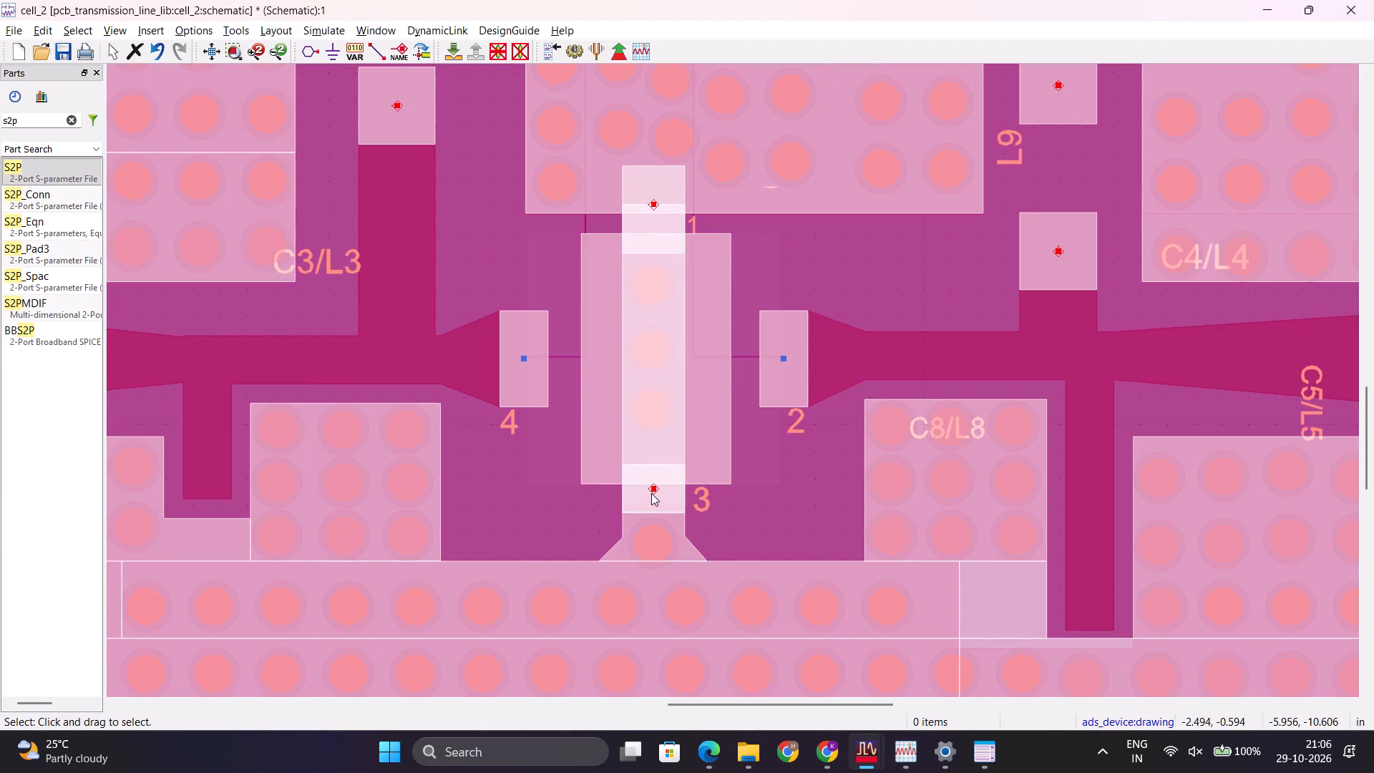
{"action": "scroll", "coordinate": [654, 491], "scroll_direction": "down", "scroll_amount": 6, "text": "ctrl"}
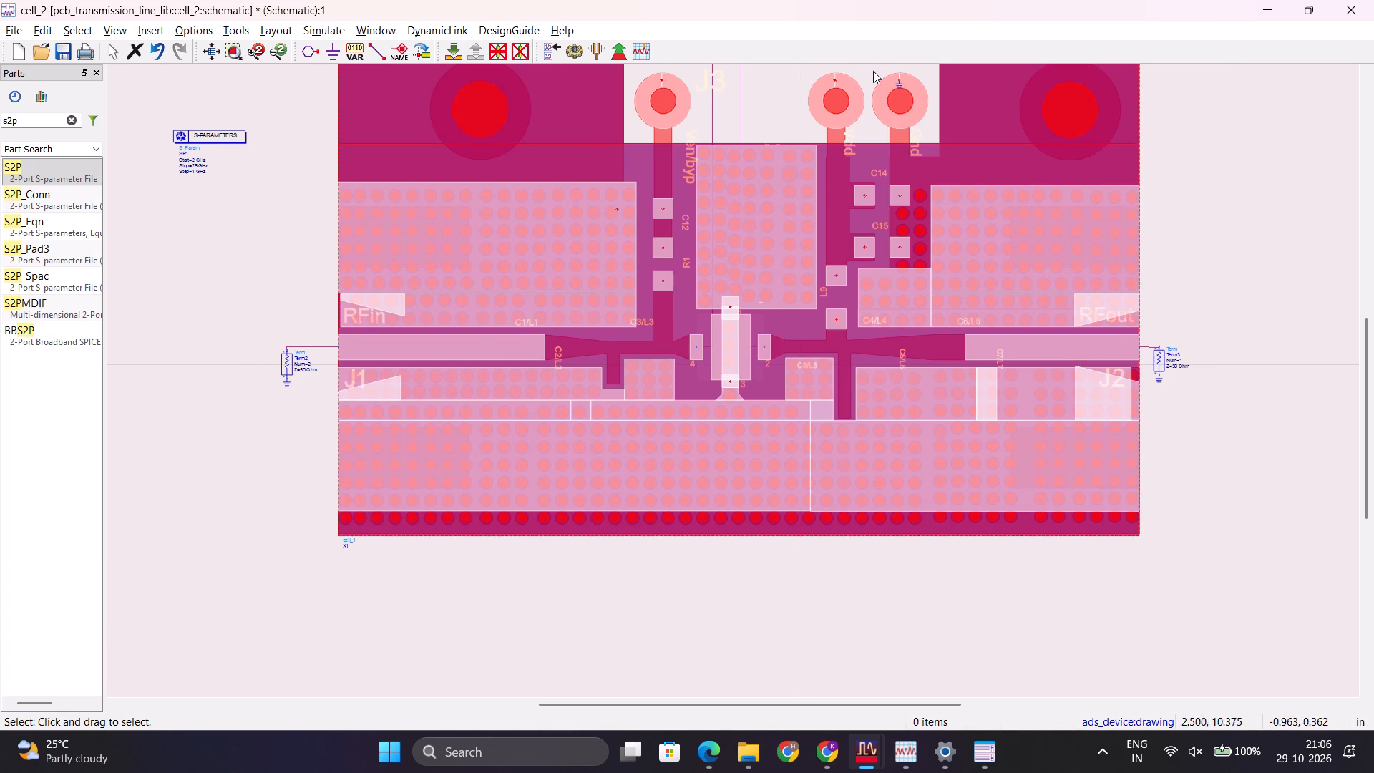
{"action": "scroll", "coordinate": [919, 85], "scroll_direction": "up", "scroll_amount": 4, "text": "ctrl"}
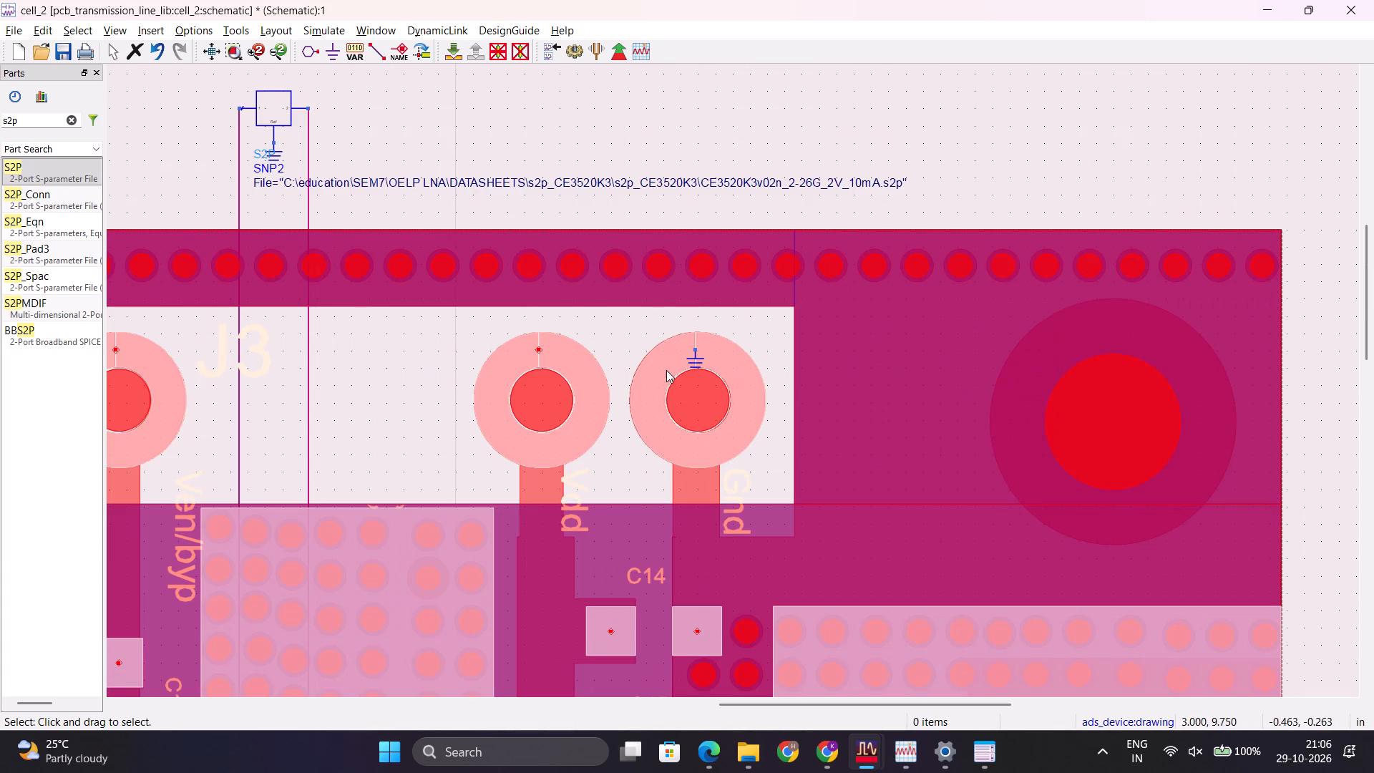
{"action": "scroll", "coordinate": [666, 370], "scroll_direction": "down", "scroll_amount": 5, "text": "ctrl"}
{"action": "scroll", "coordinate": [685, 408], "scroll_direction": "up", "scroll_amount": 3, "text": "ctrl"}
{"action": "scroll", "coordinate": [726, 383], "scroll_direction": "down", "scroll_amount": 3, "text": "ctrl"}
{"action": "scroll", "coordinate": [771, 427], "scroll_direction": "up", "scroll_amount": 5, "text": "ctrl"}
{"action": "scroll", "coordinate": [600, 503], "scroll_direction": "down", "scroll_amount": 4, "text": "ctrl"}
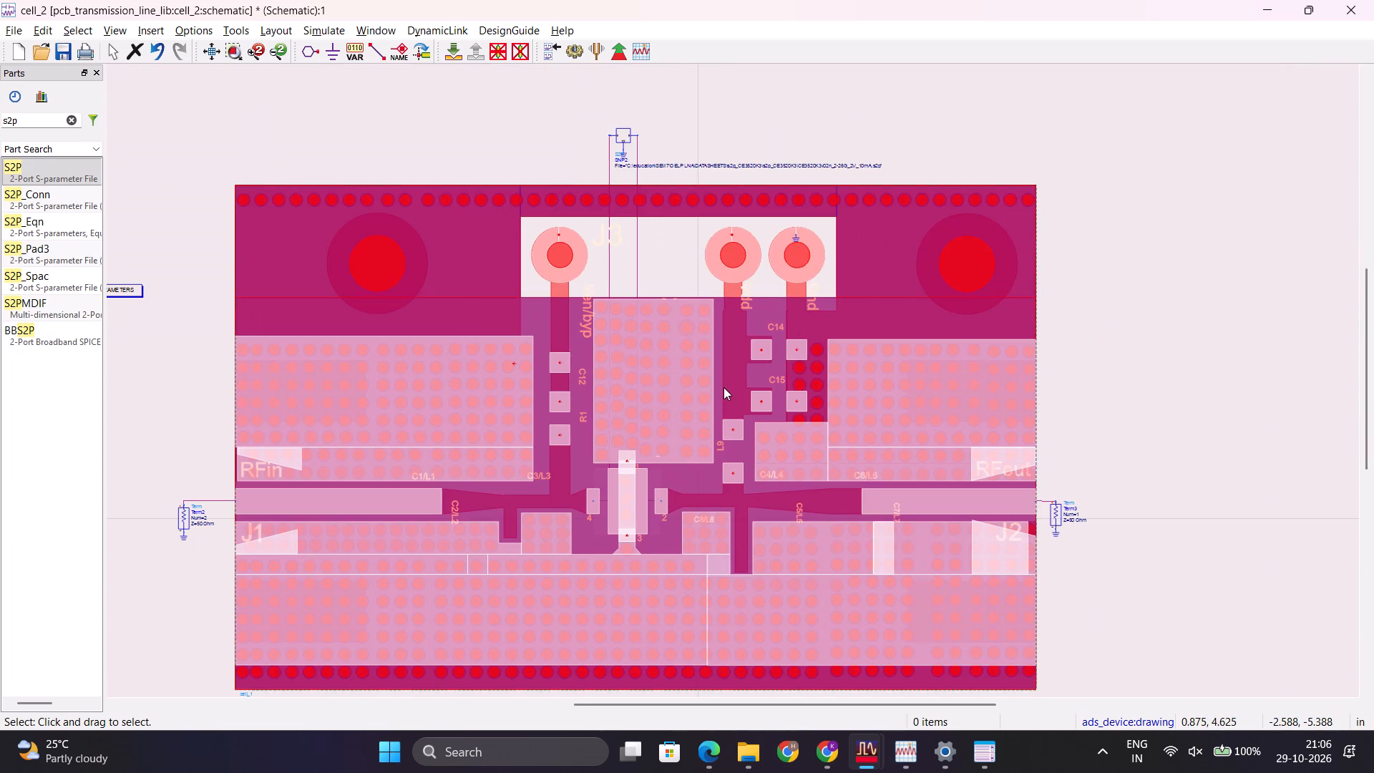
{"action": "scroll", "coordinate": [635, 486], "scroll_direction": "up", "scroll_amount": 4, "text": "ctrl"}
{"action": "scroll", "coordinate": [726, 386], "scroll_direction": "up", "scroll_amount": 4, "text": "ctrl"}
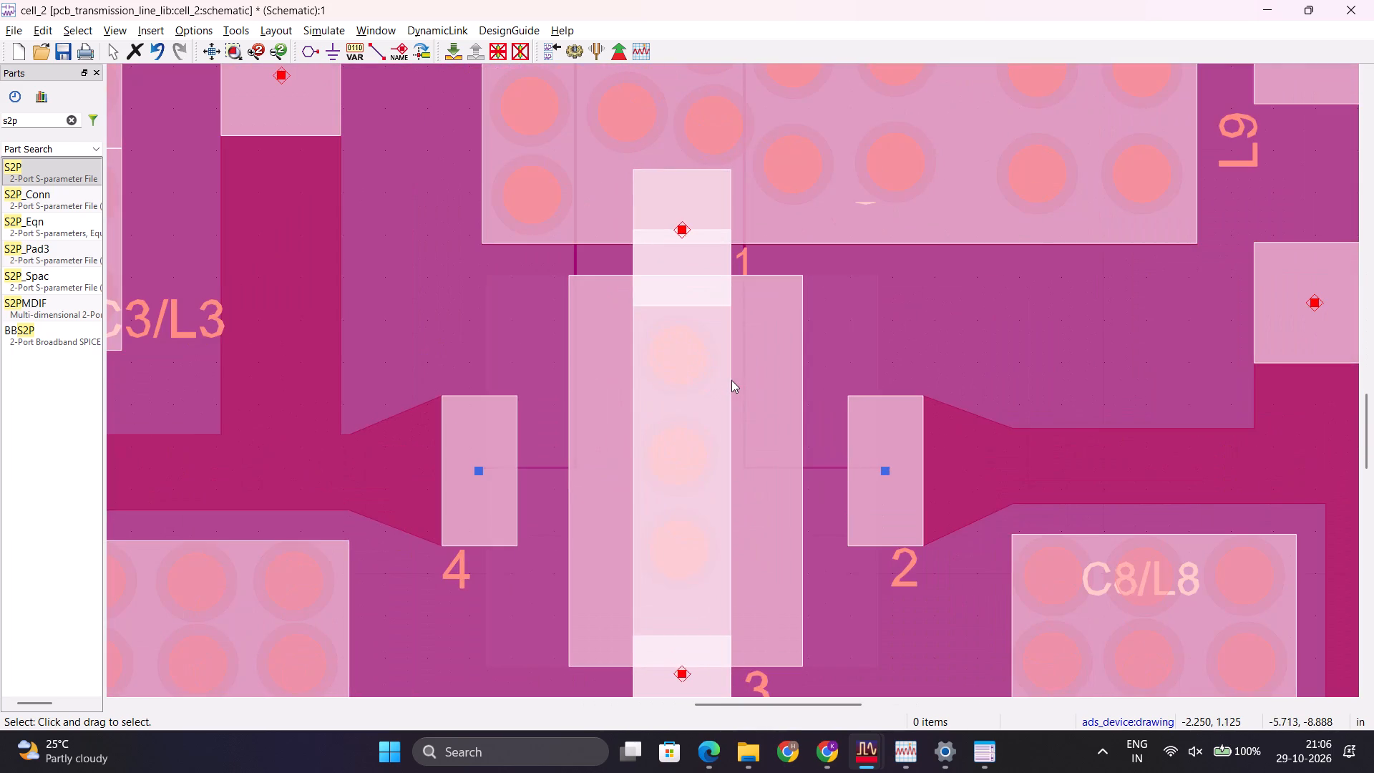
{"action": "scroll", "coordinate": [731, 380], "scroll_direction": "down", "scroll_amount": 7, "text": "ctrl"}
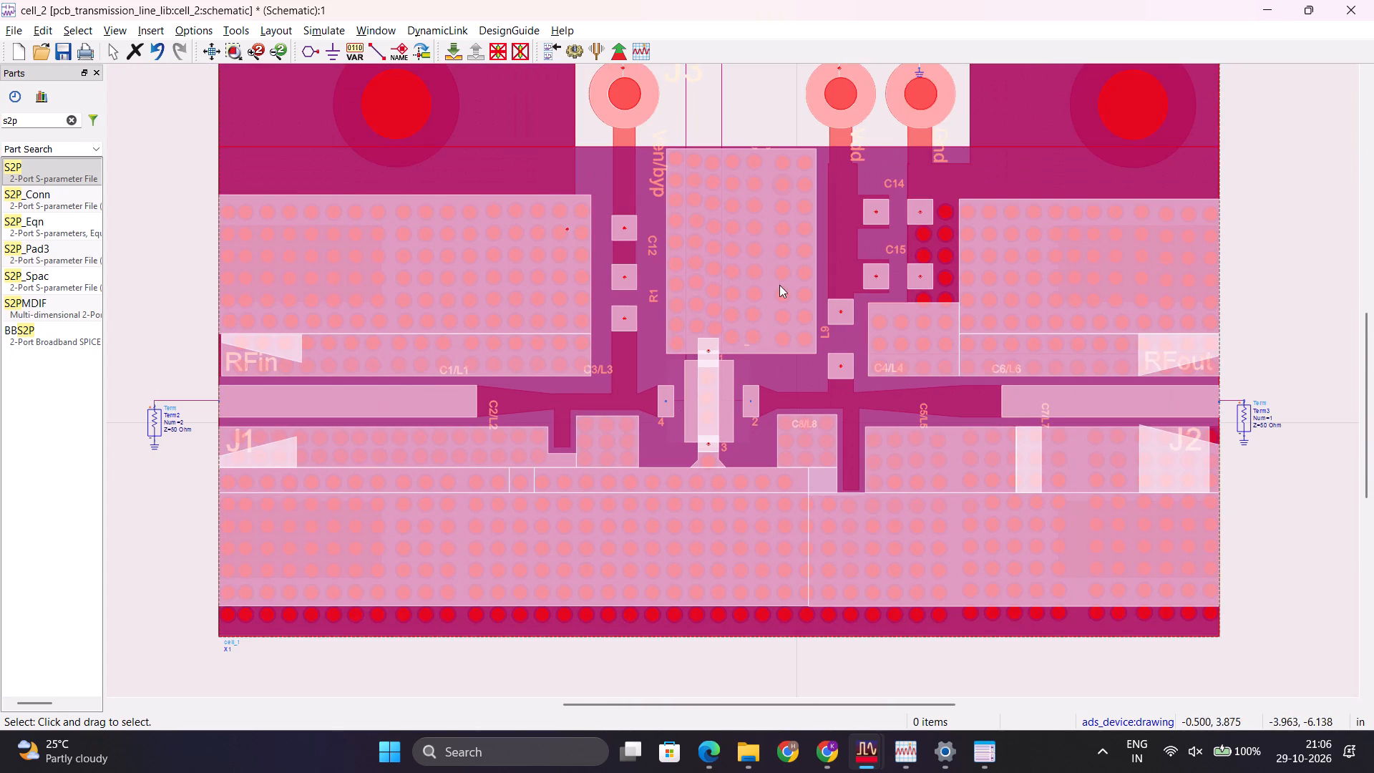
{"action": "scroll", "coordinate": [769, 286], "scroll_direction": "down", "scroll_amount": 1, "text": "ctrl"}
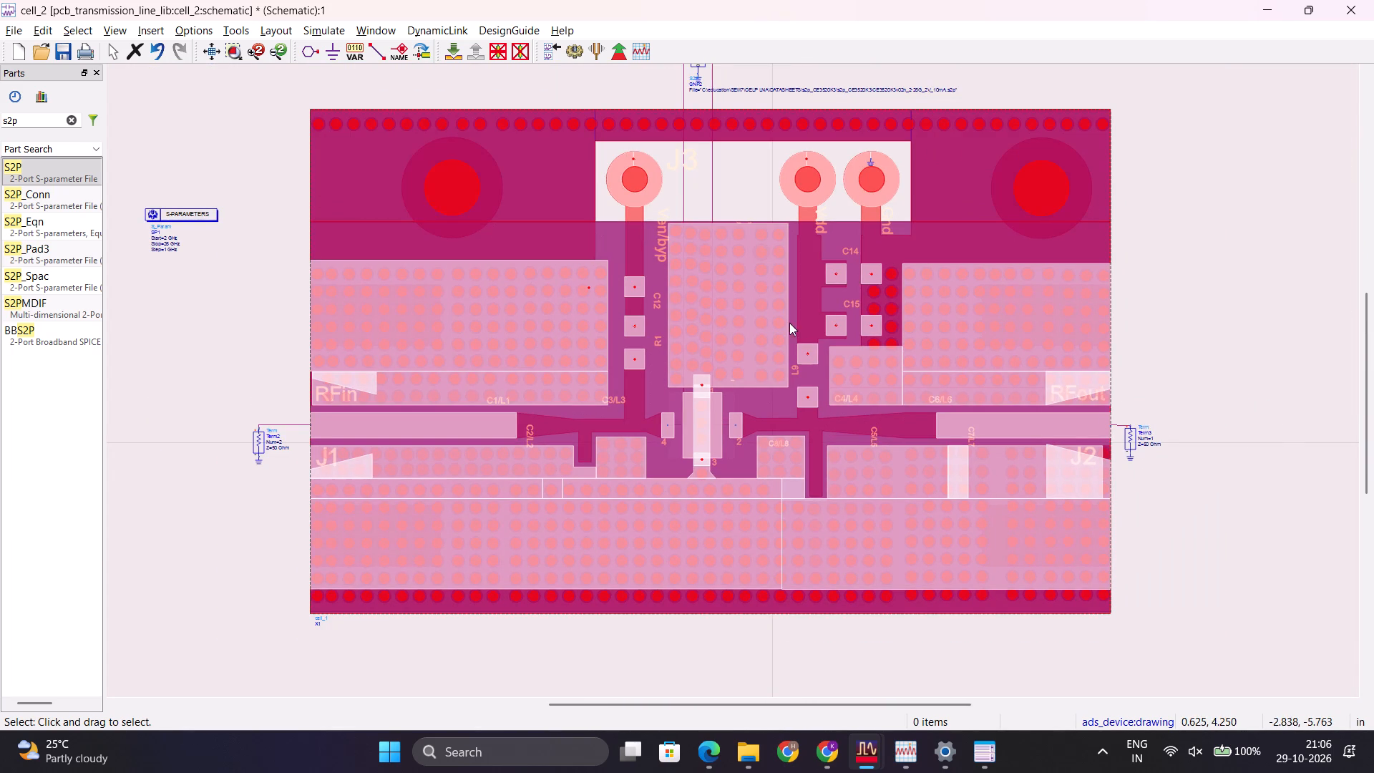
{"action": "scroll", "coordinate": [741, 203], "scroll_direction": "up", "scroll_amount": 4, "text": "ctrl"}
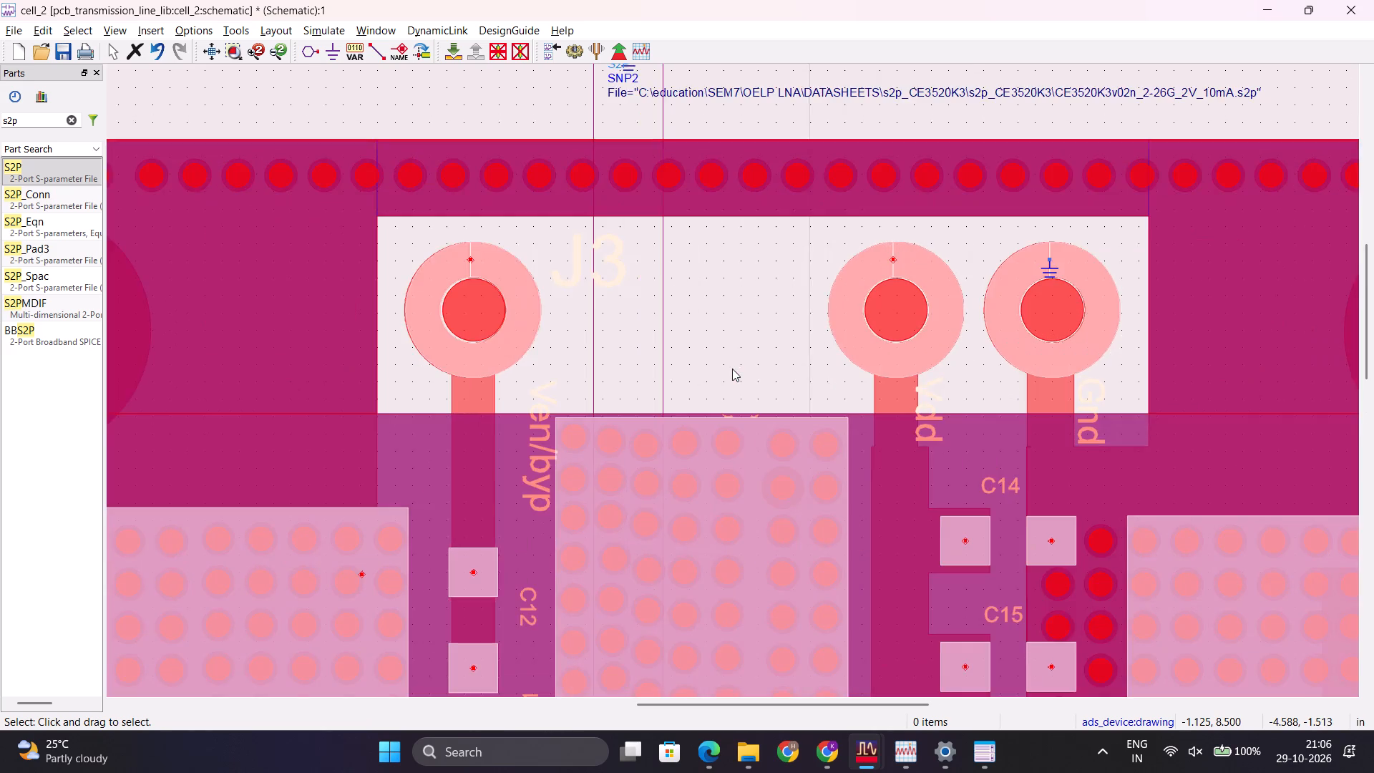
{"action": "scroll", "coordinate": [732, 369], "scroll_direction": "down", "scroll_amount": 4, "text": "ctrl"}
{"action": "scroll", "coordinate": [776, 337], "scroll_direction": "up", "scroll_amount": 5, "text": "ctrl"}
{"action": "scroll", "coordinate": [733, 379], "scroll_direction": "down", "scroll_amount": 3, "text": "ctrl"}
{"action": "scroll", "coordinate": [789, 404], "scroll_direction": "down", "scroll_amount": 3, "text": "ctrl"}
{"action": "scroll", "coordinate": [739, 383], "scroll_direction": "up", "scroll_amount": 4, "text": "ctrl"}
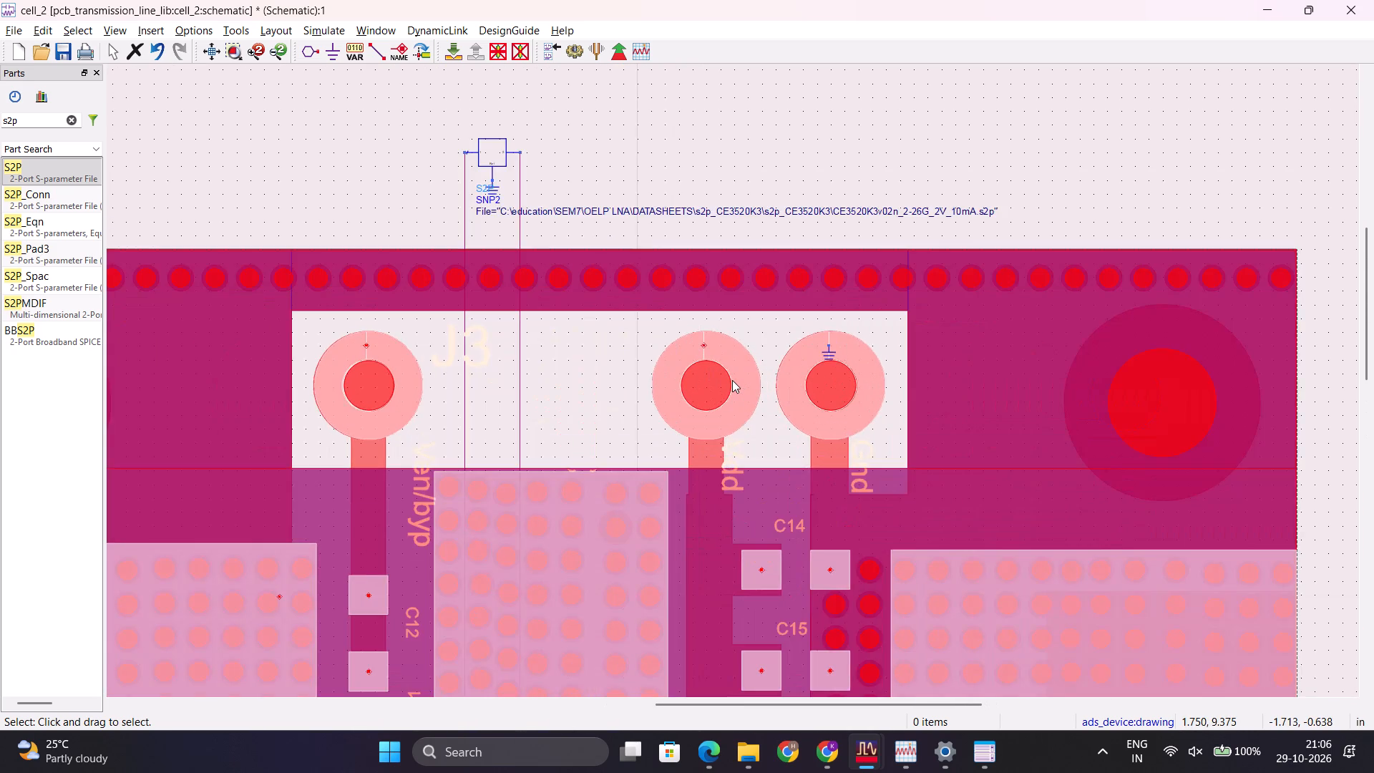
{"action": "scroll", "coordinate": [732, 380], "scroll_direction": "down", "scroll_amount": 2, "text": "ctrl"}
{"action": "scroll", "coordinate": [626, 502], "scroll_direction": "down", "scroll_amount": 4, "text": "ctrl"}
{"action": "scroll", "coordinate": [725, 387], "scroll_direction": "up", "scroll_amount": 5, "text": "ctrl"}
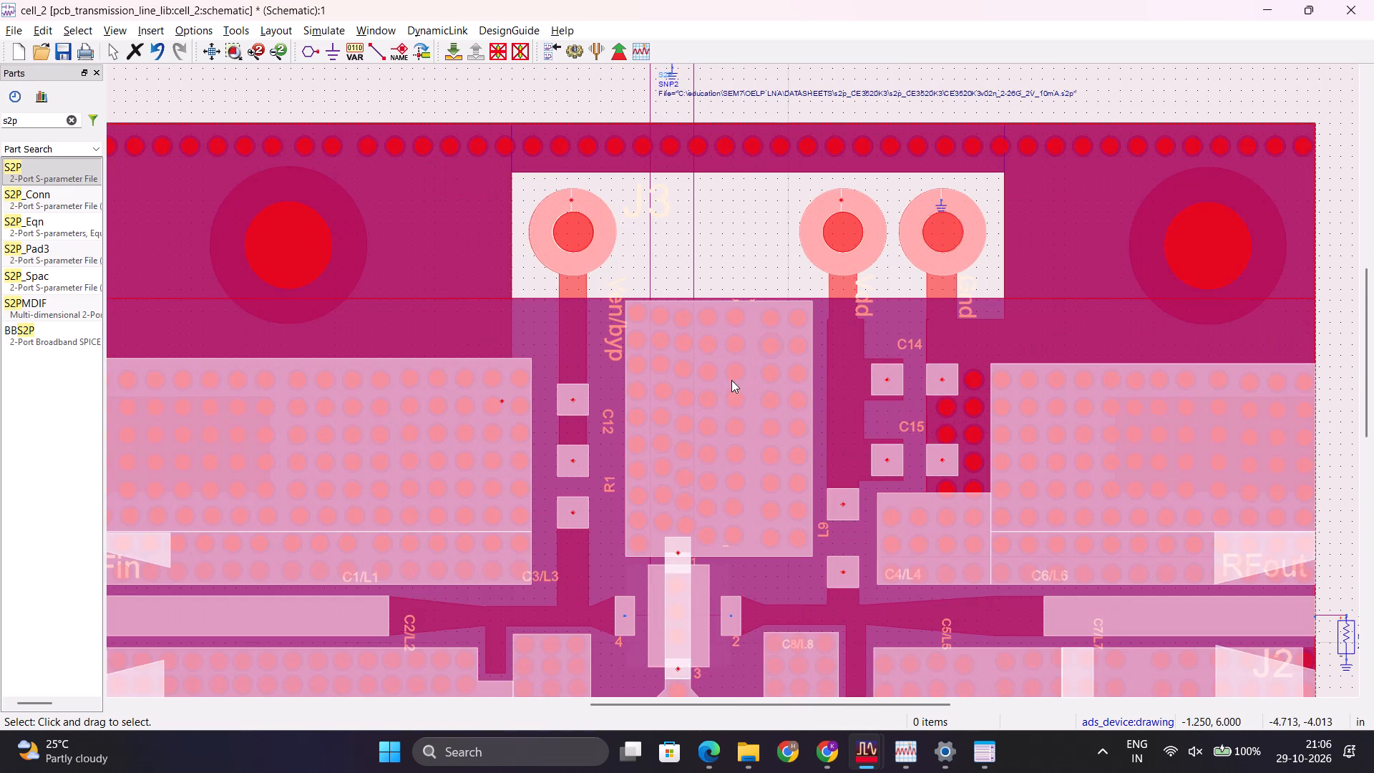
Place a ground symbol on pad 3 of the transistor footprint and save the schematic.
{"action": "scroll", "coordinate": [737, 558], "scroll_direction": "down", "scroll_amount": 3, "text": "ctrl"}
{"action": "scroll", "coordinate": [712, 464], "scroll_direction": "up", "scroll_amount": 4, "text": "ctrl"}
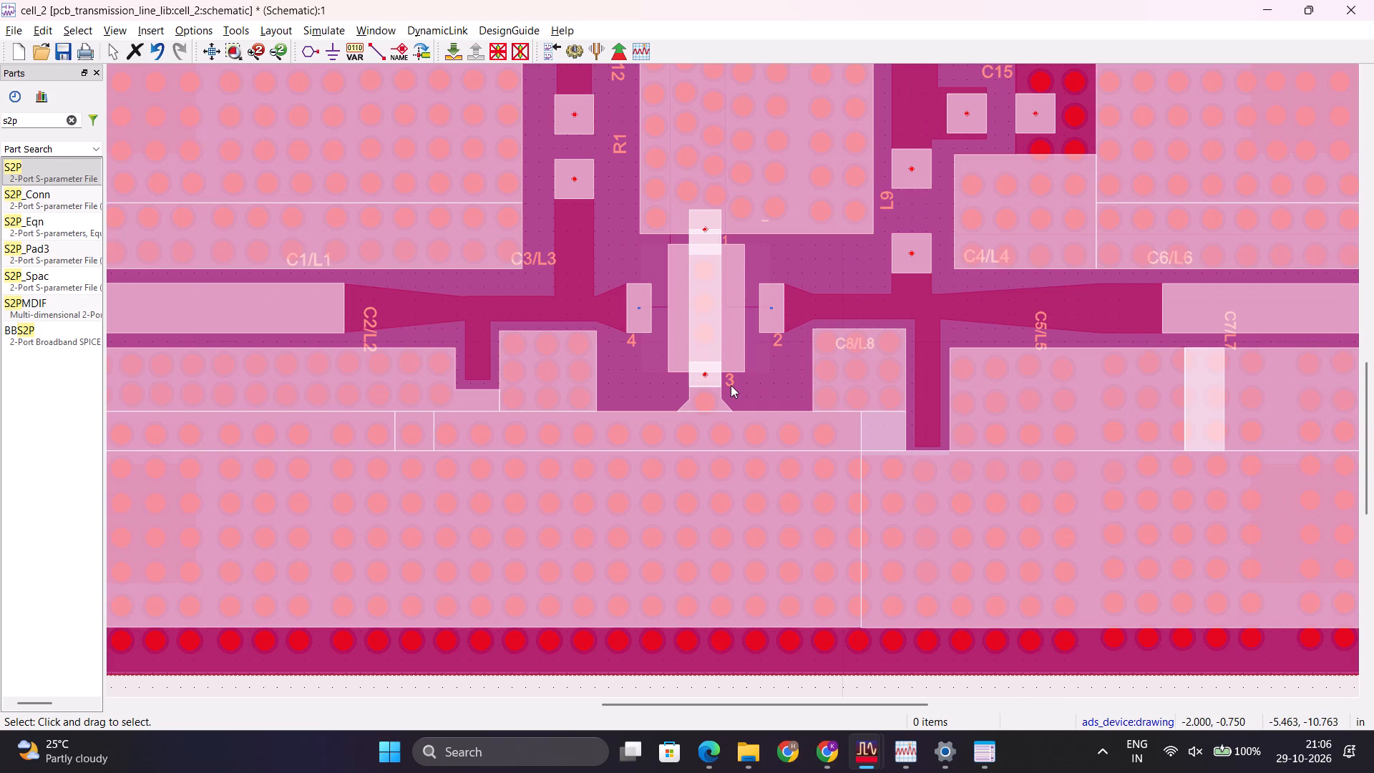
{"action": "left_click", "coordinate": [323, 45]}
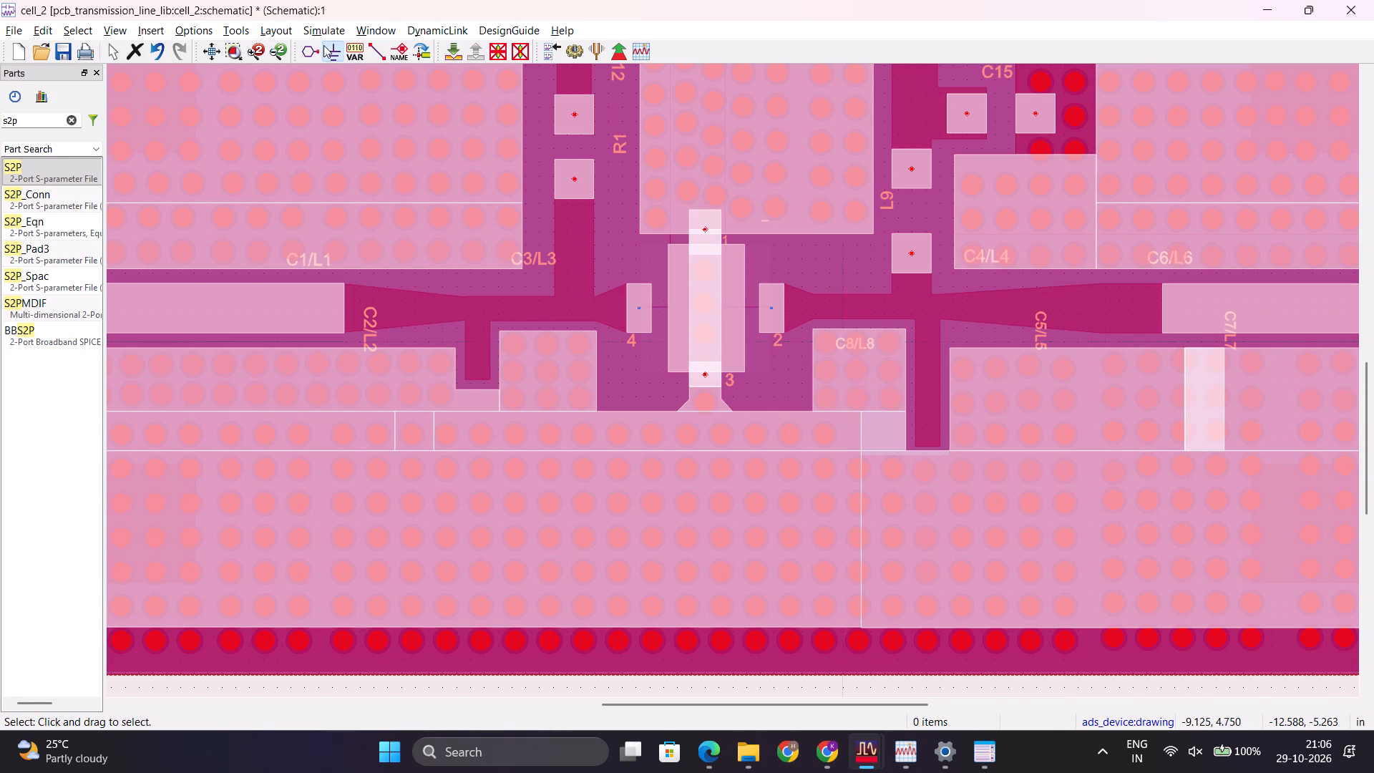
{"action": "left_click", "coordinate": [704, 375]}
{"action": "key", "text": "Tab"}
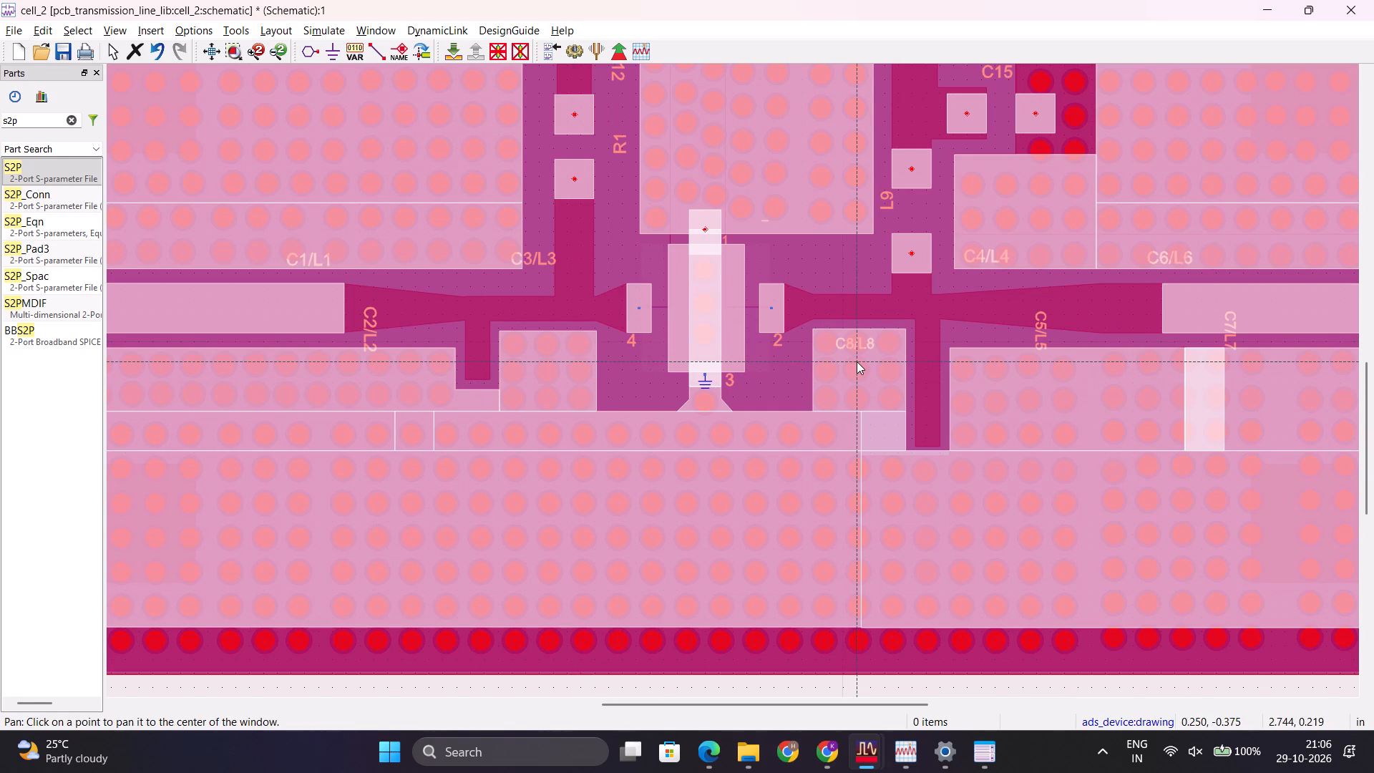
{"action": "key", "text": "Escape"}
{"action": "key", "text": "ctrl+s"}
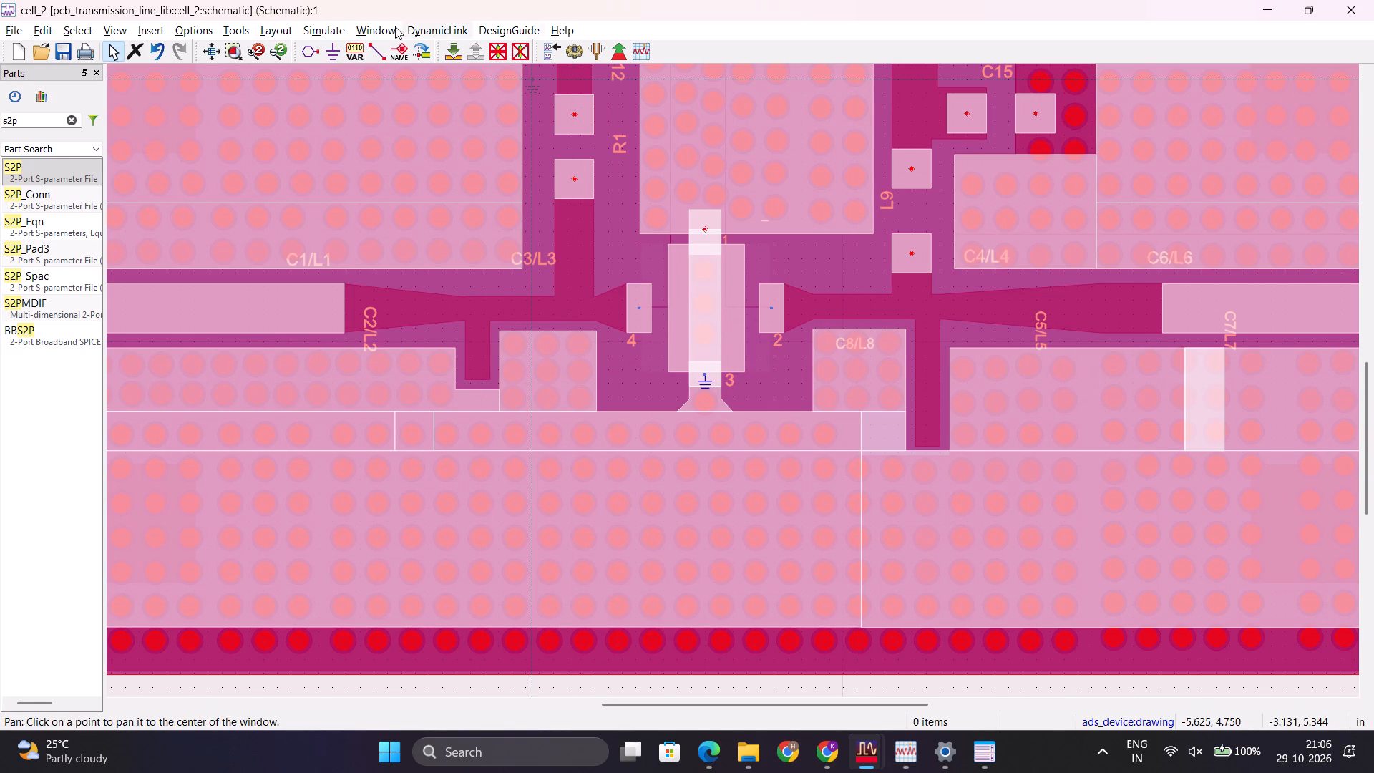
Rerun the S-parameter simulation with transistor pad 3 grounded, view the plots and return to the schematic.
{"action": "left_click", "coordinate": [311, 37]}
{"action": "left_click", "coordinate": [331, 58]}
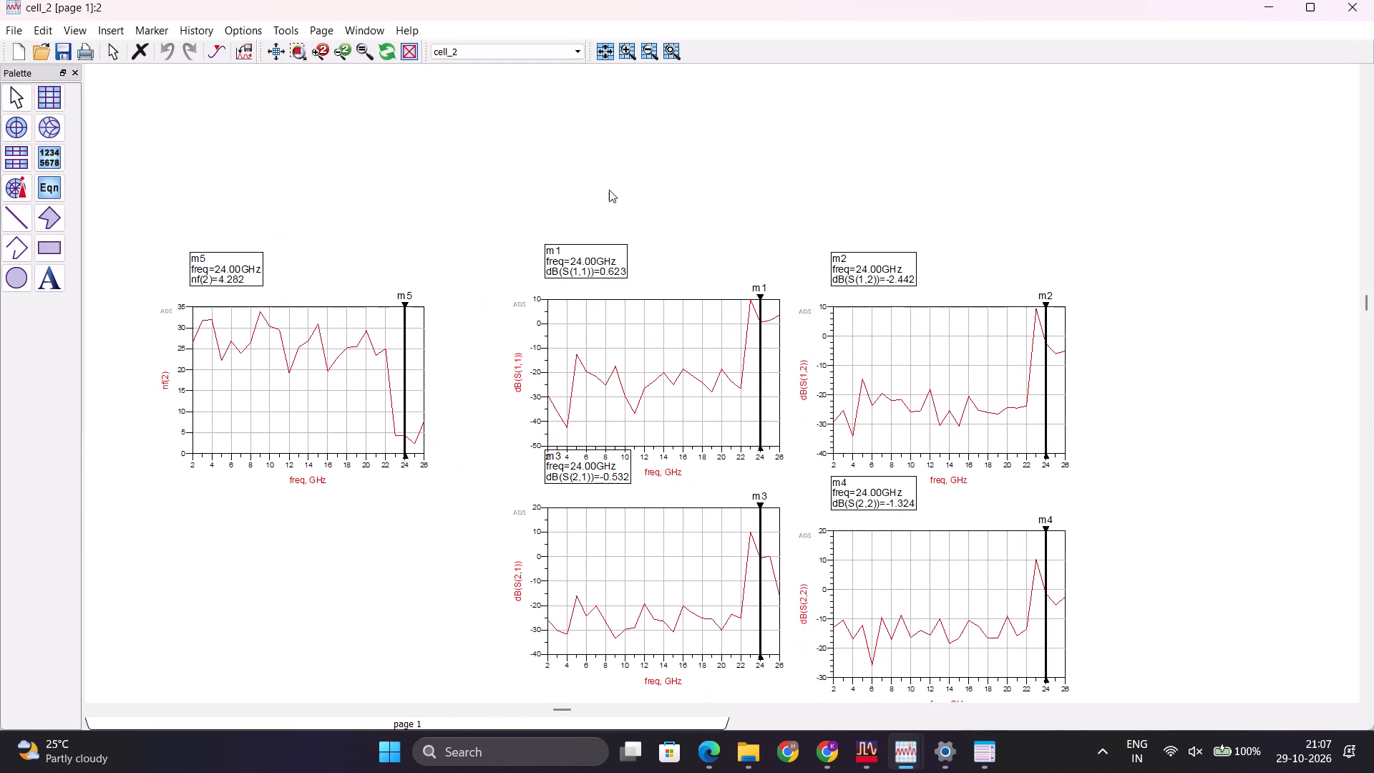
{"action": "left_click", "coordinate": [1266, 3]}
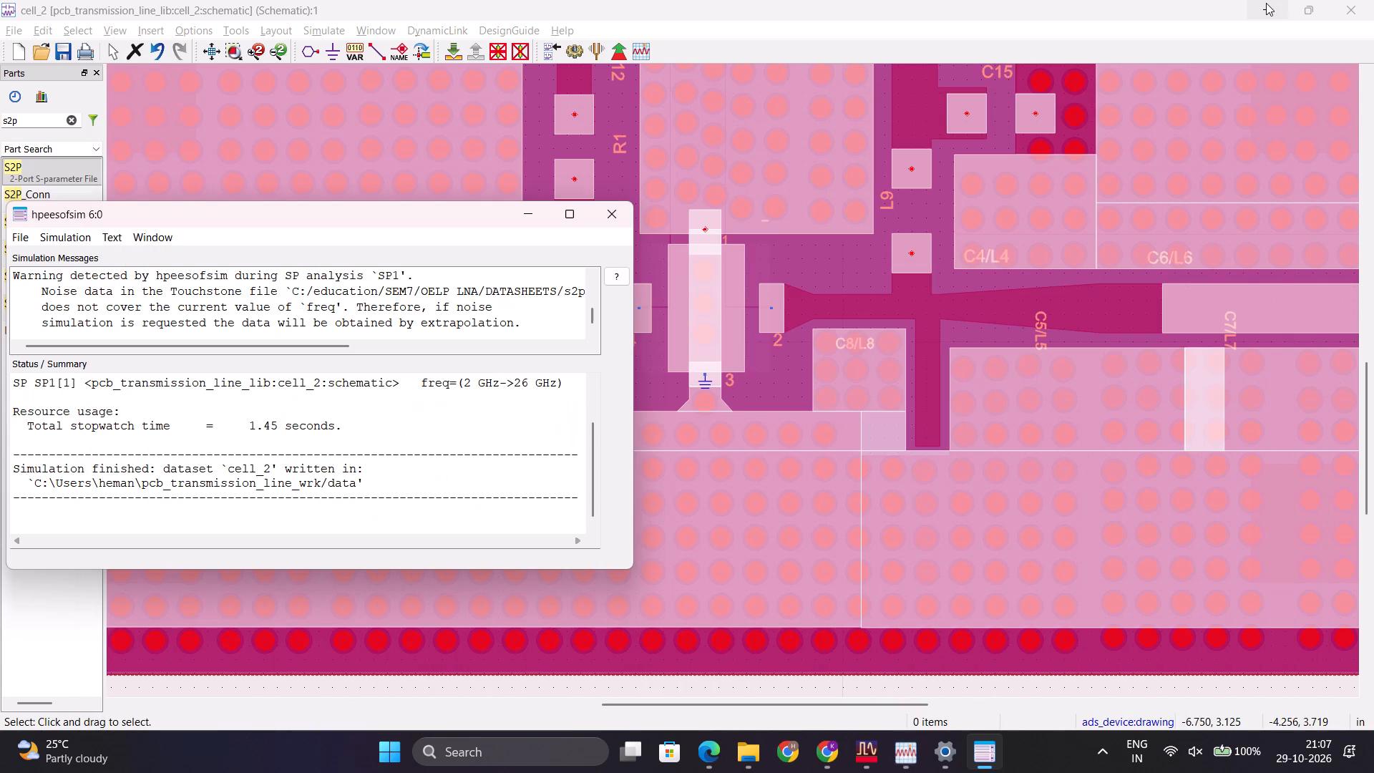
{"action": "left_click", "coordinate": [531, 222]}
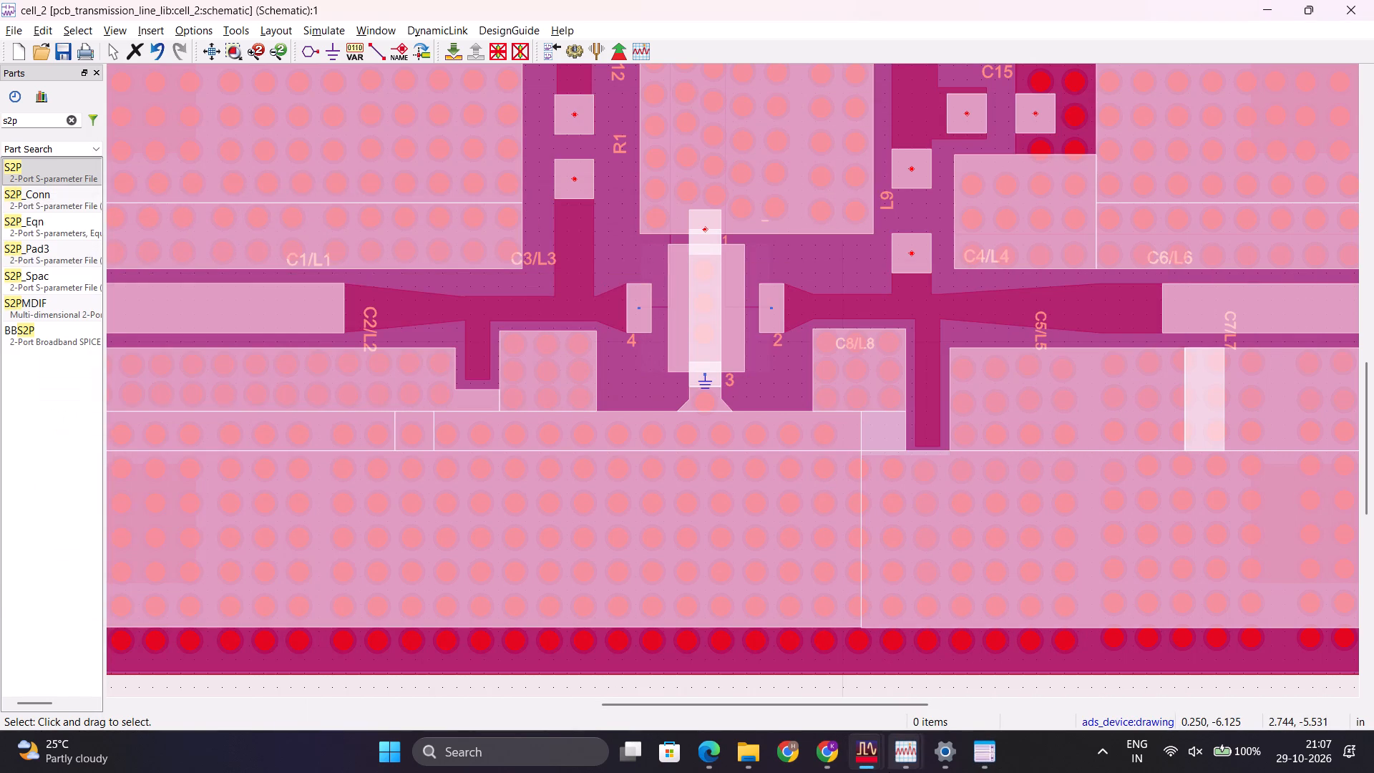
Look at the cell_3 schematic for comparison and return to the cell_2 schematic.
{"action": "left_click", "coordinate": [803, 691]}
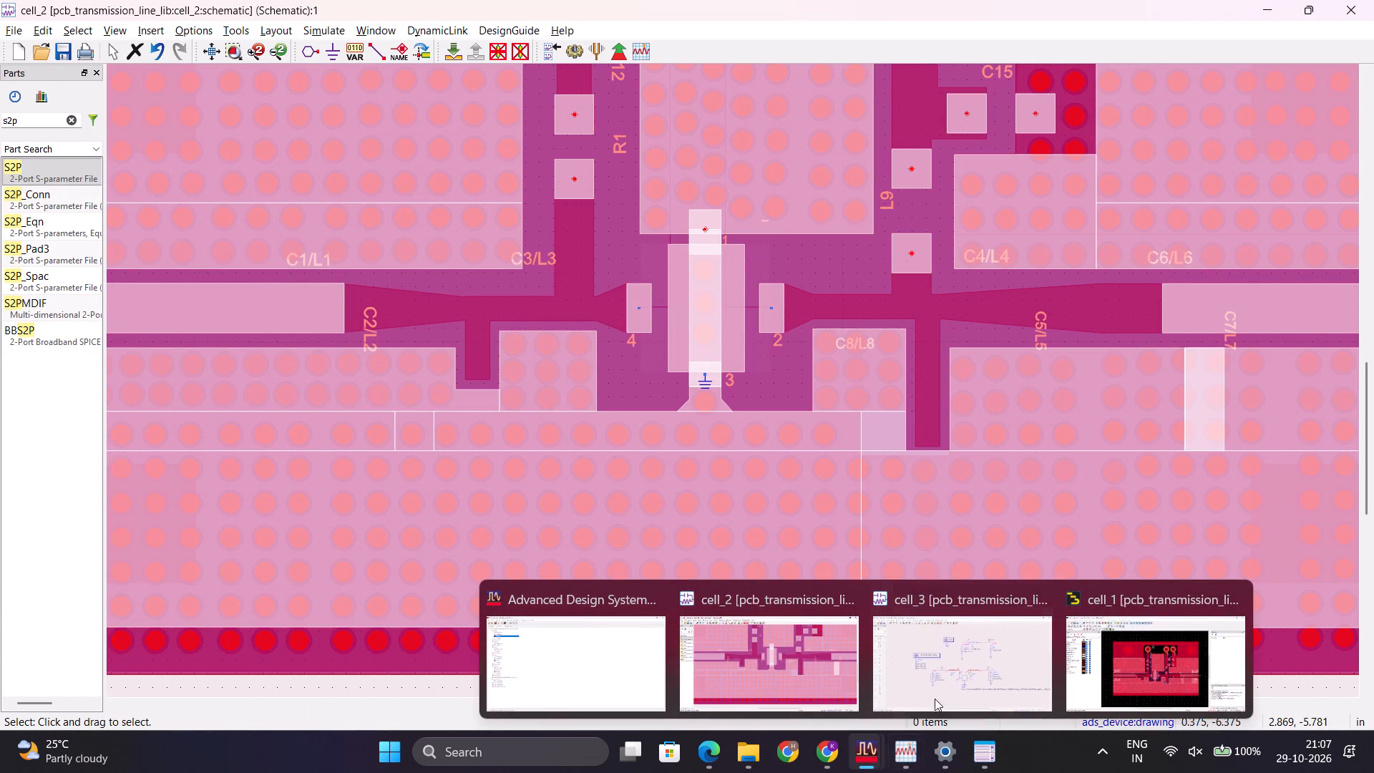
{"action": "left_click", "coordinate": [989, 666]}
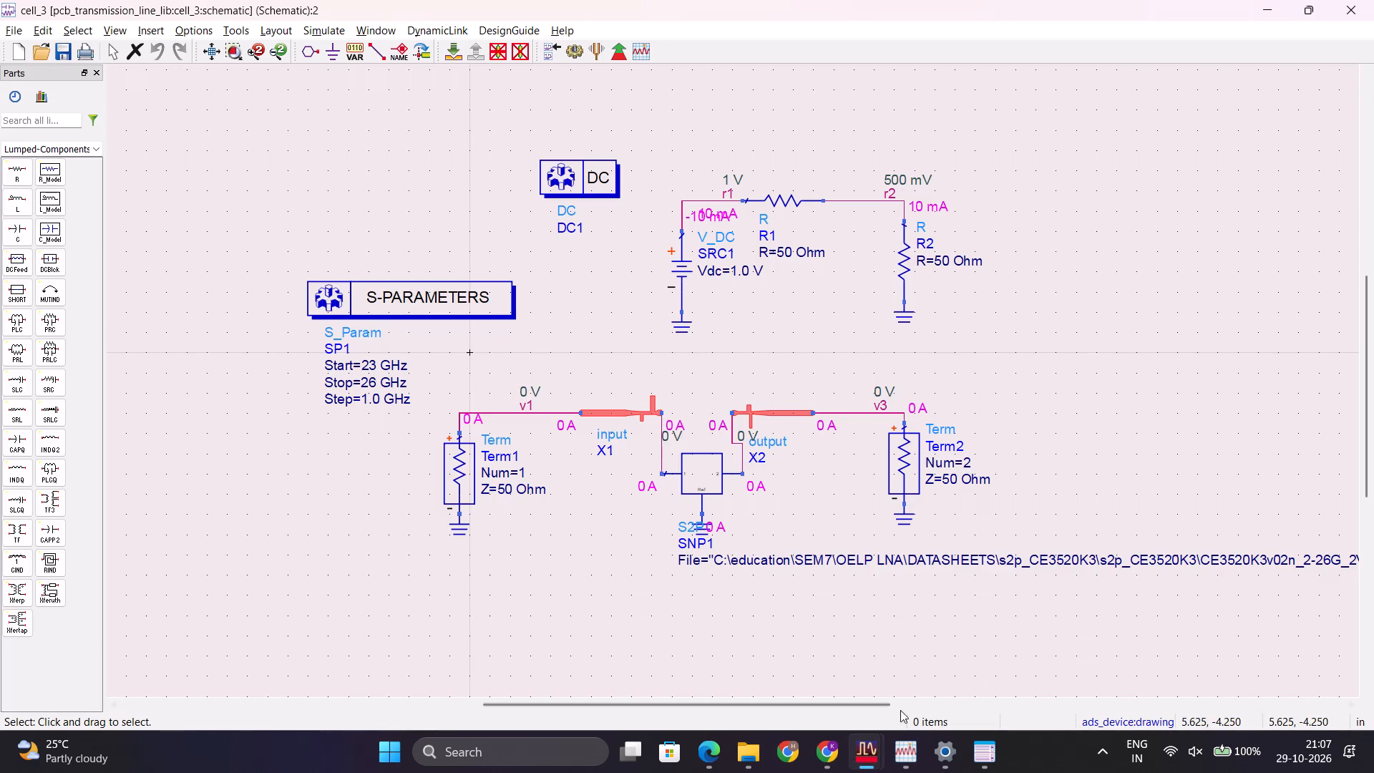
{"action": "left_click", "coordinate": [820, 662]}
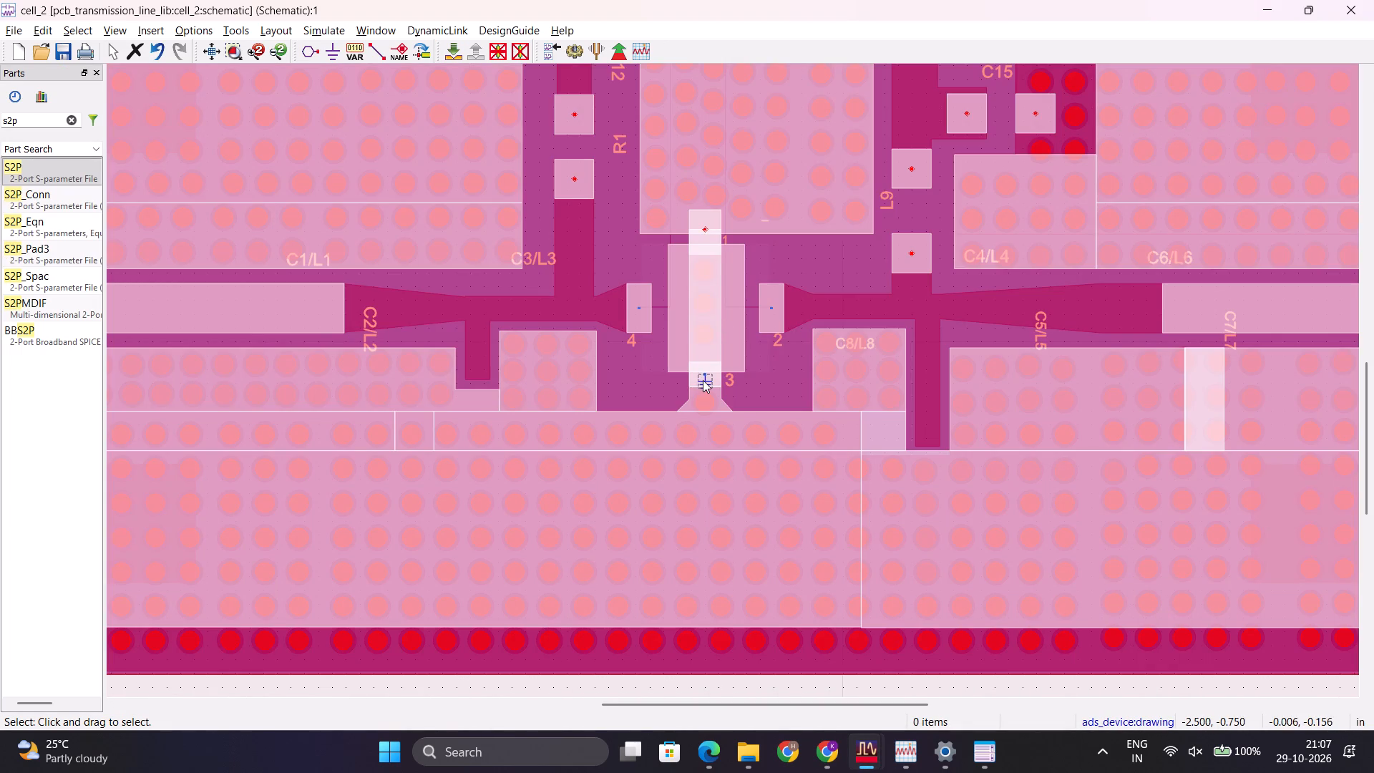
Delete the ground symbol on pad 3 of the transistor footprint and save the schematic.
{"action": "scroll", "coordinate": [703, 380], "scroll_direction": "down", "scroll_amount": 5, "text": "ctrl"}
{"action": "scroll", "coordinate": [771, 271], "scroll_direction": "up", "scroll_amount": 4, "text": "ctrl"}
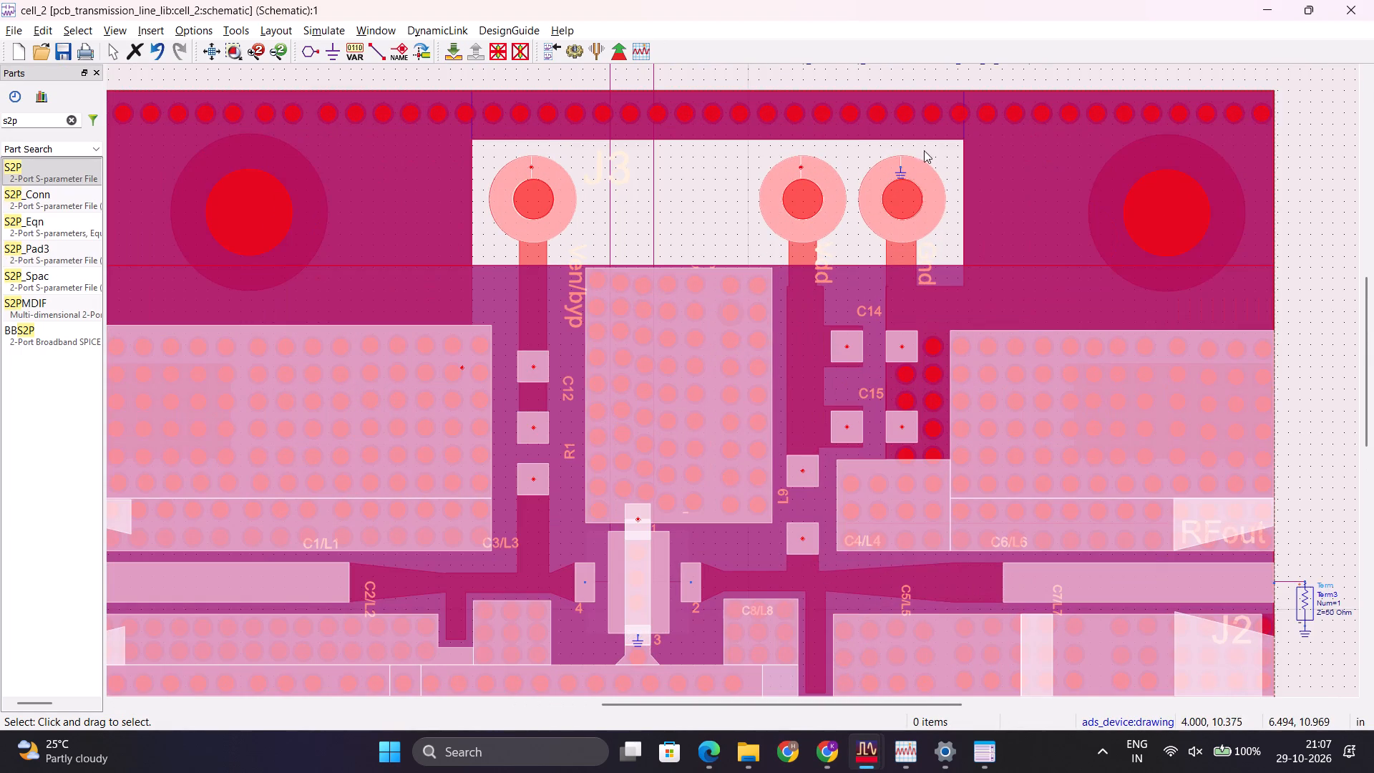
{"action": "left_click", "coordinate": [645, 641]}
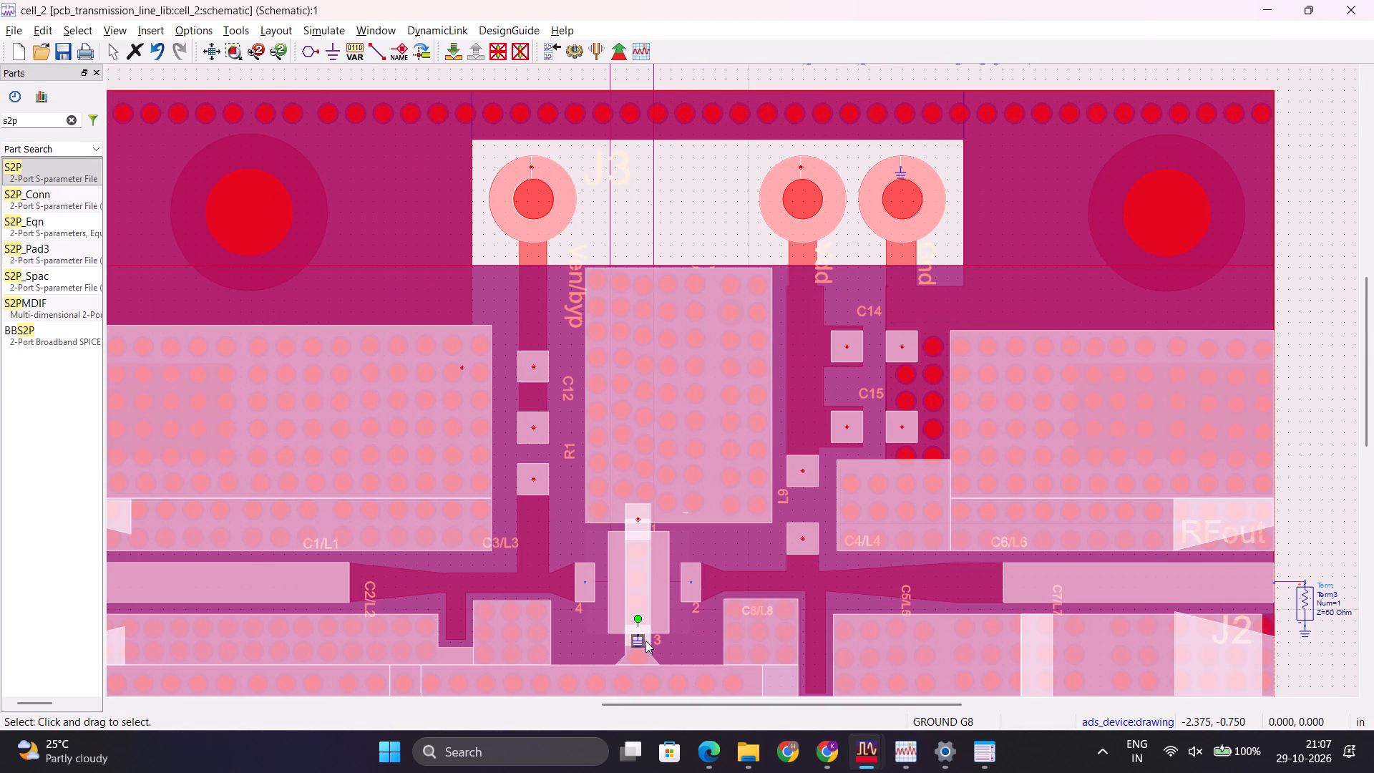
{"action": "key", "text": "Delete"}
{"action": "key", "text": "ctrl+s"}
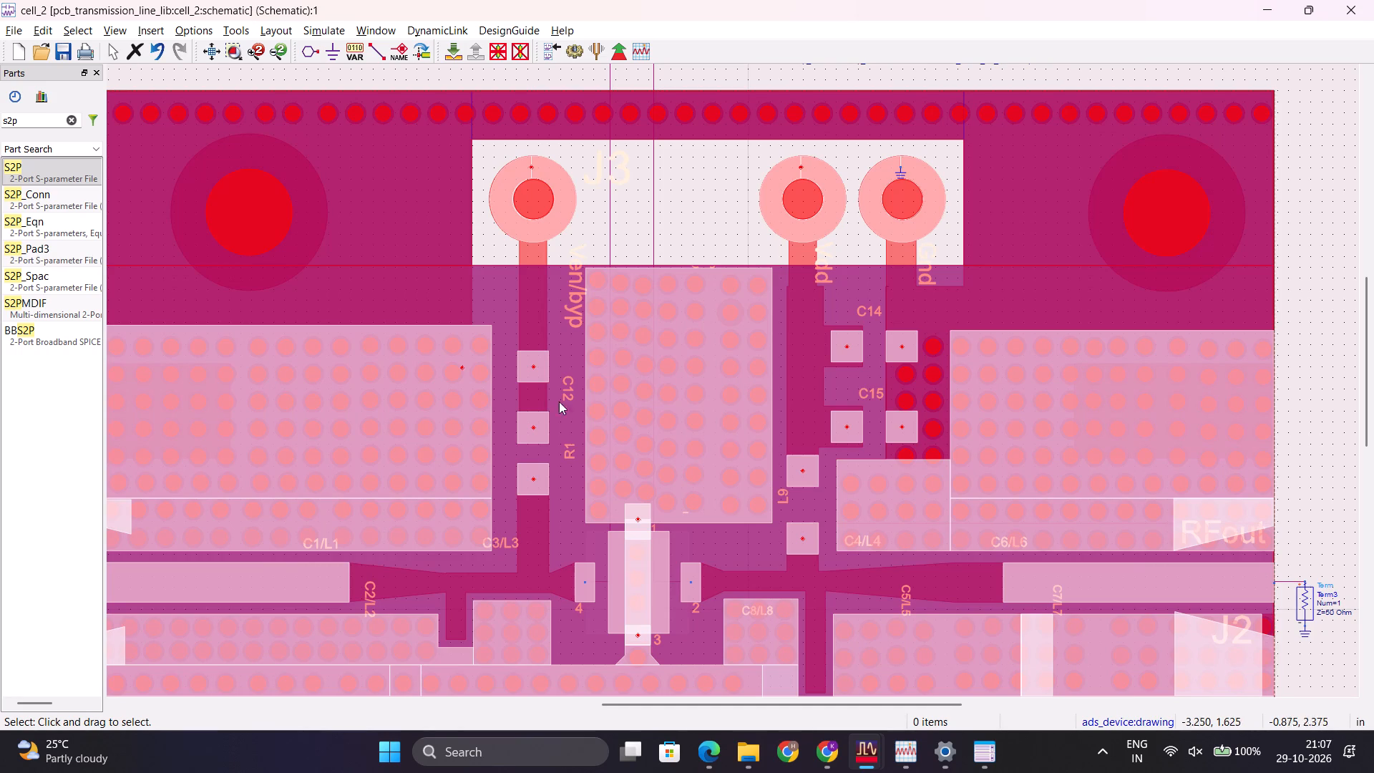
Rerun the S-parameter simulation without the pad 3 ground, view the plots and return to the cell_2 schematic.
{"action": "left_click", "coordinate": [335, 32]}
{"action": "left_click", "coordinate": [349, 45]}
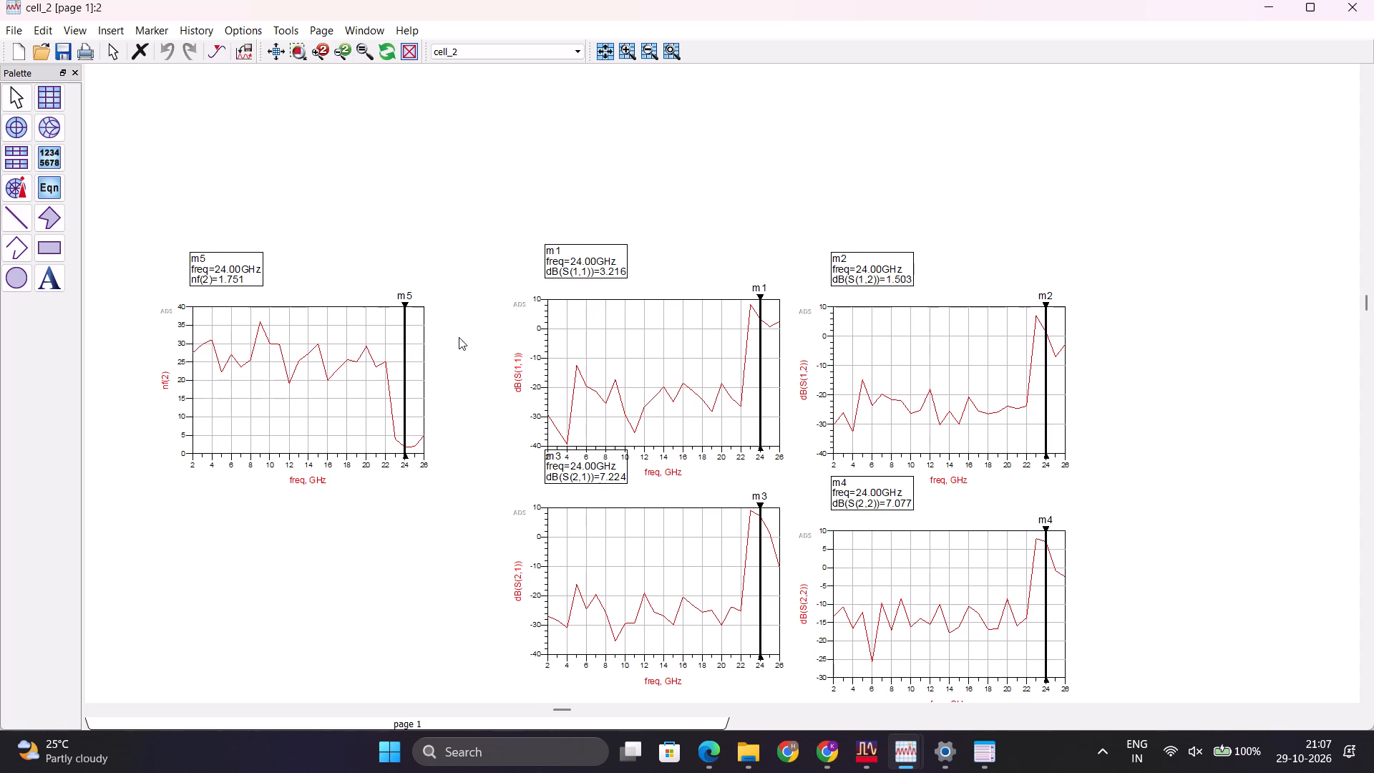
{"action": "scroll", "coordinate": [459, 337], "scroll_direction": "up", "scroll_amount": 3, "text": "ctrl"}
{"action": "scroll", "coordinate": [688, 376], "scroll_direction": "down", "scroll_amount": 4, "text": "ctrl"}
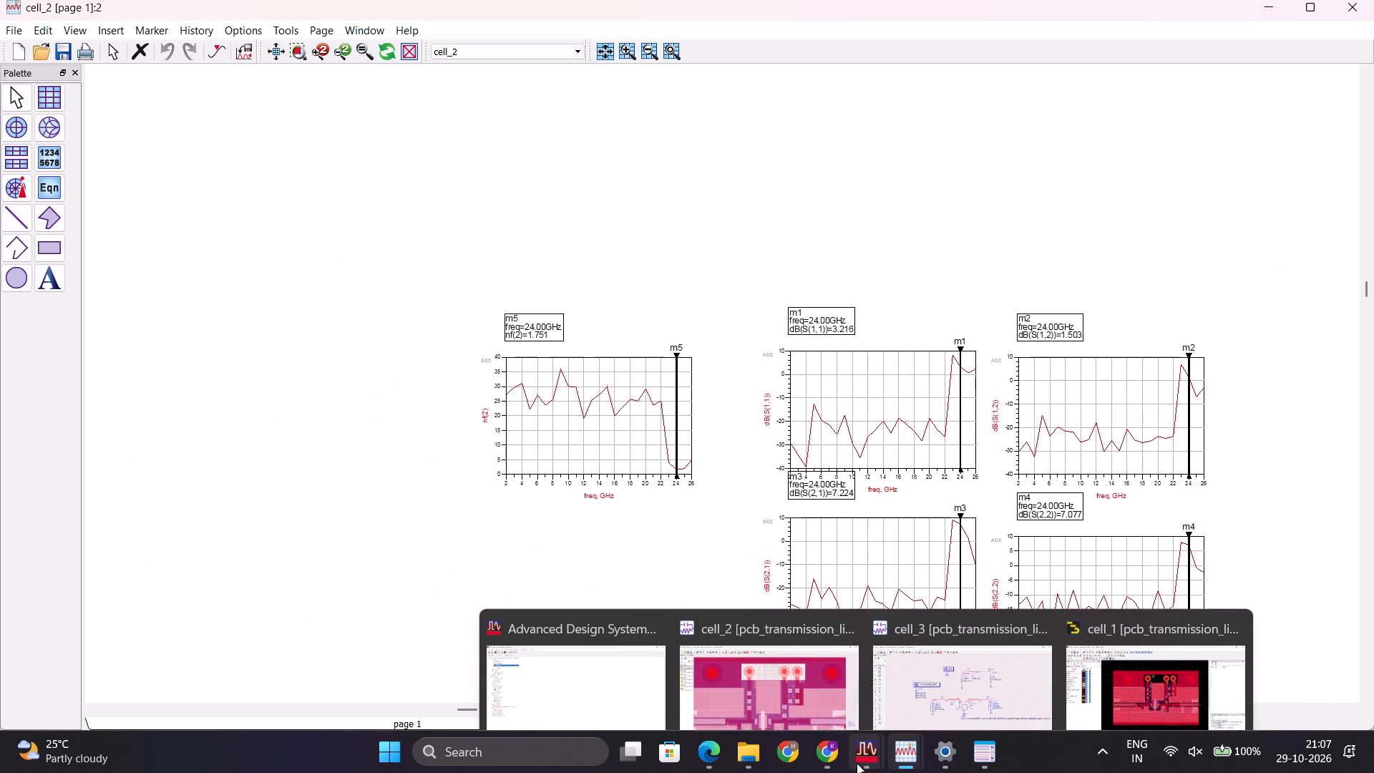
{"action": "left_click", "coordinate": [823, 697]}
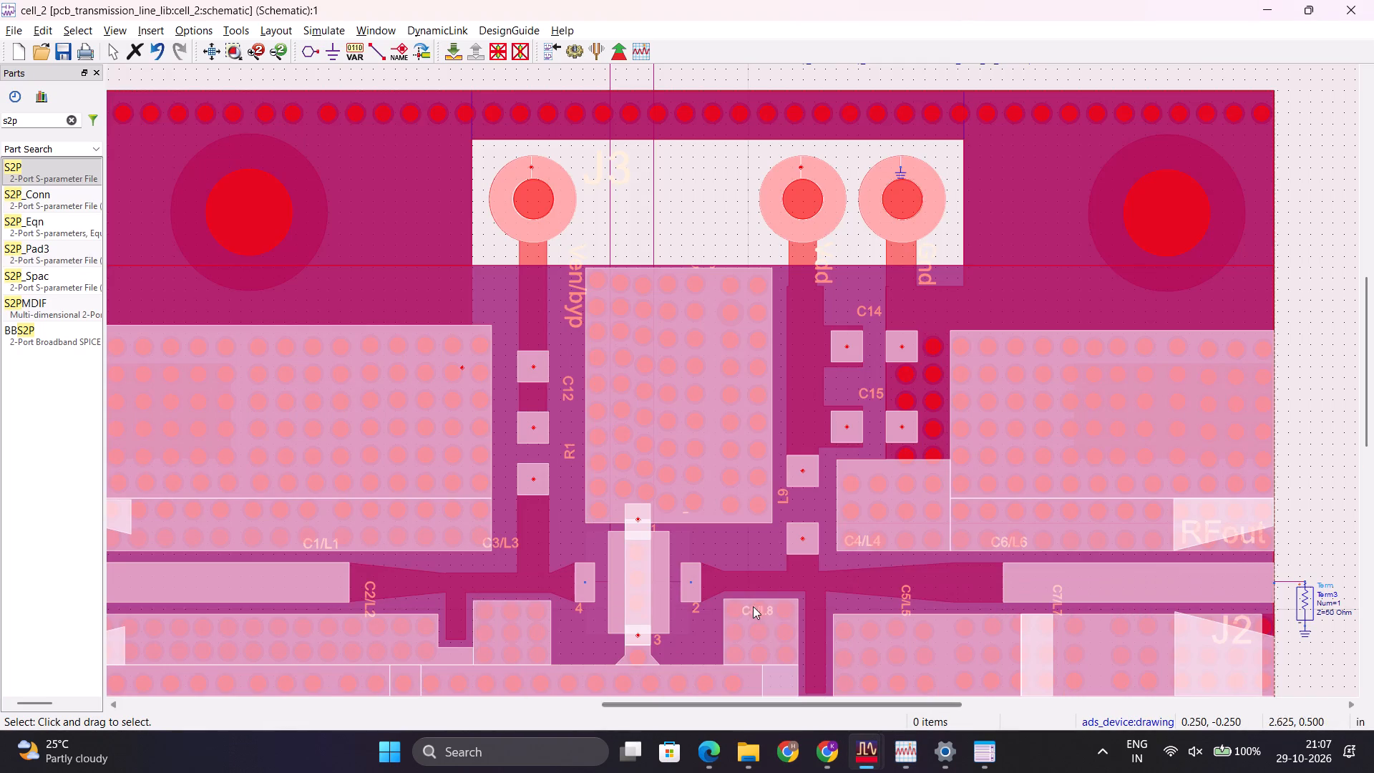
Delete the two wires connecting the S2P block to transistor footprint pads 4 and 2.
{"action": "scroll", "coordinate": [746, 596], "scroll_direction": "down", "scroll_amount": 3, "text": "ctrl"}
{"action": "scroll", "coordinate": [734, 407], "scroll_direction": "up", "scroll_amount": 4, "text": "ctrl"}
{"action": "scroll", "coordinate": [621, 416], "scroll_direction": "down", "scroll_amount": 4, "text": "ctrl"}
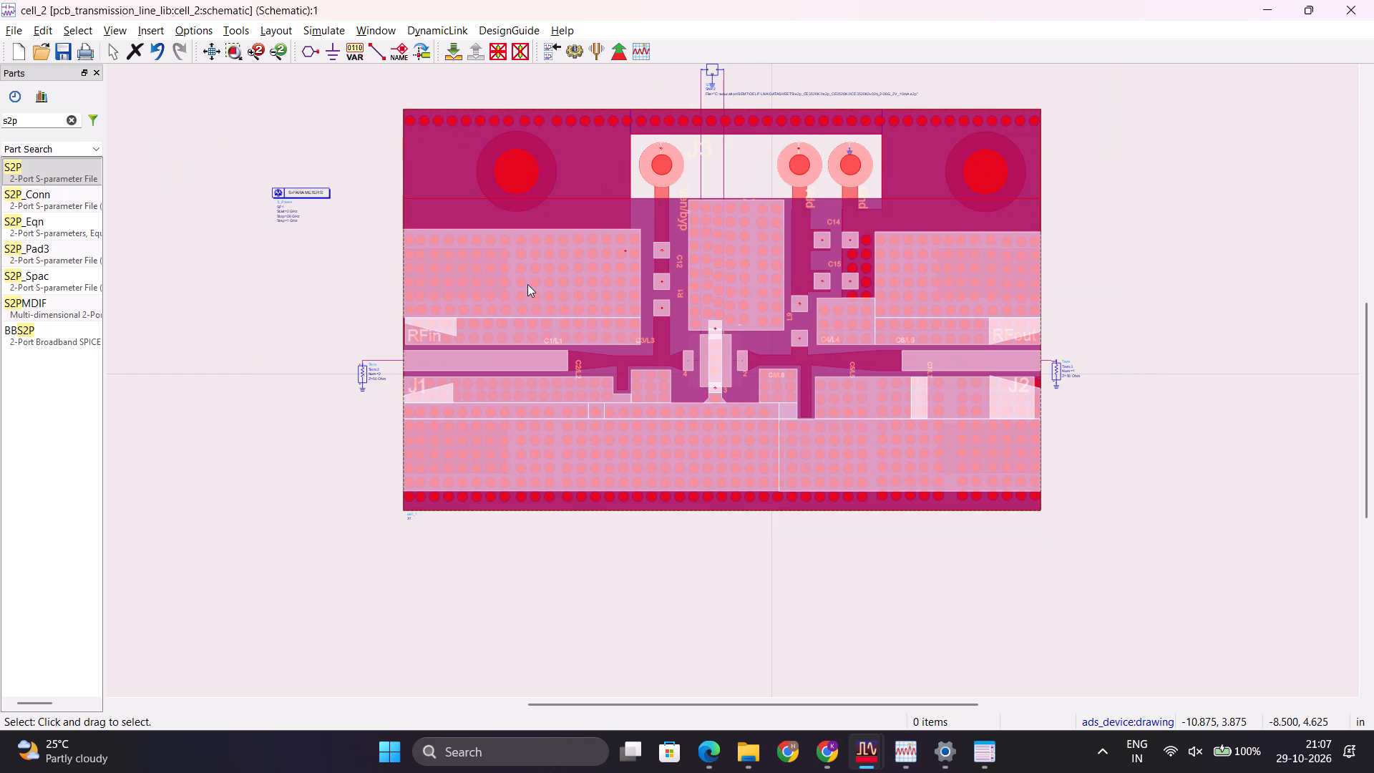
{"action": "left_click", "coordinate": [698, 93]}
{"action": "key", "text": "Delete"}
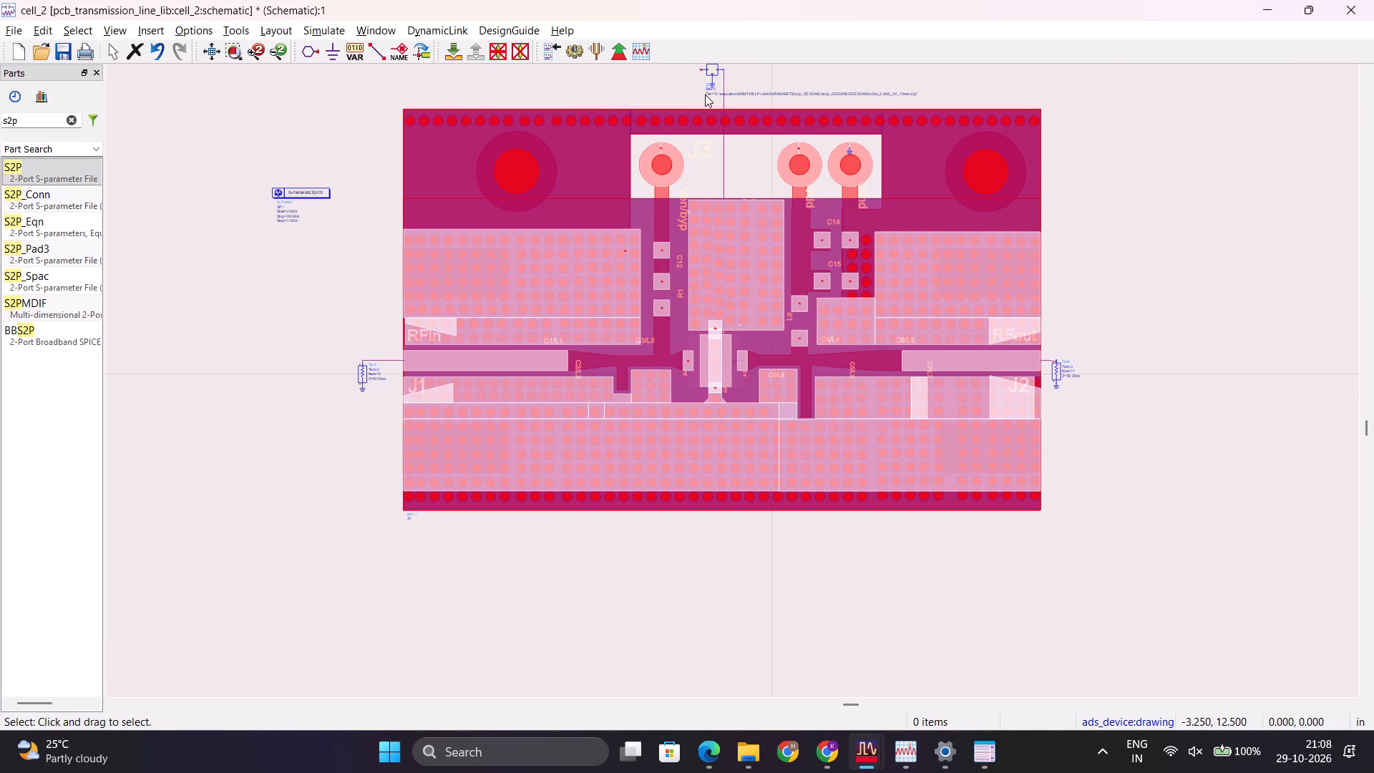
{"action": "left_click", "coordinate": [723, 104]}
{"action": "key", "text": "Delete"}
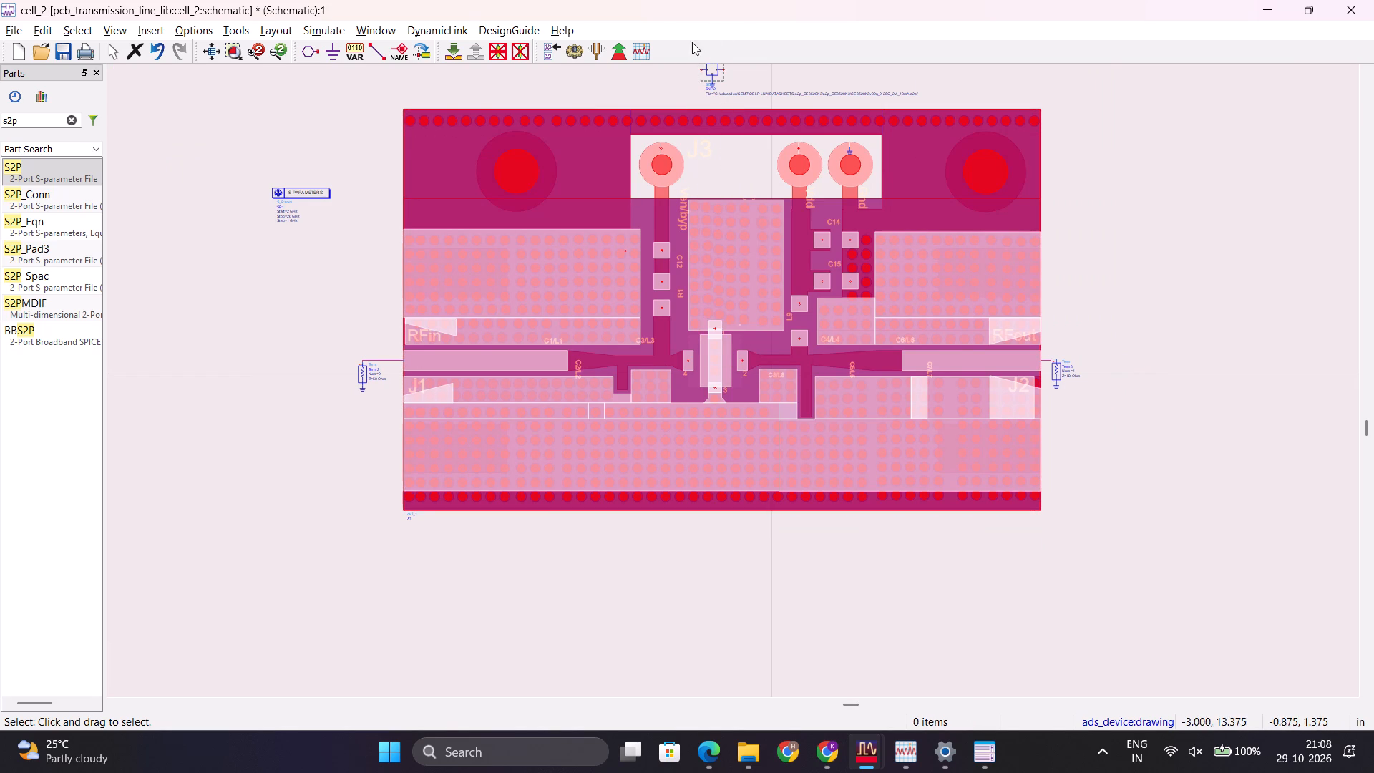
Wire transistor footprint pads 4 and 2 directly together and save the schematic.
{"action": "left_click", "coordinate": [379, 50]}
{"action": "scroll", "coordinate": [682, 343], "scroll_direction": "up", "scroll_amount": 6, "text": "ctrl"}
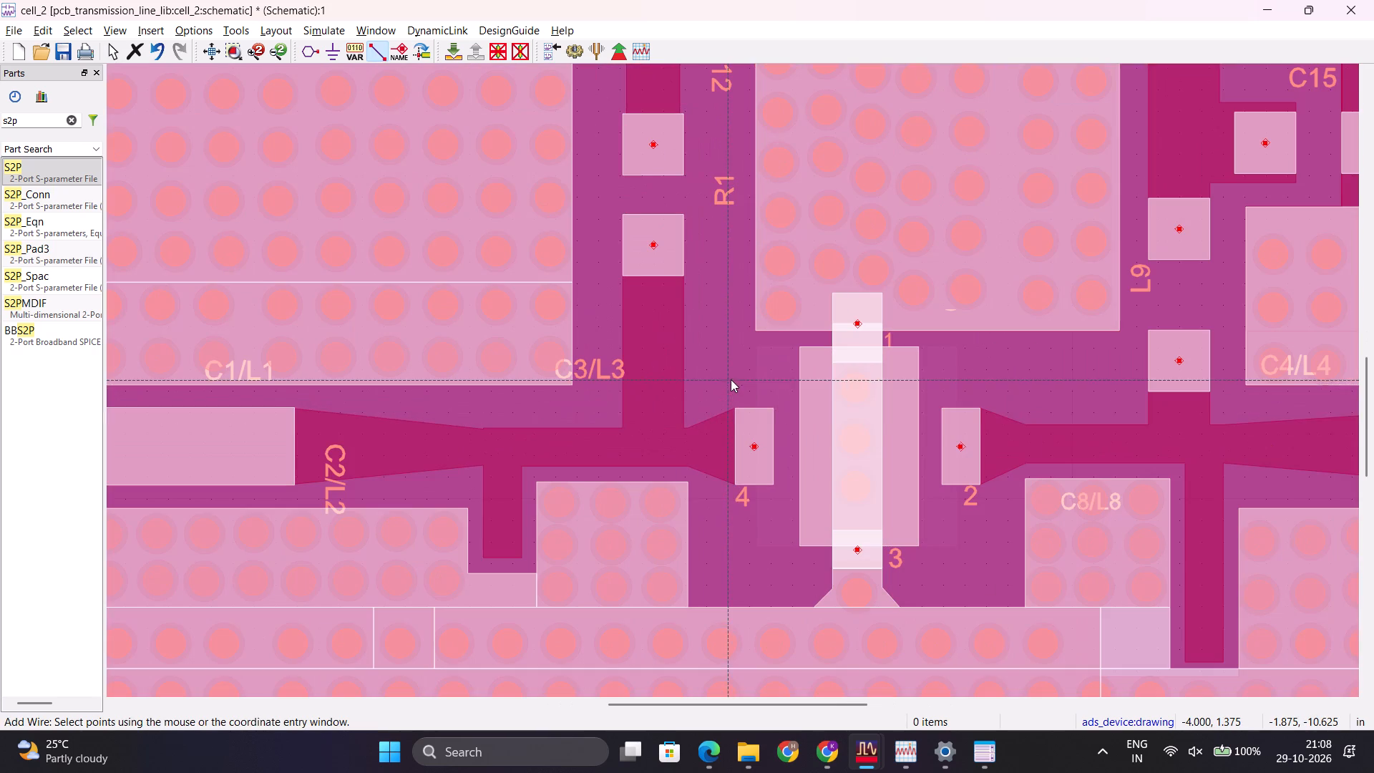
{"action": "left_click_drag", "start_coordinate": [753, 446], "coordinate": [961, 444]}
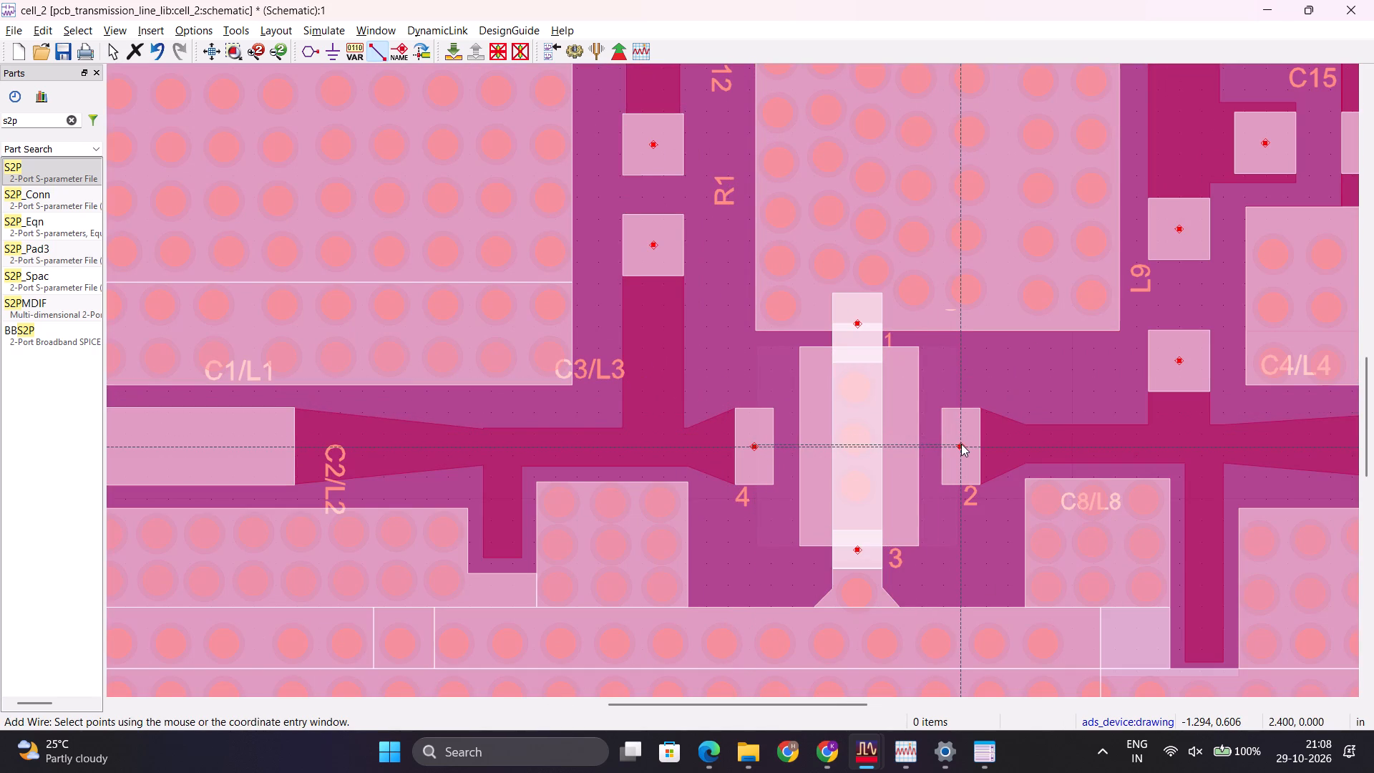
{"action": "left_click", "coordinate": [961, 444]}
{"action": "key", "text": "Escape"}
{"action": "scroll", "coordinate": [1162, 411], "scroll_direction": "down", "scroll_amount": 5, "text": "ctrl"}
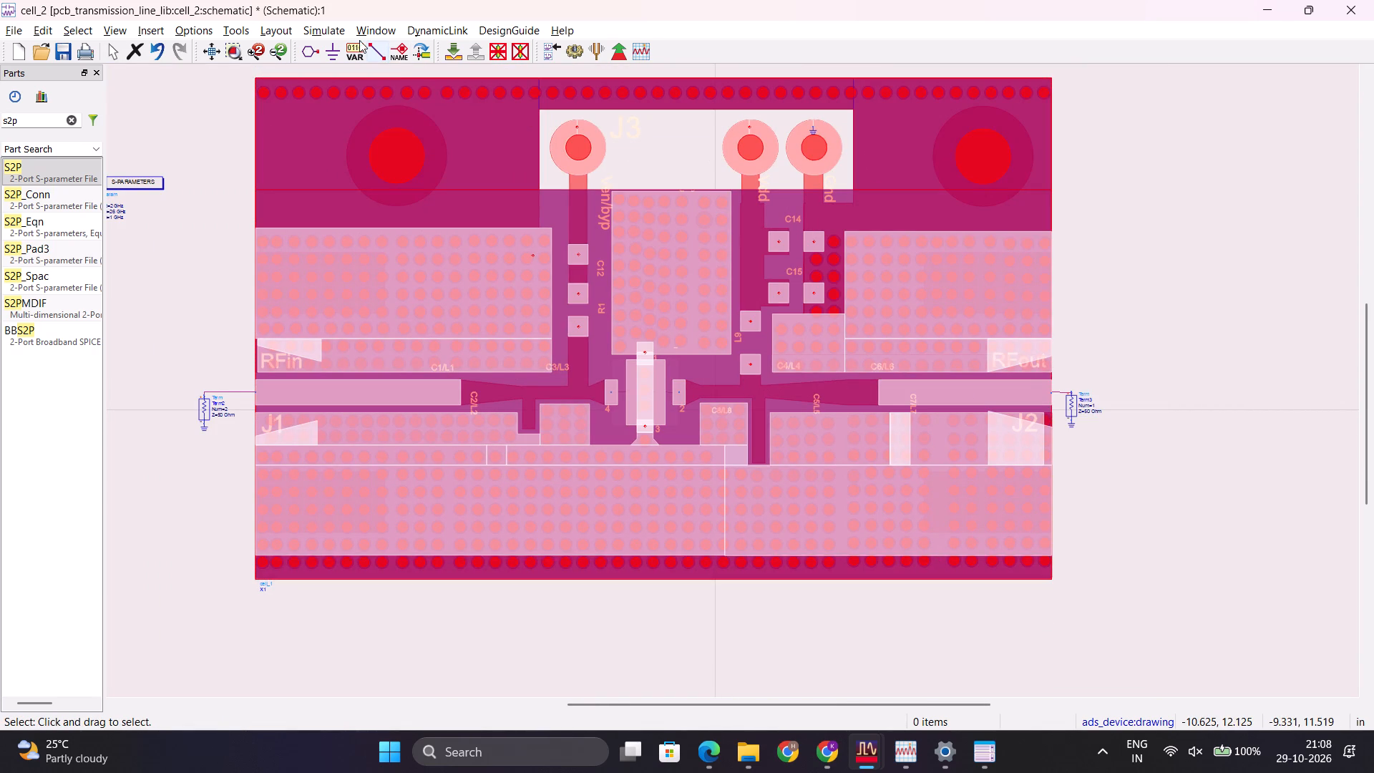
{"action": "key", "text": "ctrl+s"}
Run the S-parameter simulation with pads 4 and 2 shorted, view the plots and return to the cell_2 schematic.
{"action": "left_click", "coordinate": [326, 29]}
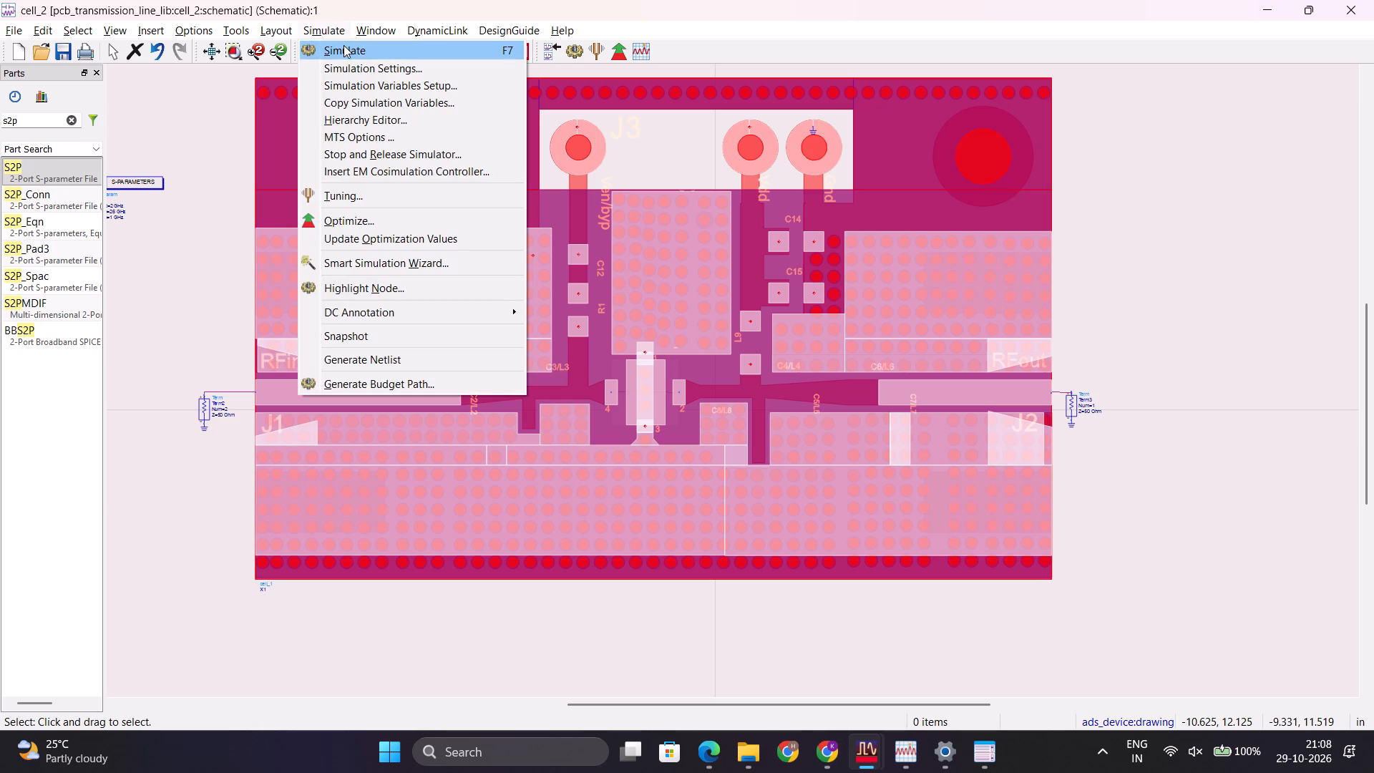
{"action": "left_click", "coordinate": [343, 45]}
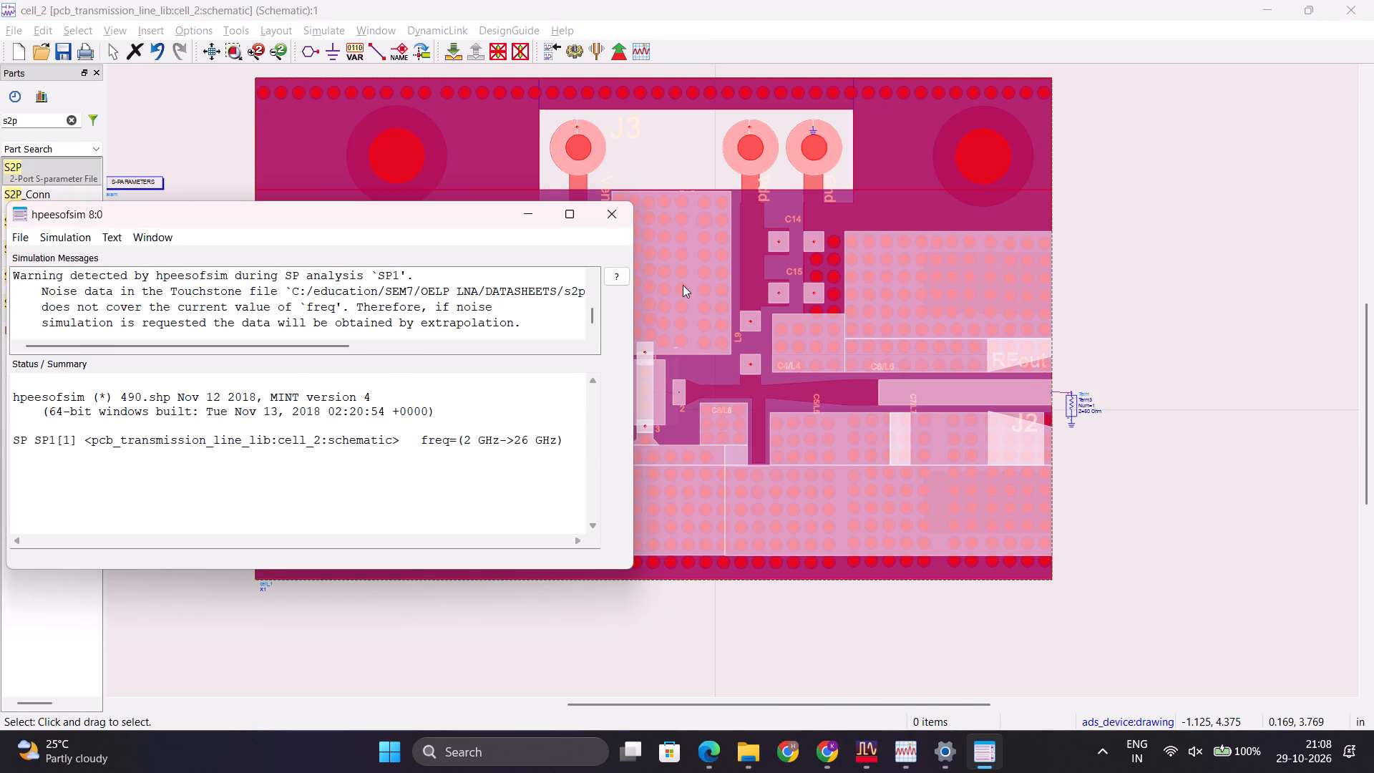
{"action": "scroll", "coordinate": [890, 531], "scroll_direction": "up", "scroll_amount": 6, "text": "ctrl"}
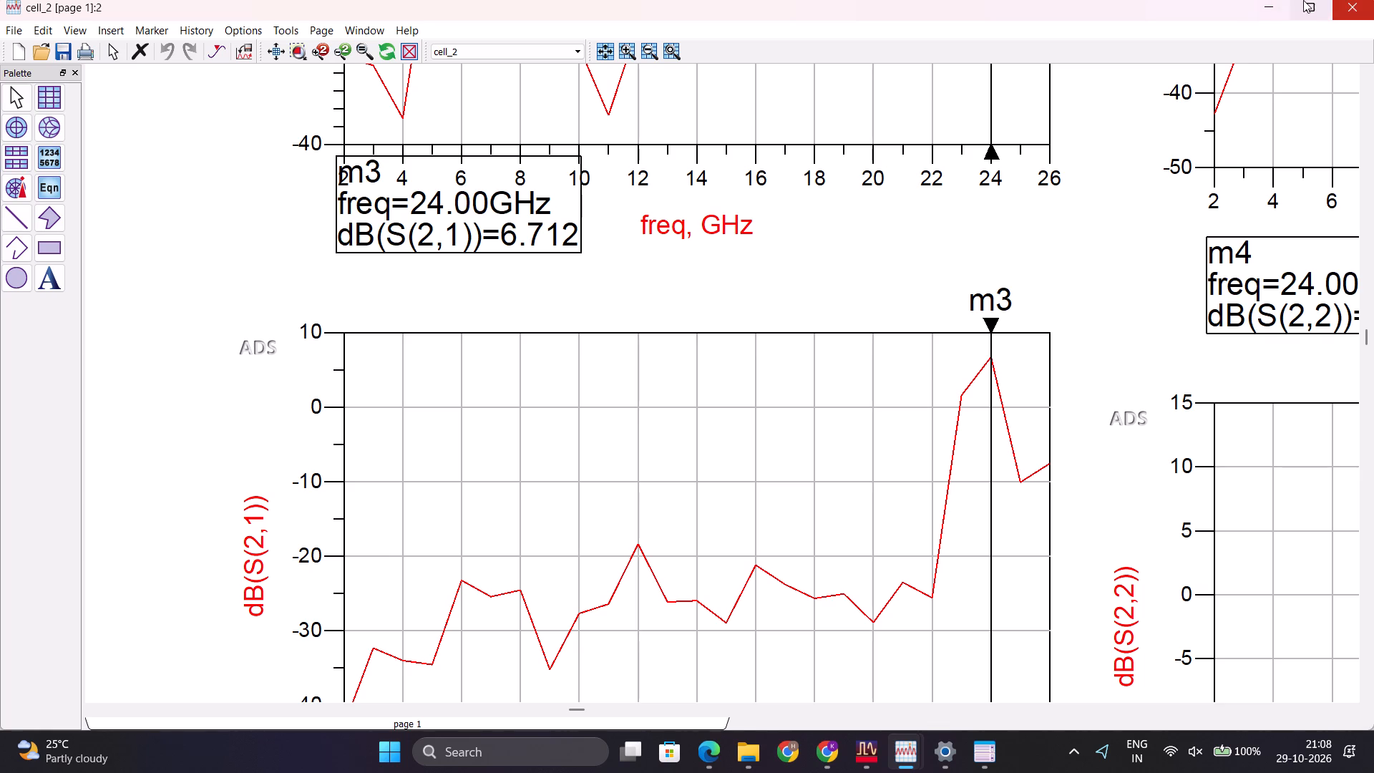
{"action": "left_click", "coordinate": [1270, 0]}
{"action": "left_click", "coordinate": [539, 224]}
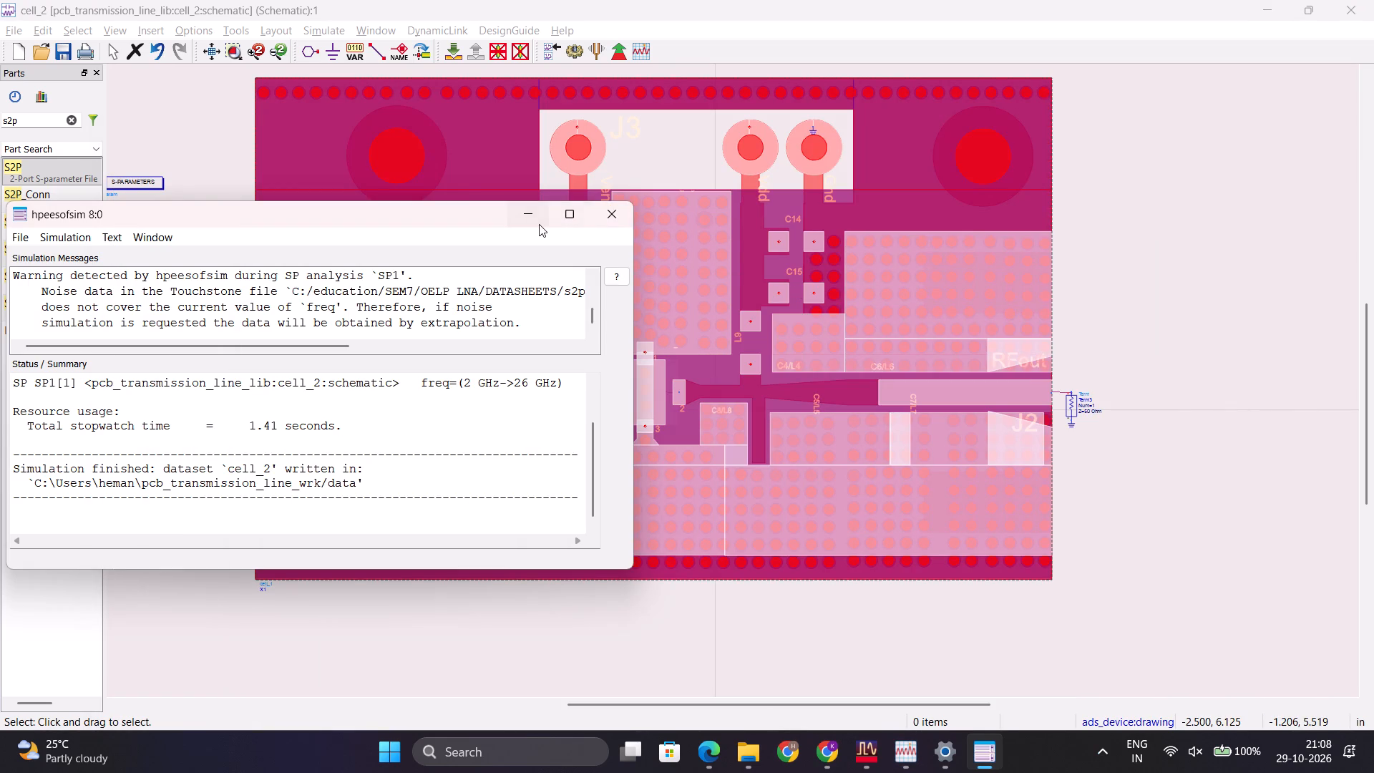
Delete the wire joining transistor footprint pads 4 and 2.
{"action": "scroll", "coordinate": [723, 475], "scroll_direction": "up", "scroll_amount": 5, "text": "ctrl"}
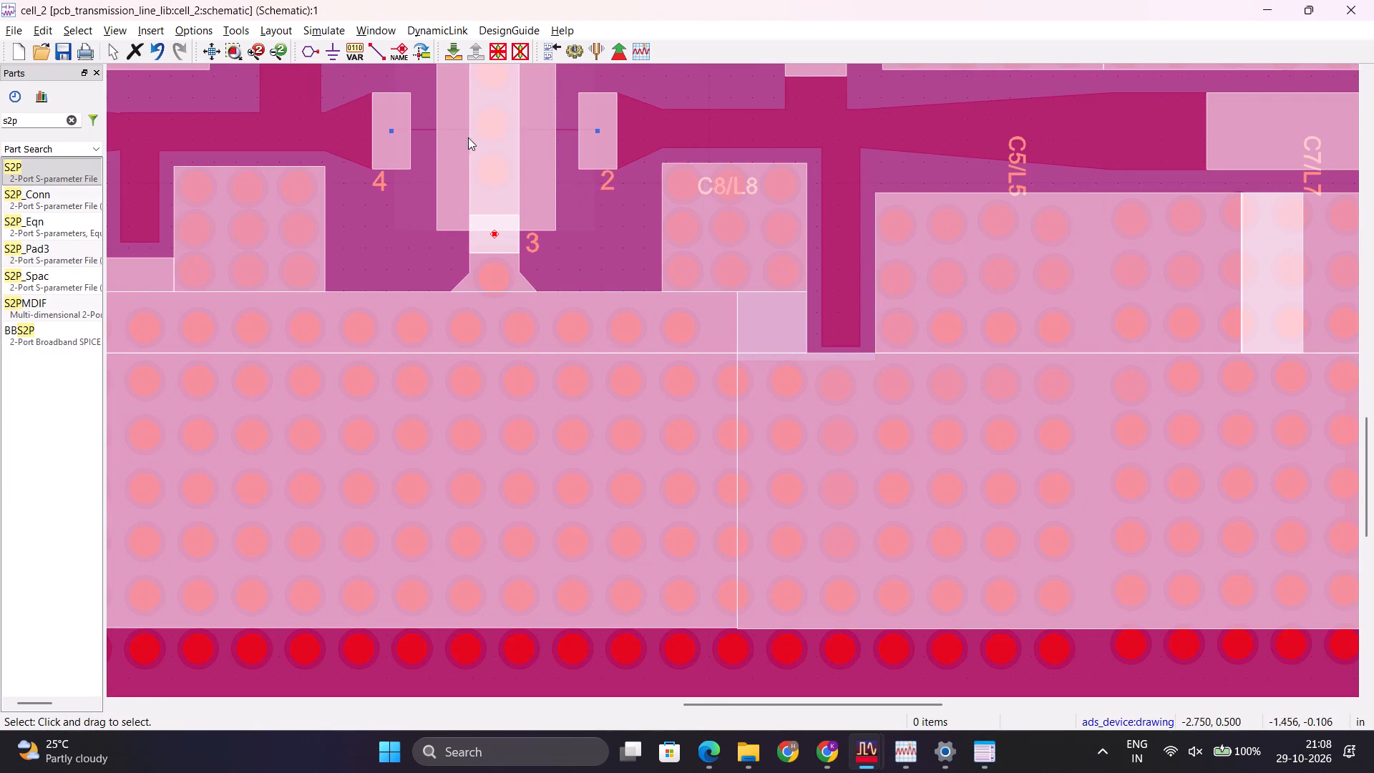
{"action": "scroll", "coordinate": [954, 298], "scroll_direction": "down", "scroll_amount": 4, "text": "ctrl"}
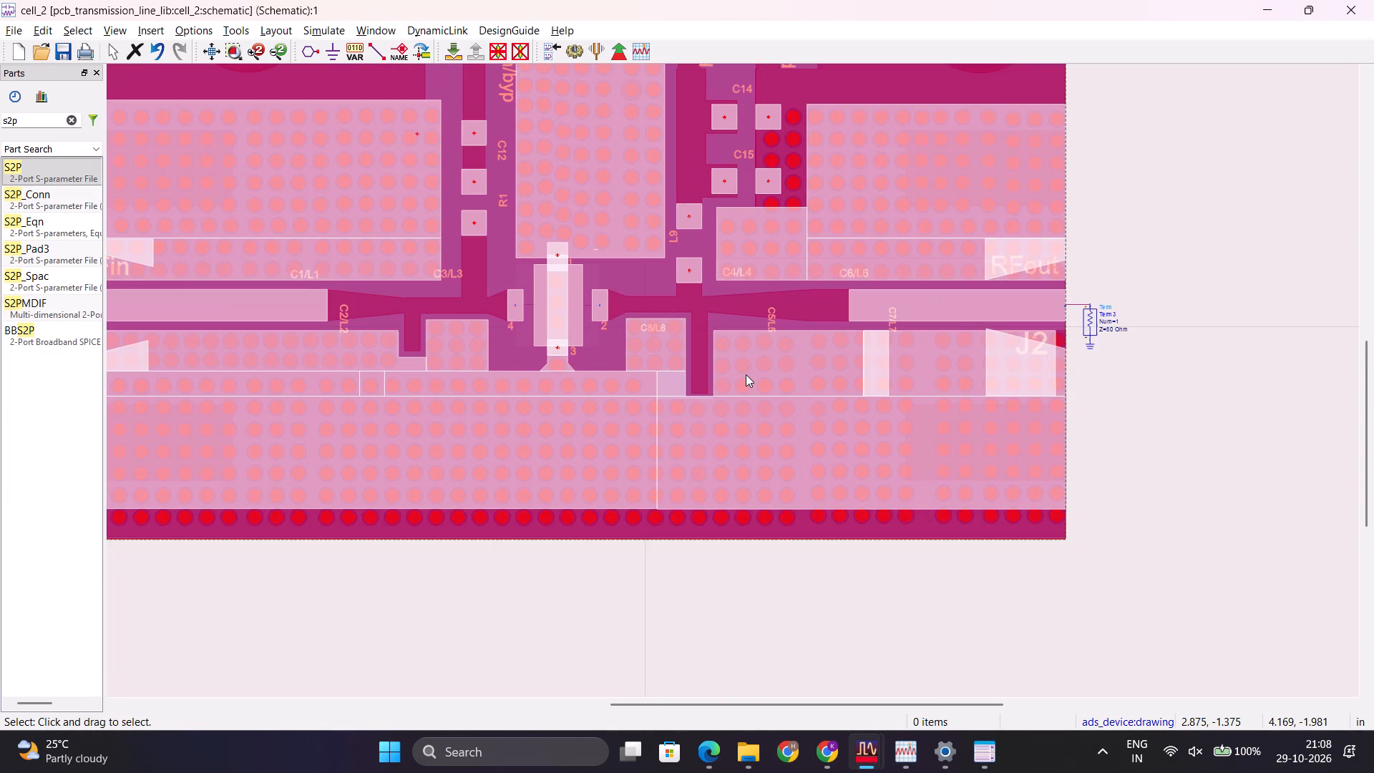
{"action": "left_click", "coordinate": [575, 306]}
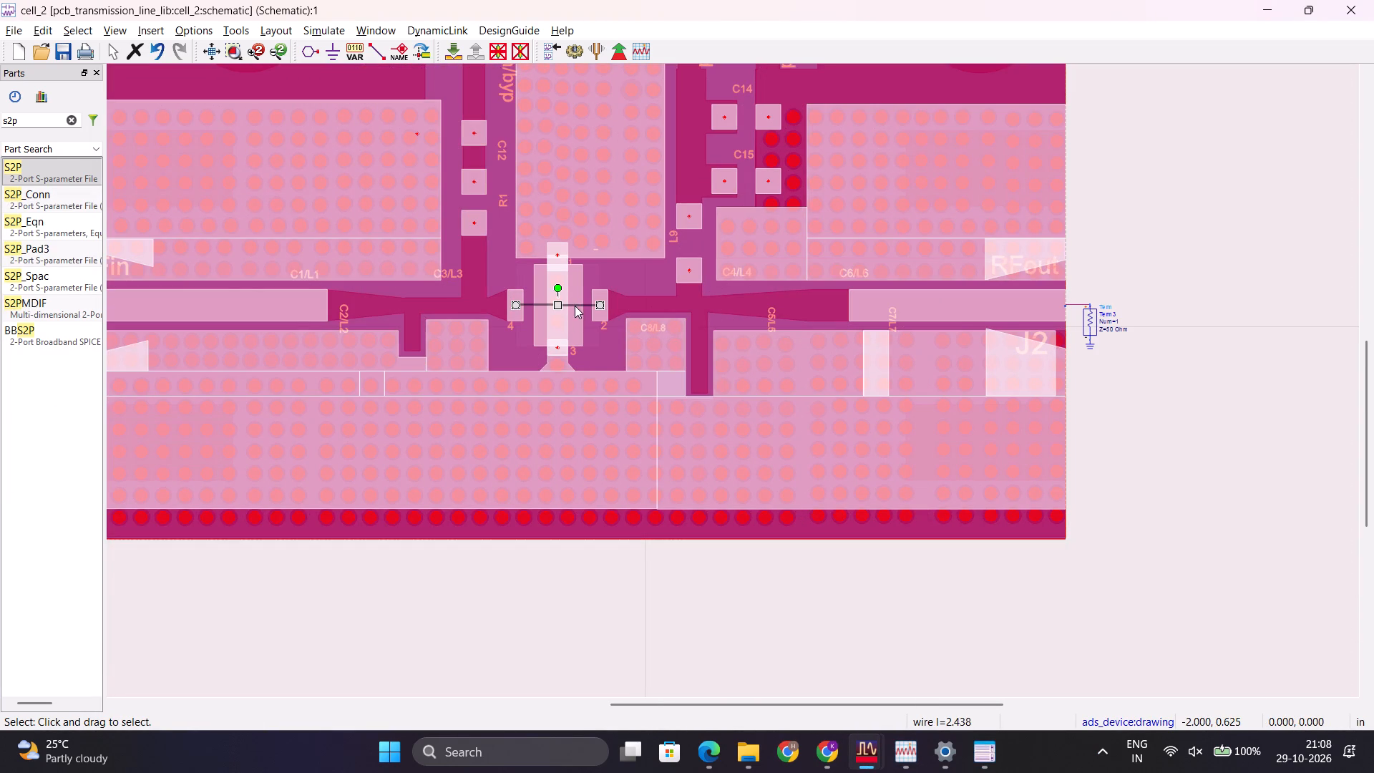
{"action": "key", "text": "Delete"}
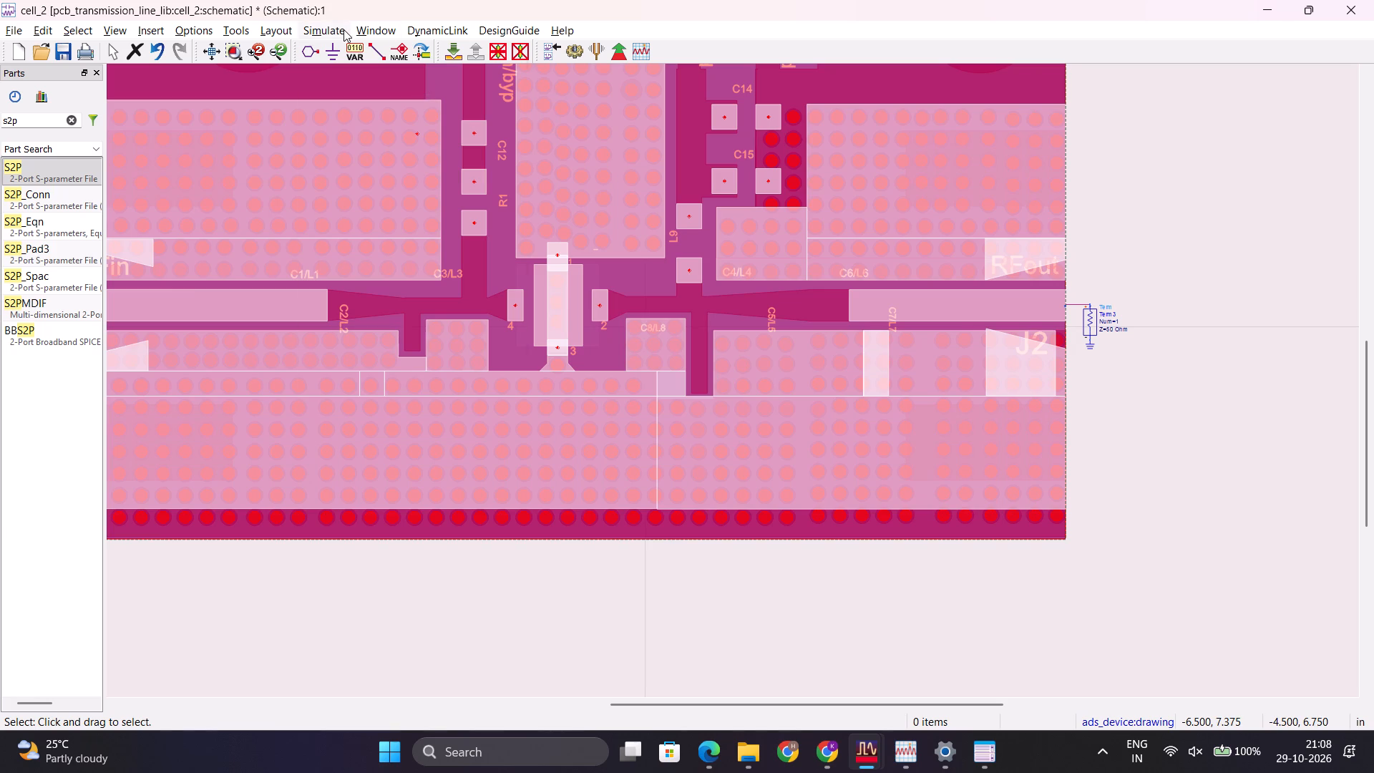
Rerun the S-parameter simulation with the transistor pads unconnected, view all the plots and return to the cell_2 schematic.
{"action": "left_click", "coordinate": [343, 29]}
{"action": "left_click", "coordinate": [341, 49]}
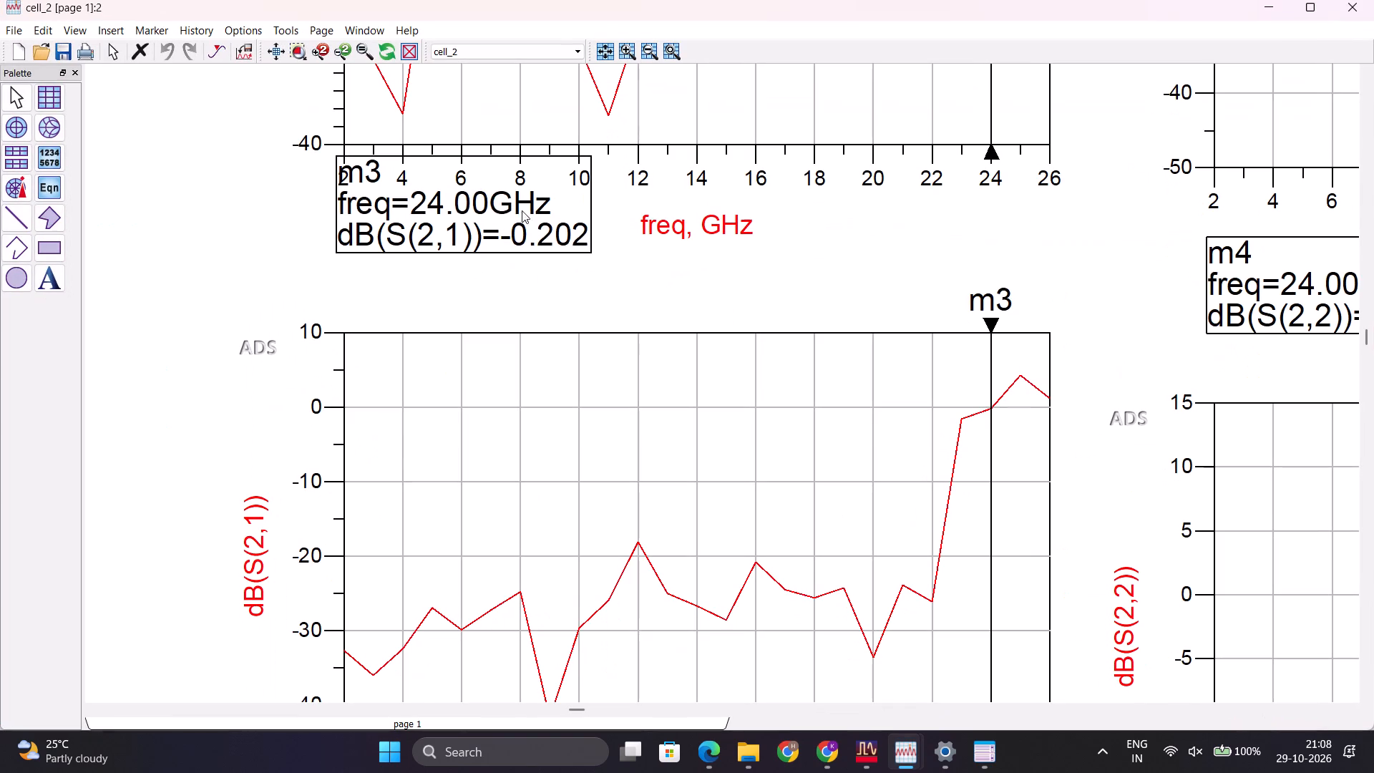
{"action": "scroll", "coordinate": [640, 207], "scroll_direction": "down", "scroll_amount": 5, "text": "ctrl"}
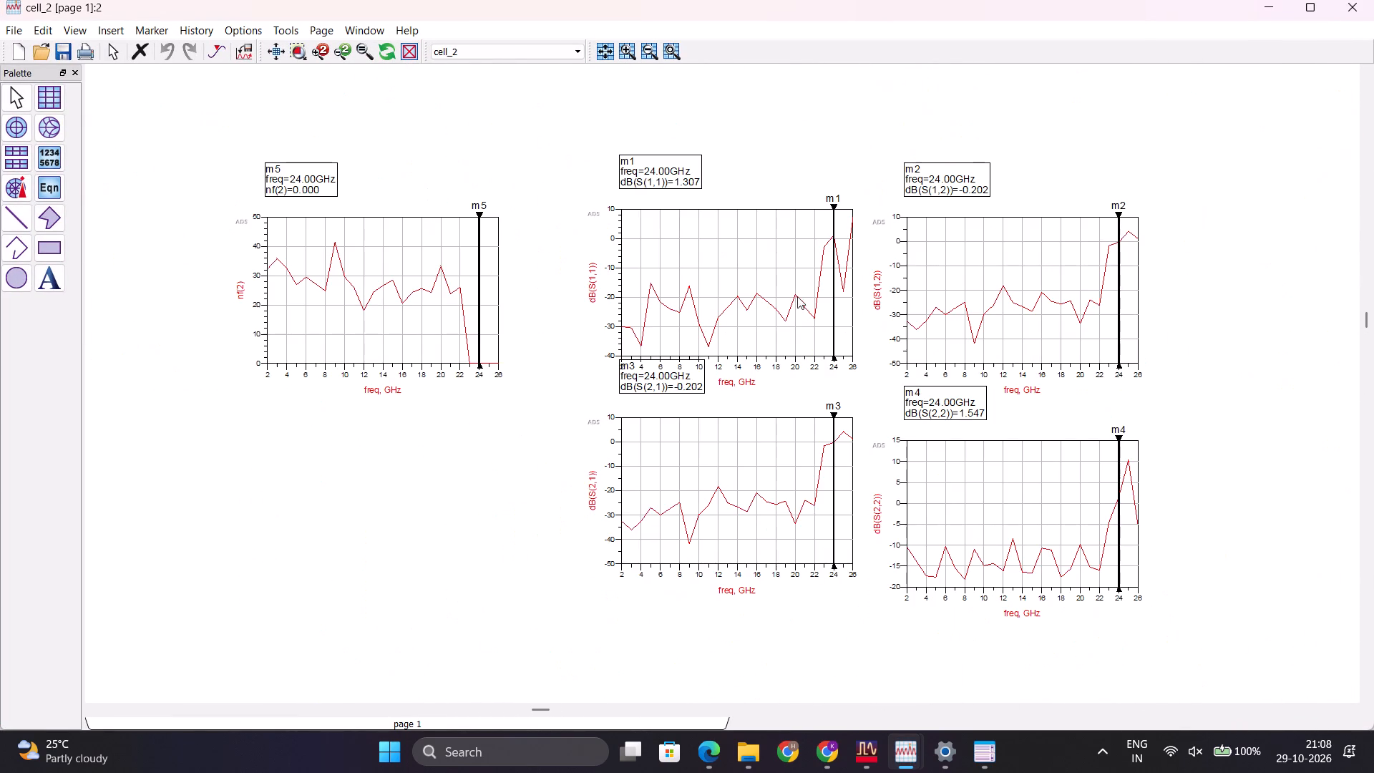
{"action": "left_click", "coordinate": [1275, 4]}
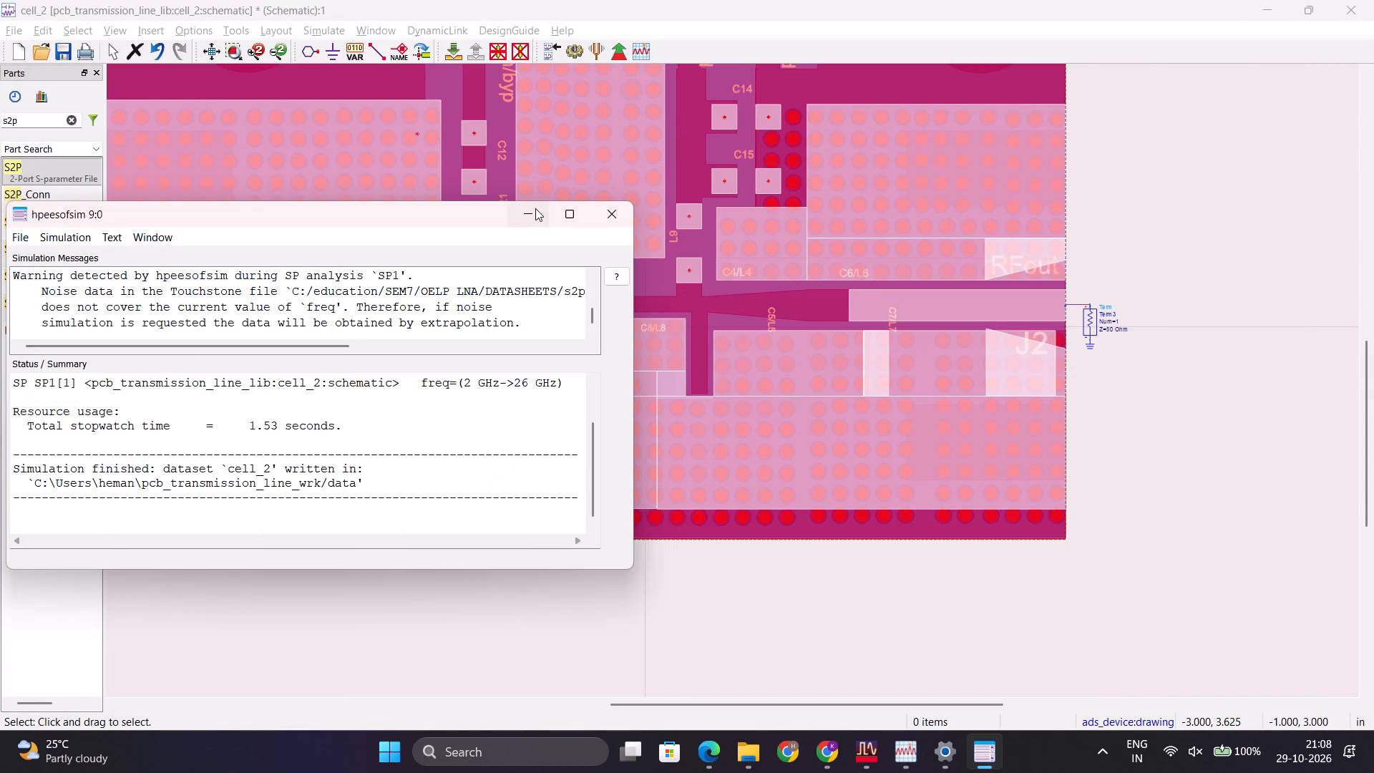
{"action": "left_click", "coordinate": [535, 208]}
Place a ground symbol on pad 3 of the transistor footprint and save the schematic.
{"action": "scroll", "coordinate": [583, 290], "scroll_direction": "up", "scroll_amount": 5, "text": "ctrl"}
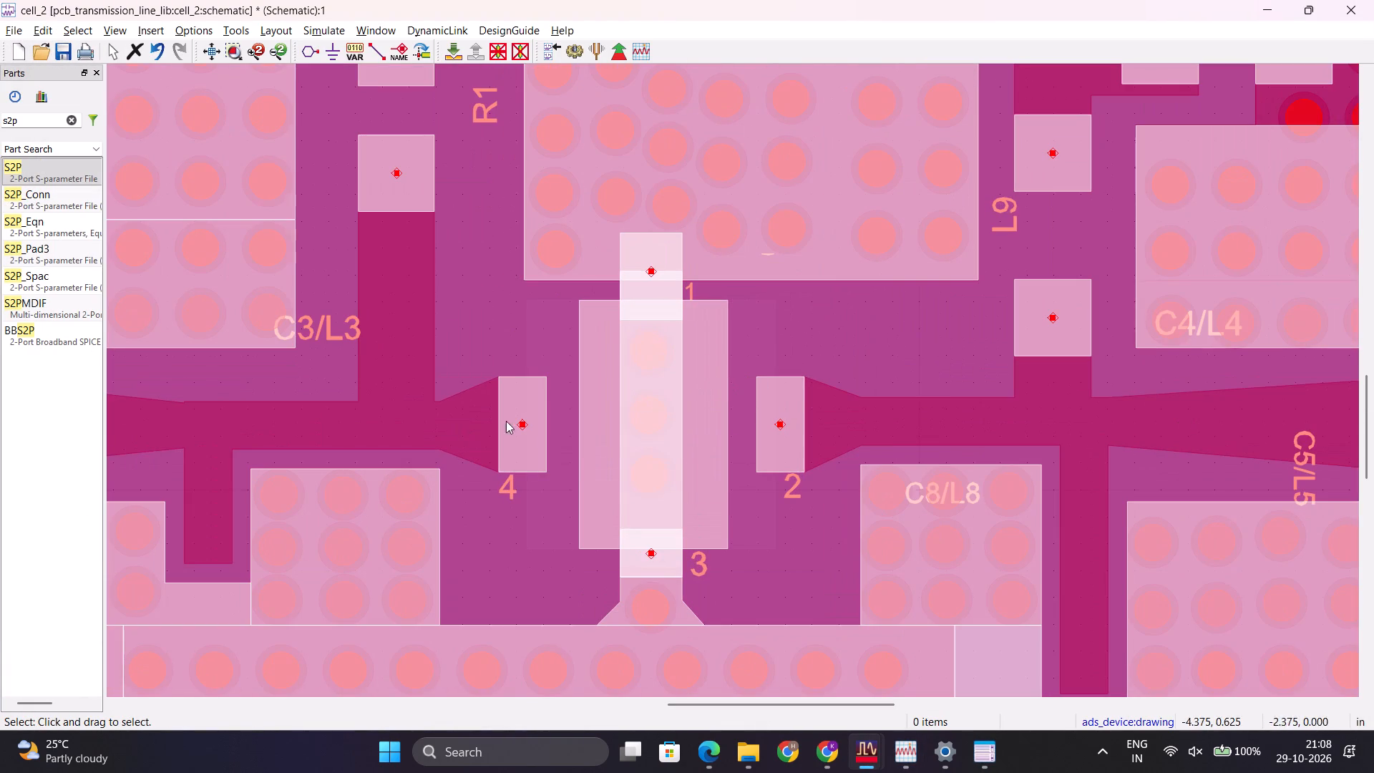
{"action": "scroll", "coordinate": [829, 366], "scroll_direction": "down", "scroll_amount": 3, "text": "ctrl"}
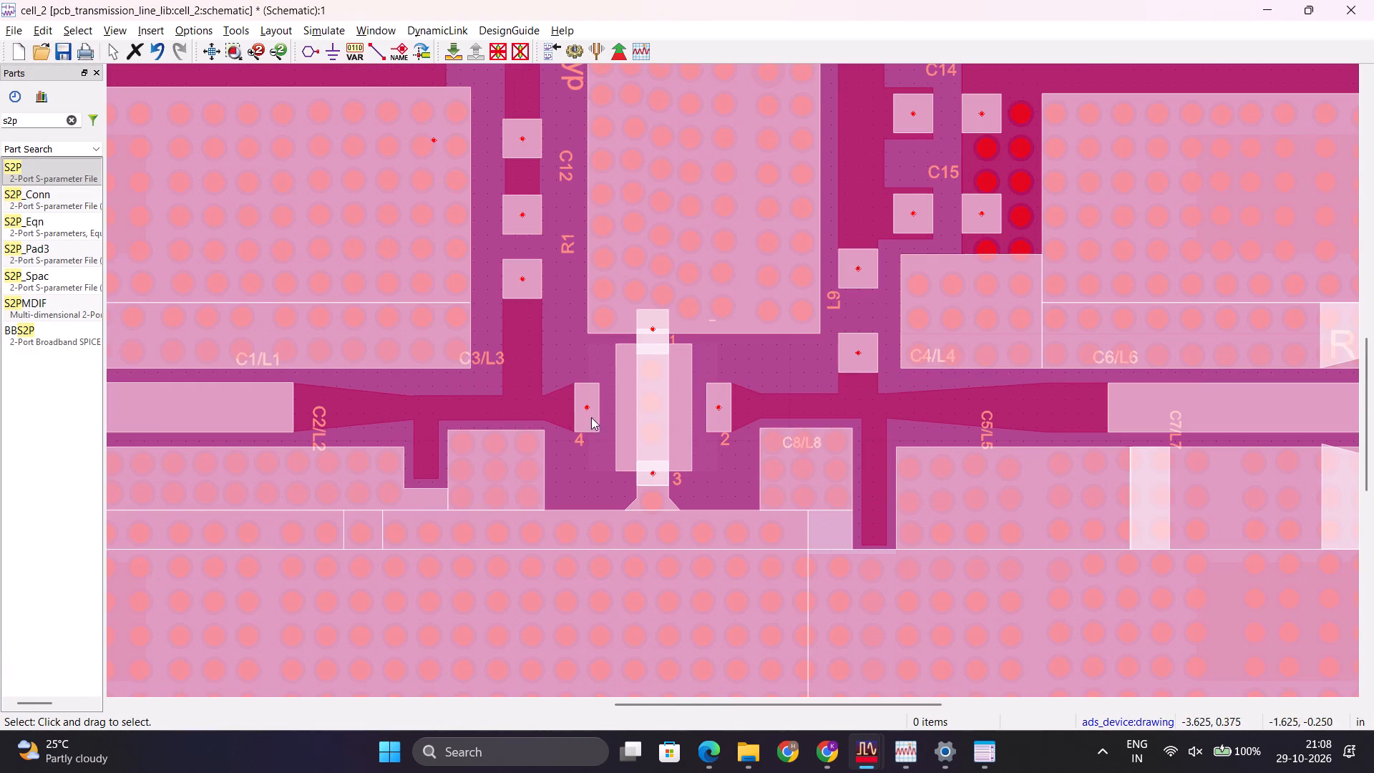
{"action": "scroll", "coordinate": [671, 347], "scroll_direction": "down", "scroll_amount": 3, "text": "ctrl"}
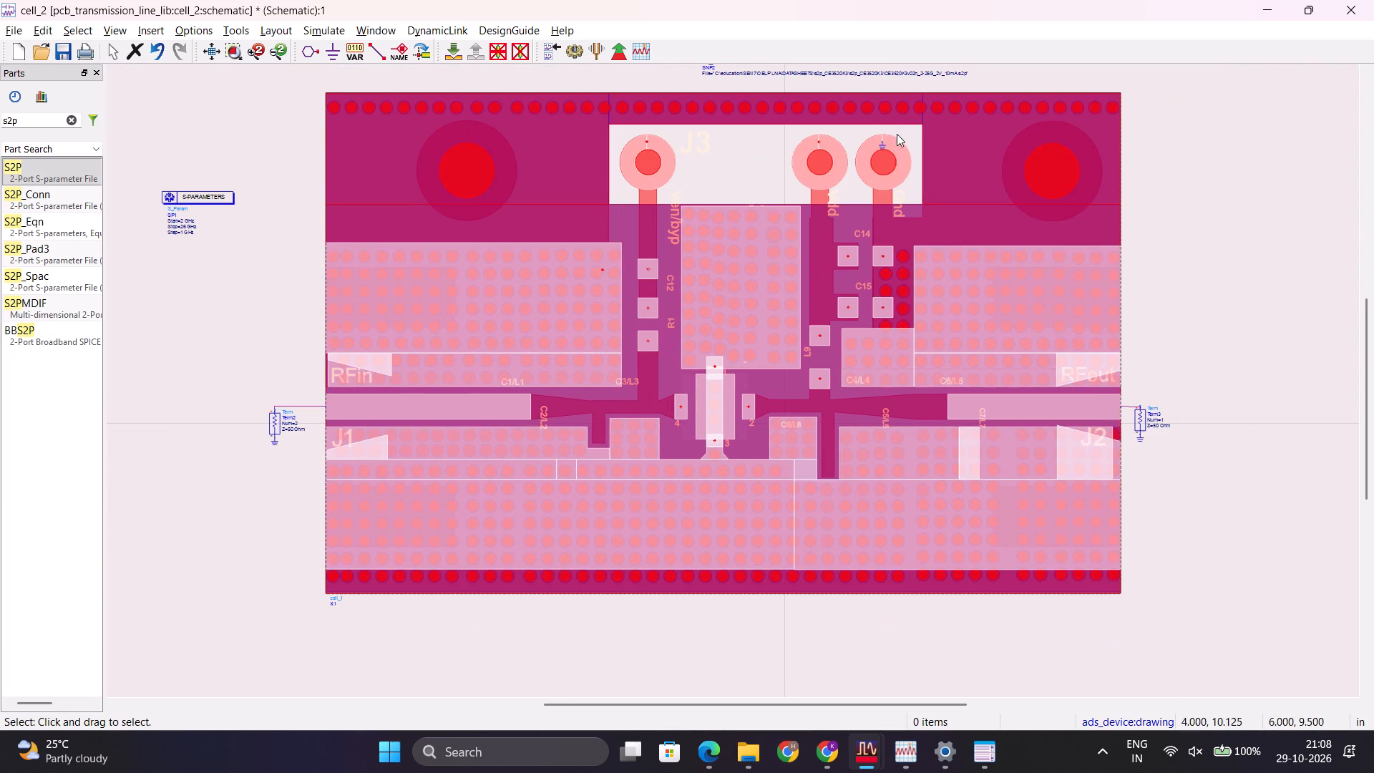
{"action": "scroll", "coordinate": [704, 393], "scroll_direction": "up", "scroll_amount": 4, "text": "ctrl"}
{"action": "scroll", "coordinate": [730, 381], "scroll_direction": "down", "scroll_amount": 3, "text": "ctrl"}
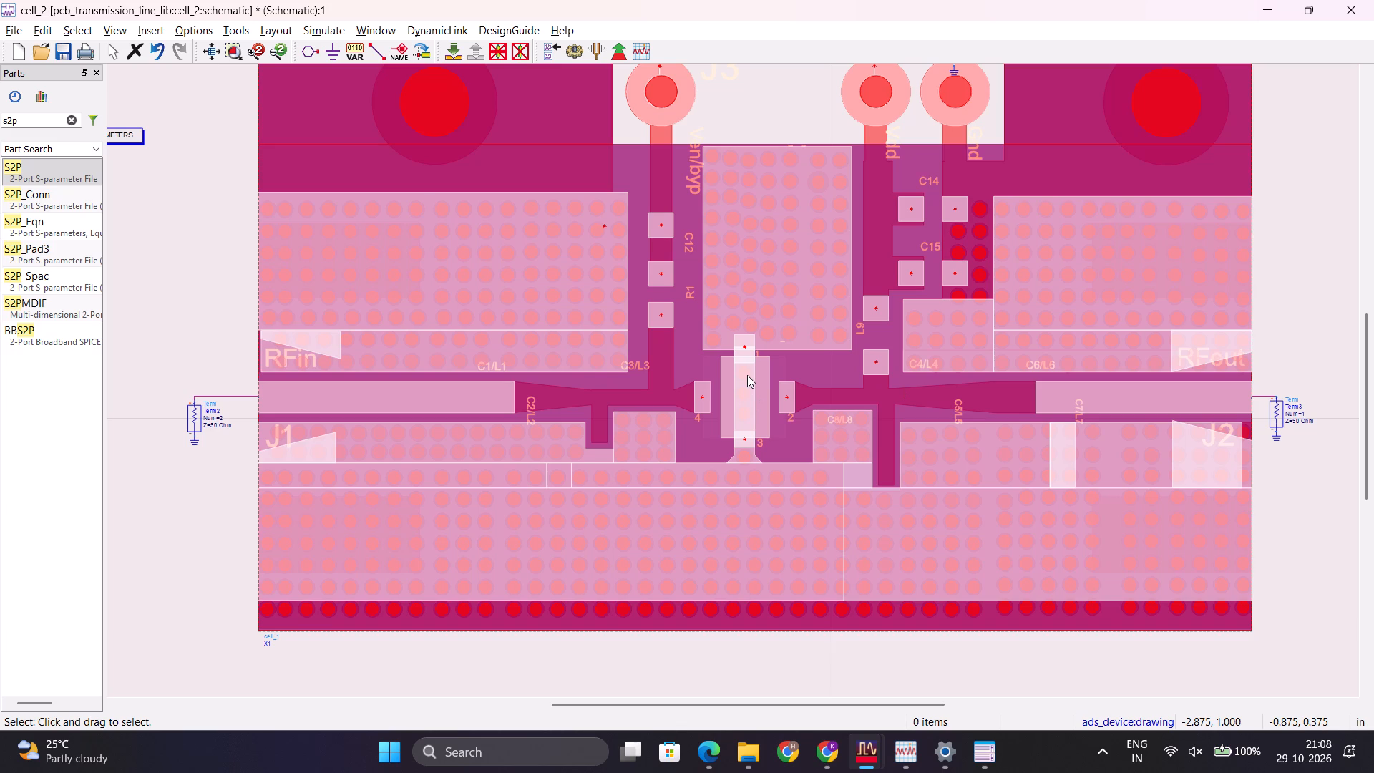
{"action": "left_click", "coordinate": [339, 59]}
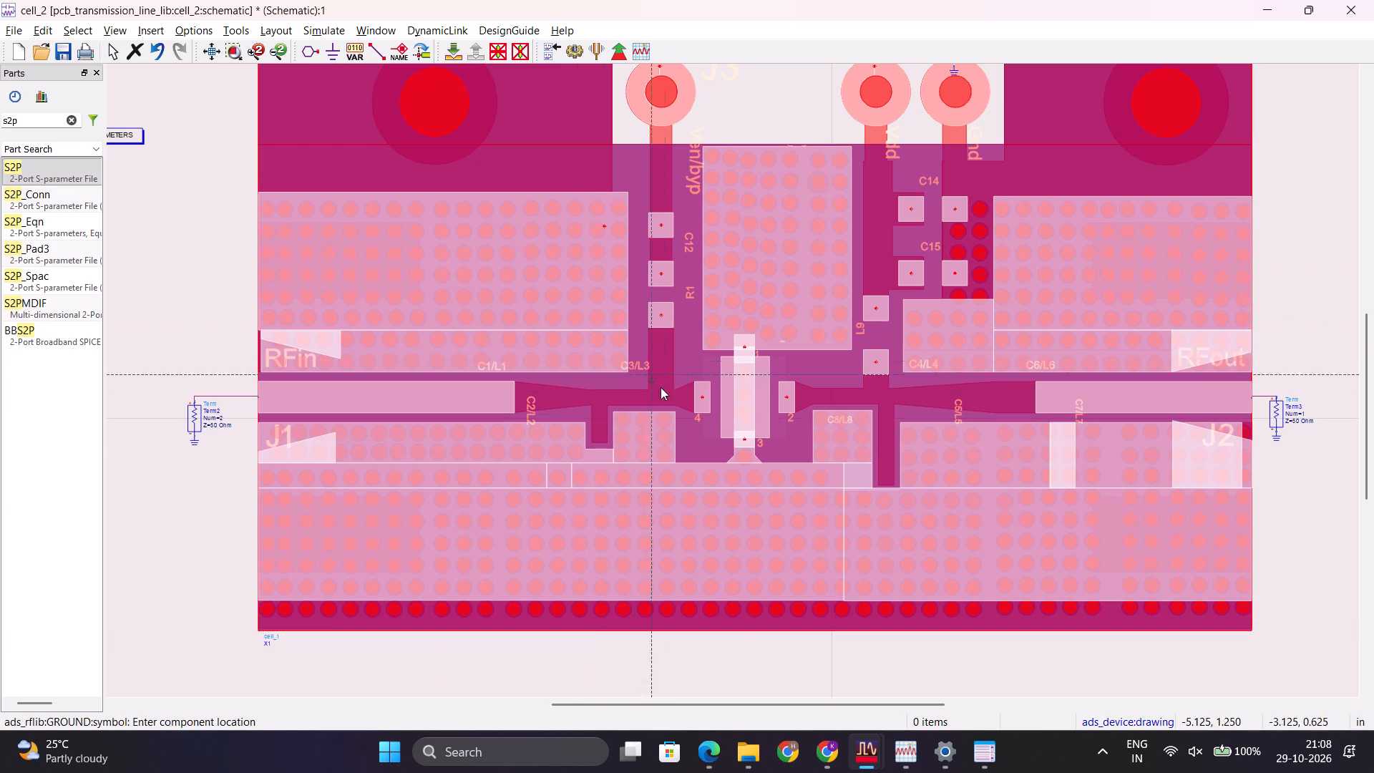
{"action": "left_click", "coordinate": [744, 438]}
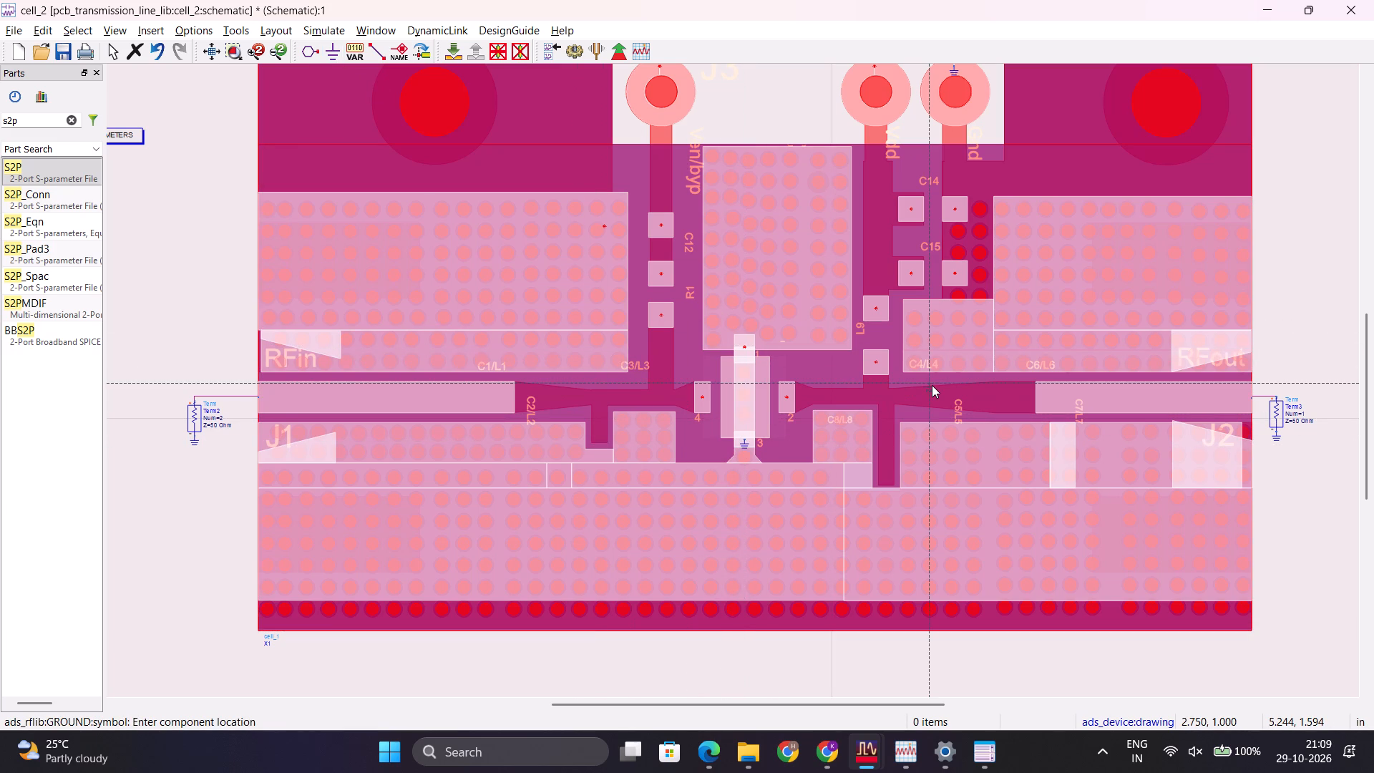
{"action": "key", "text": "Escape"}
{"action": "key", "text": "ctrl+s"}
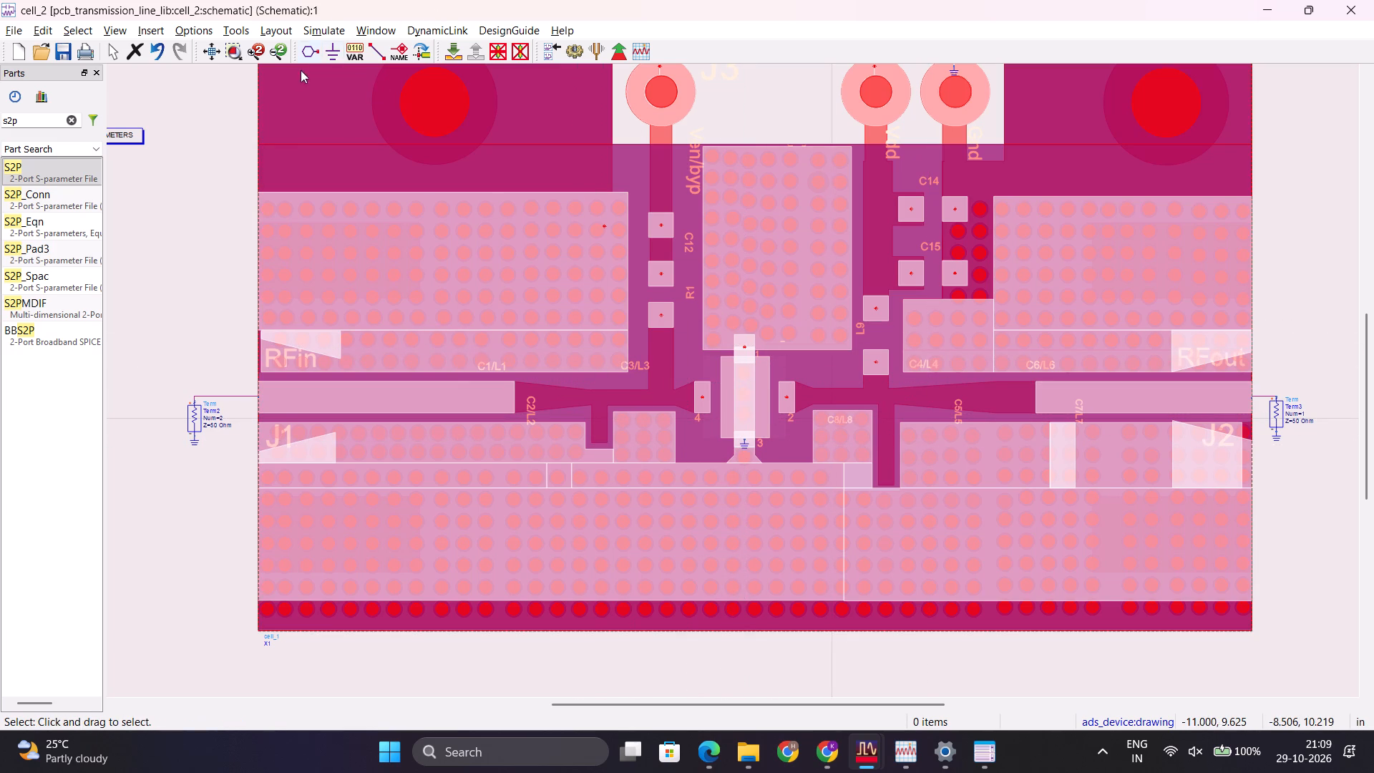
Rerun the S-parameter simulation with pad 3 grounded and no transistor connected, view the plots and return to the schematic.
{"action": "left_click_drag", "start_coordinate": [319, 27], "coordinate": [333, 42]}
{"action": "left_click", "coordinate": [333, 42]}
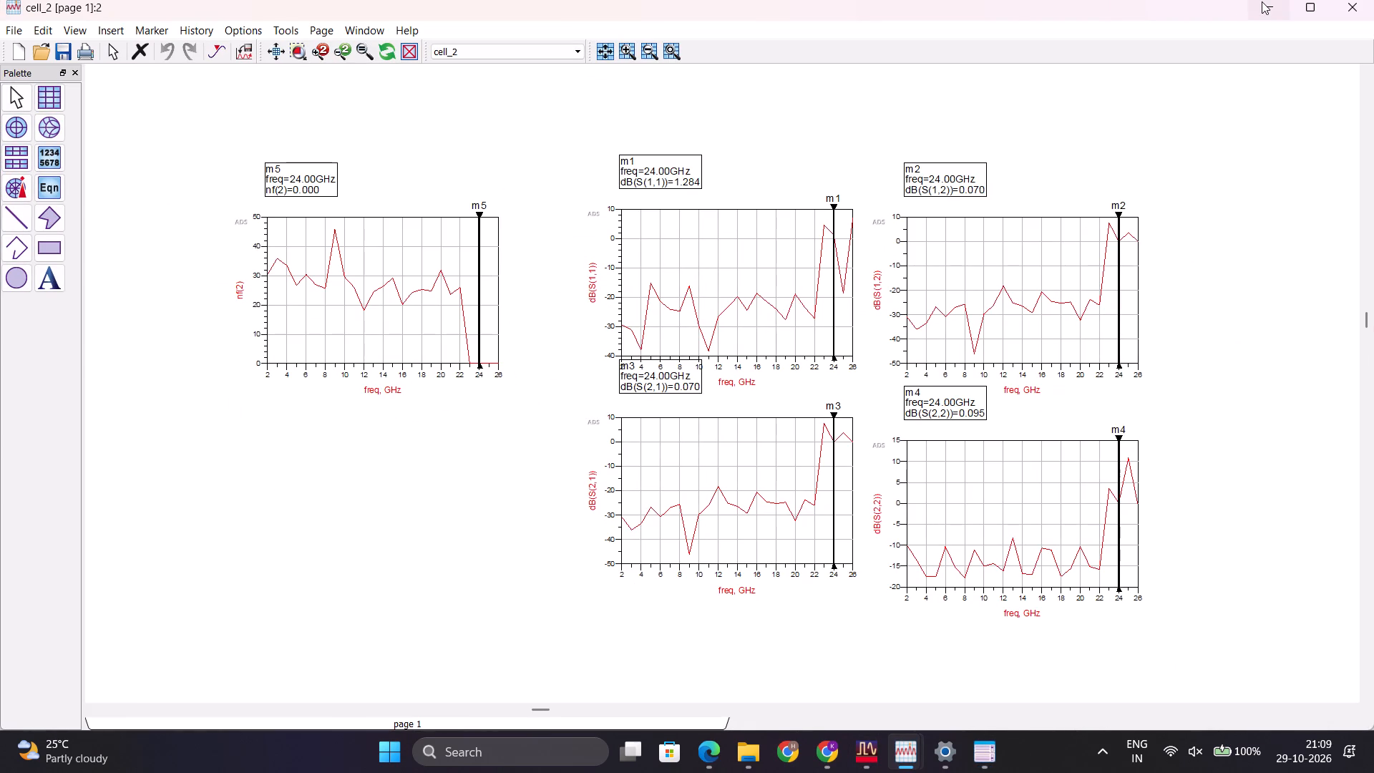
{"action": "left_click", "coordinate": [1262, 1]}
{"action": "left_click", "coordinate": [541, 223]}
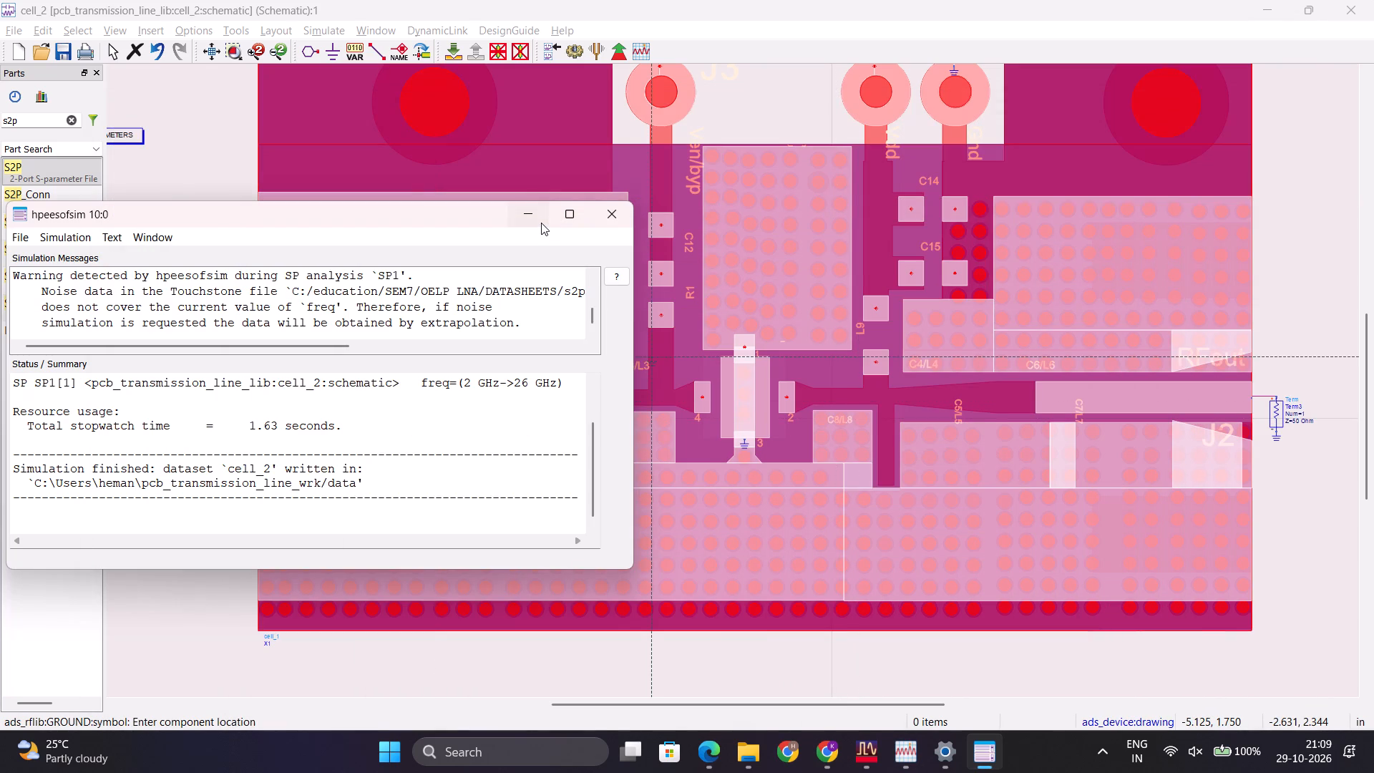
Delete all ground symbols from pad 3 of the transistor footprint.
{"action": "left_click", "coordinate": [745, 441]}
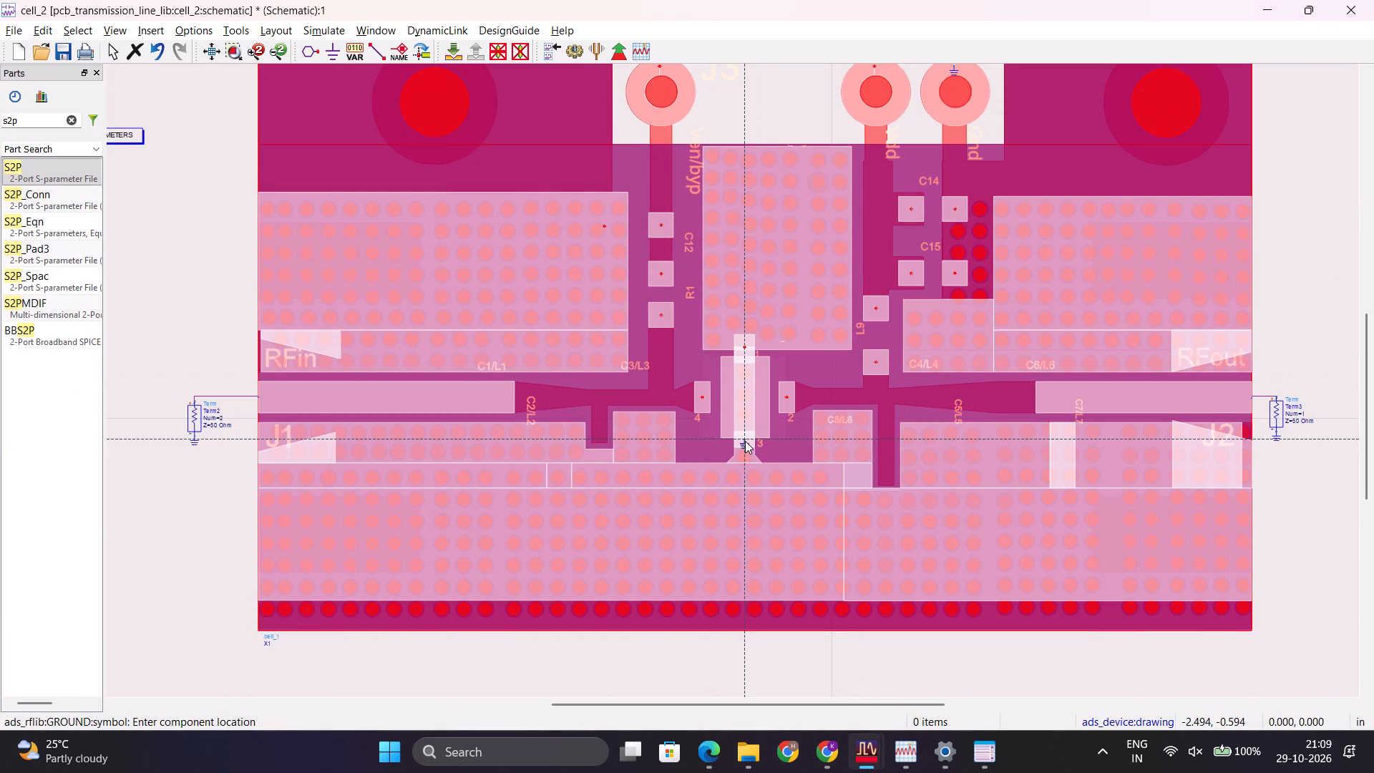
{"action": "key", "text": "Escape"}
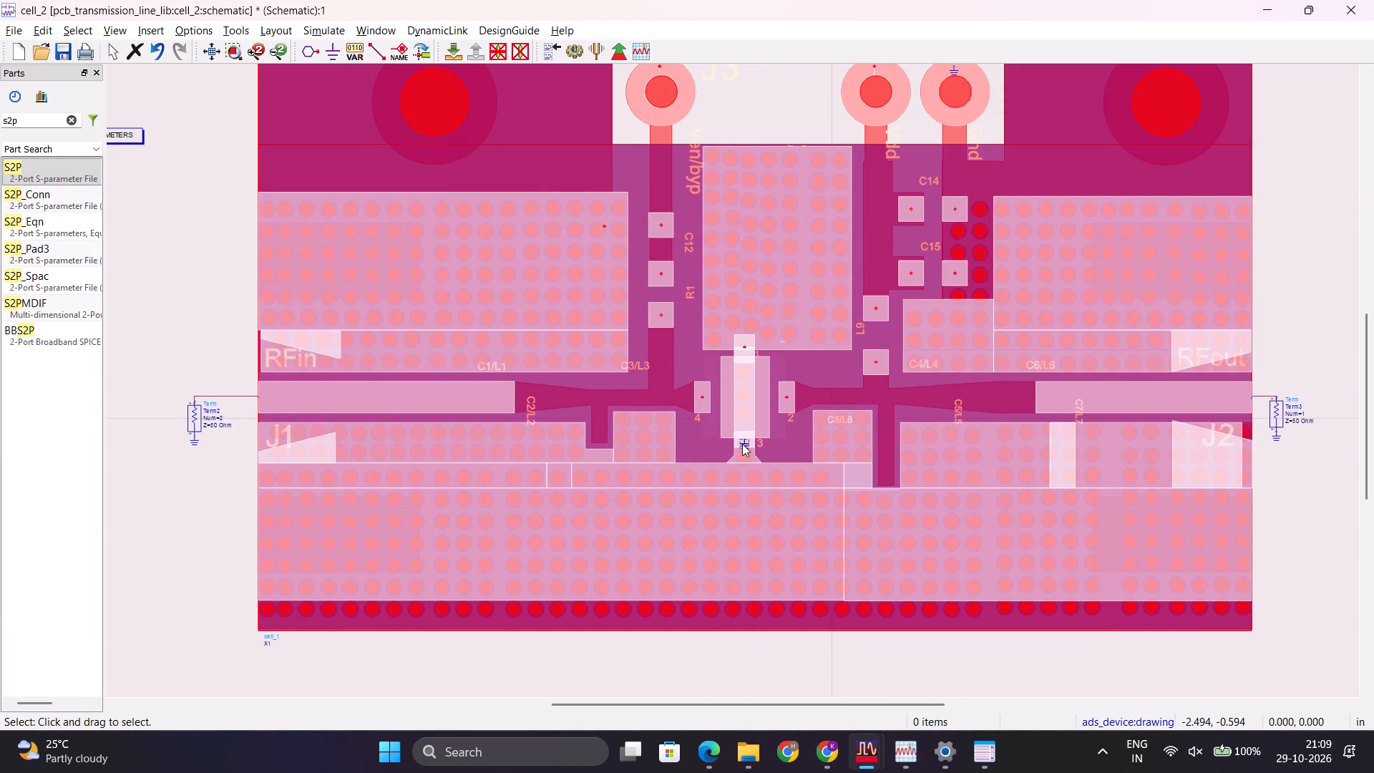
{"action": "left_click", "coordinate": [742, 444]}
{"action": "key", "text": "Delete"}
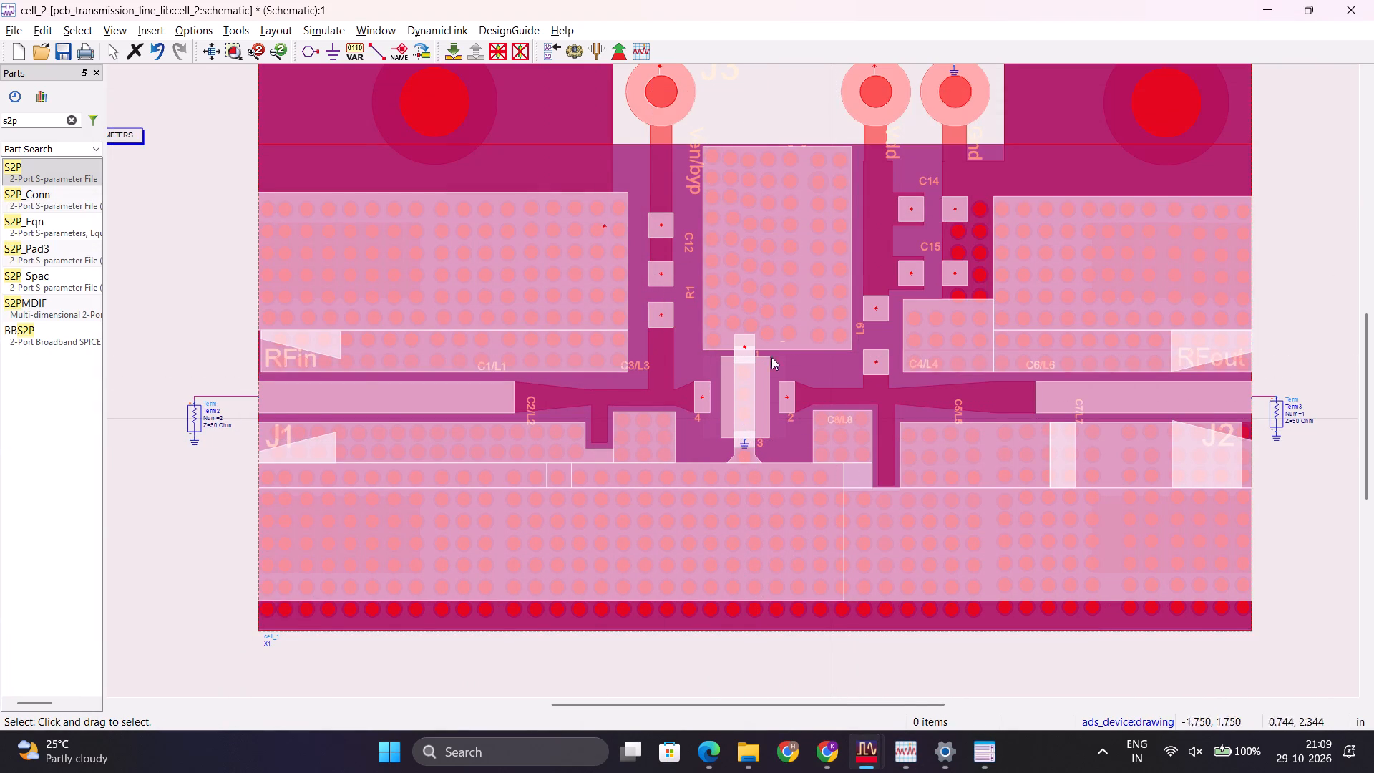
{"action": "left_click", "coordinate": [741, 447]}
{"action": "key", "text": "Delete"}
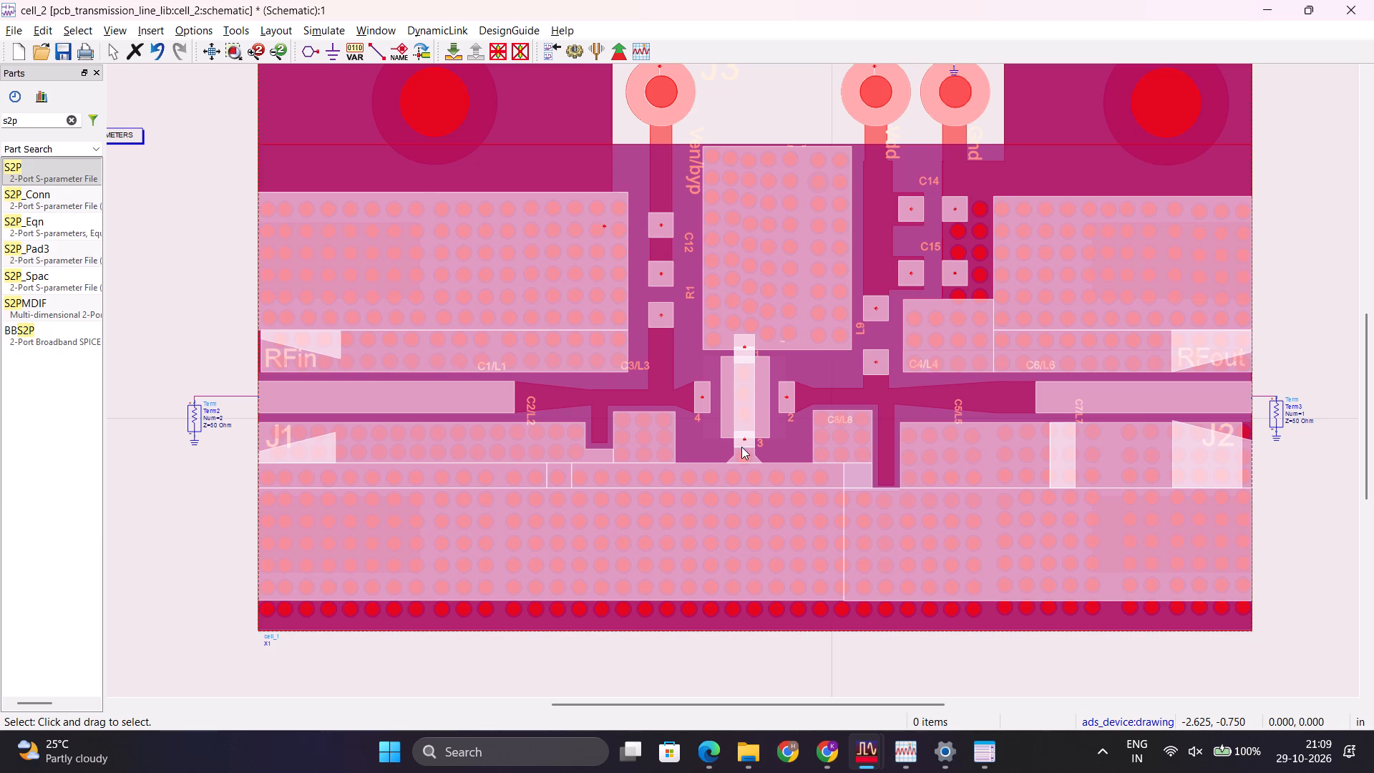
Wire the left terminal of the S2P block above the board to pad 4 of the transistor footprint.
{"action": "scroll", "coordinate": [700, 387], "scroll_direction": "down", "scroll_amount": 2, "text": "ctrl"}
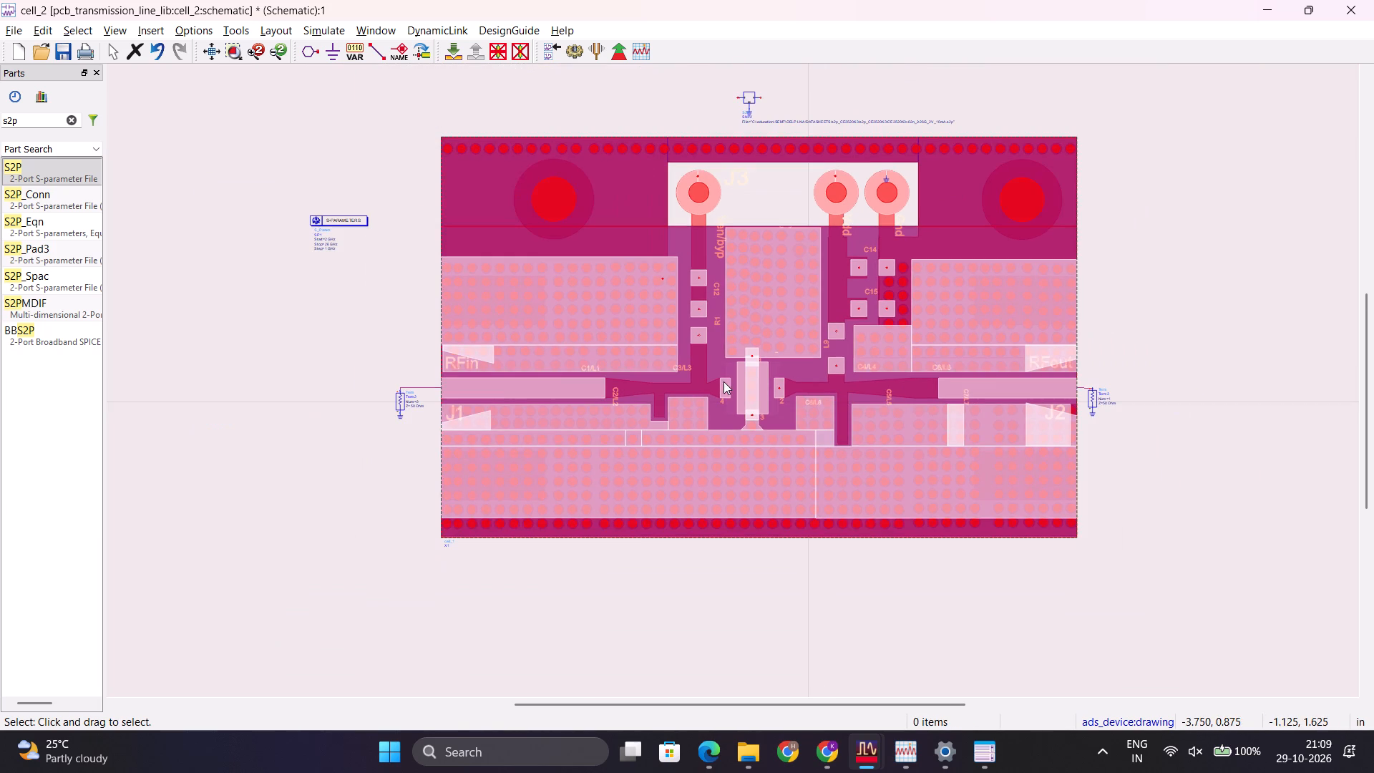
{"action": "left_click", "coordinate": [371, 49]}
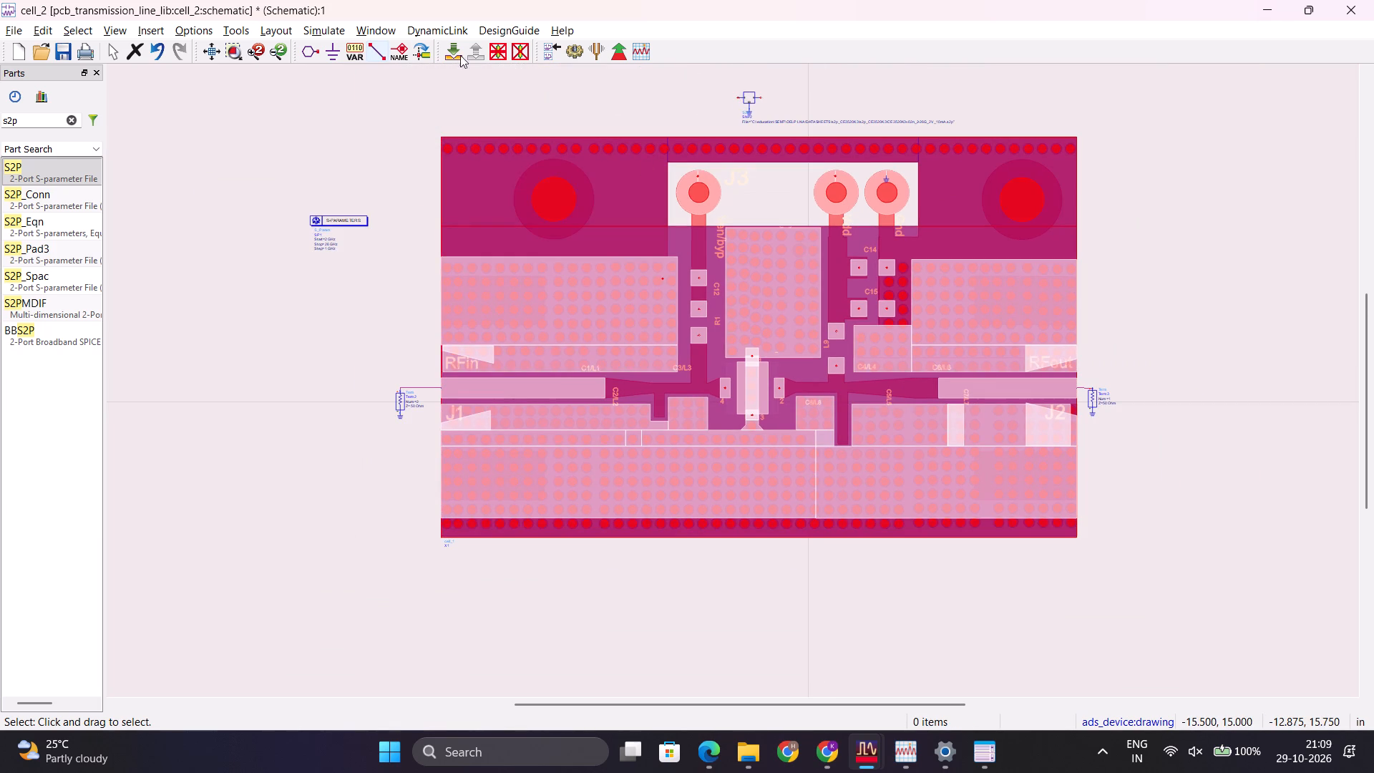
{"action": "left_click", "coordinate": [376, 49]}
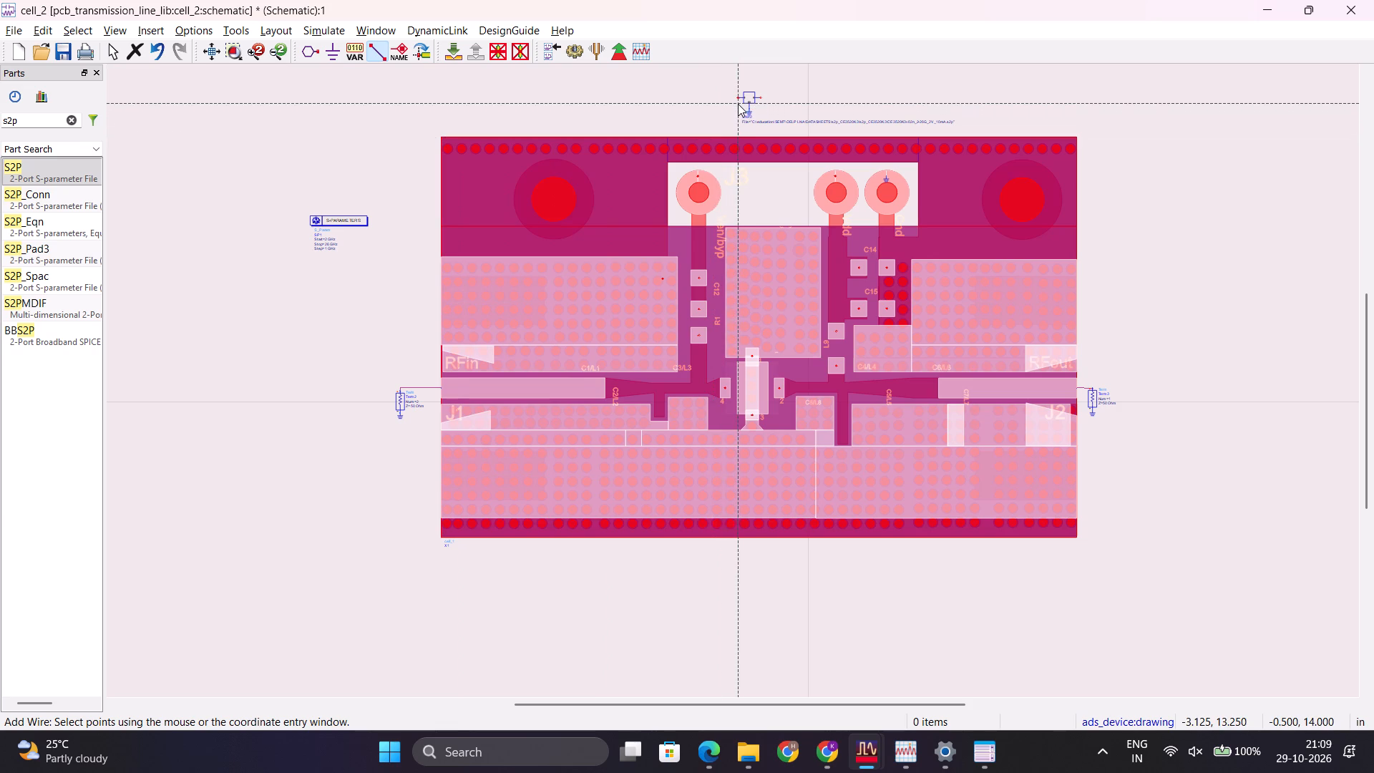
{"action": "scroll", "coordinate": [738, 104], "scroll_direction": "left", "scroll_amount": 1}
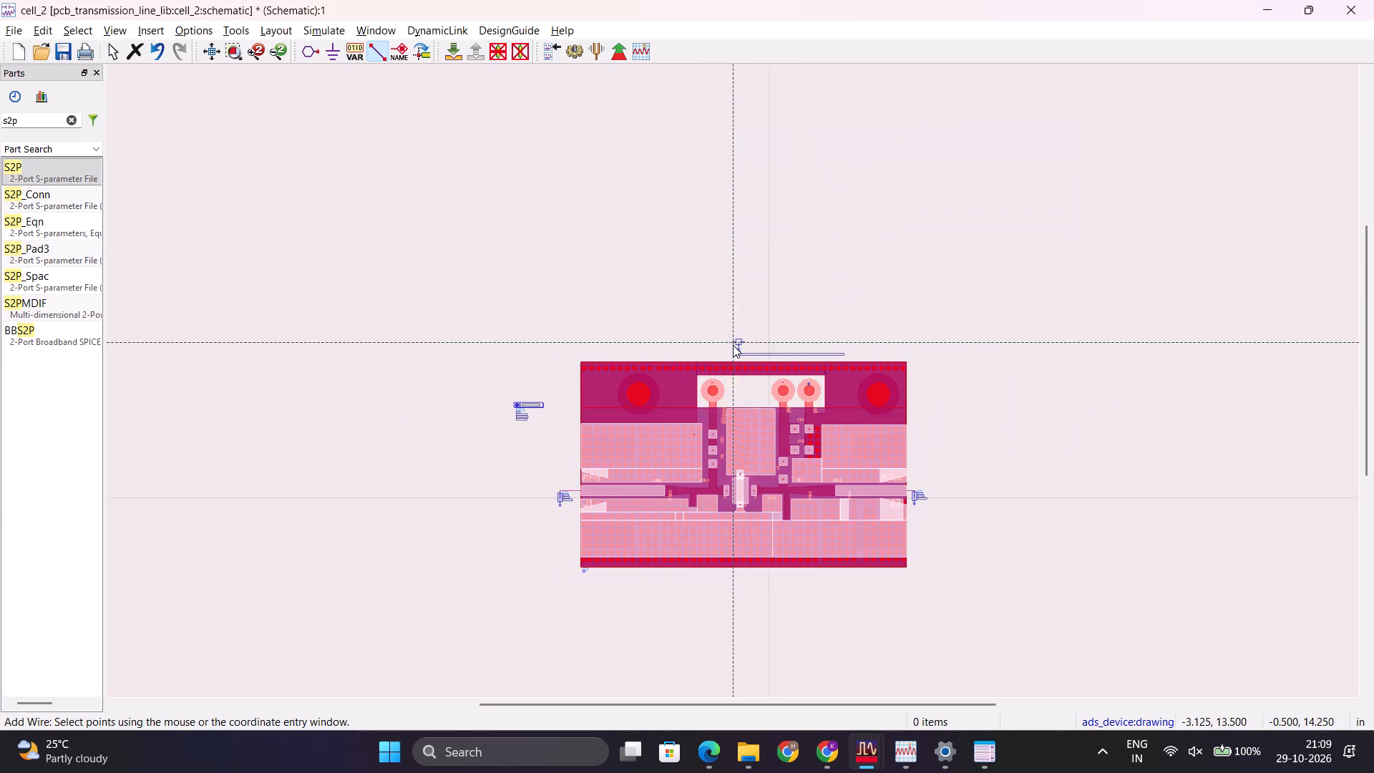
{"action": "scroll", "coordinate": [733, 345], "scroll_direction": "up", "scroll_amount": 8, "text": "ctrl"}
{"action": "scroll", "coordinate": [732, 379], "scroll_direction": "down", "scroll_amount": 4, "text": "ctrl"}
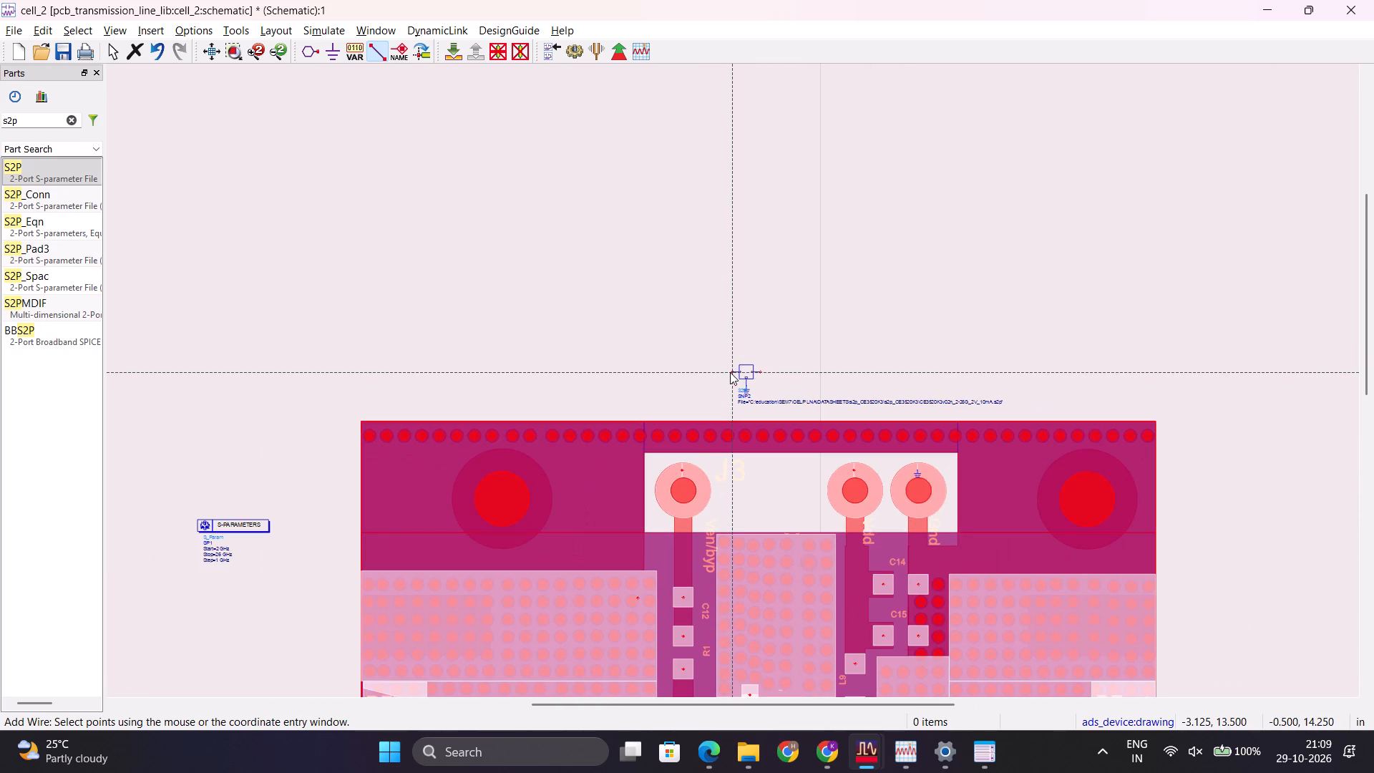
{"action": "left_click_drag", "start_coordinate": [731, 374], "coordinate": [749, 629]}
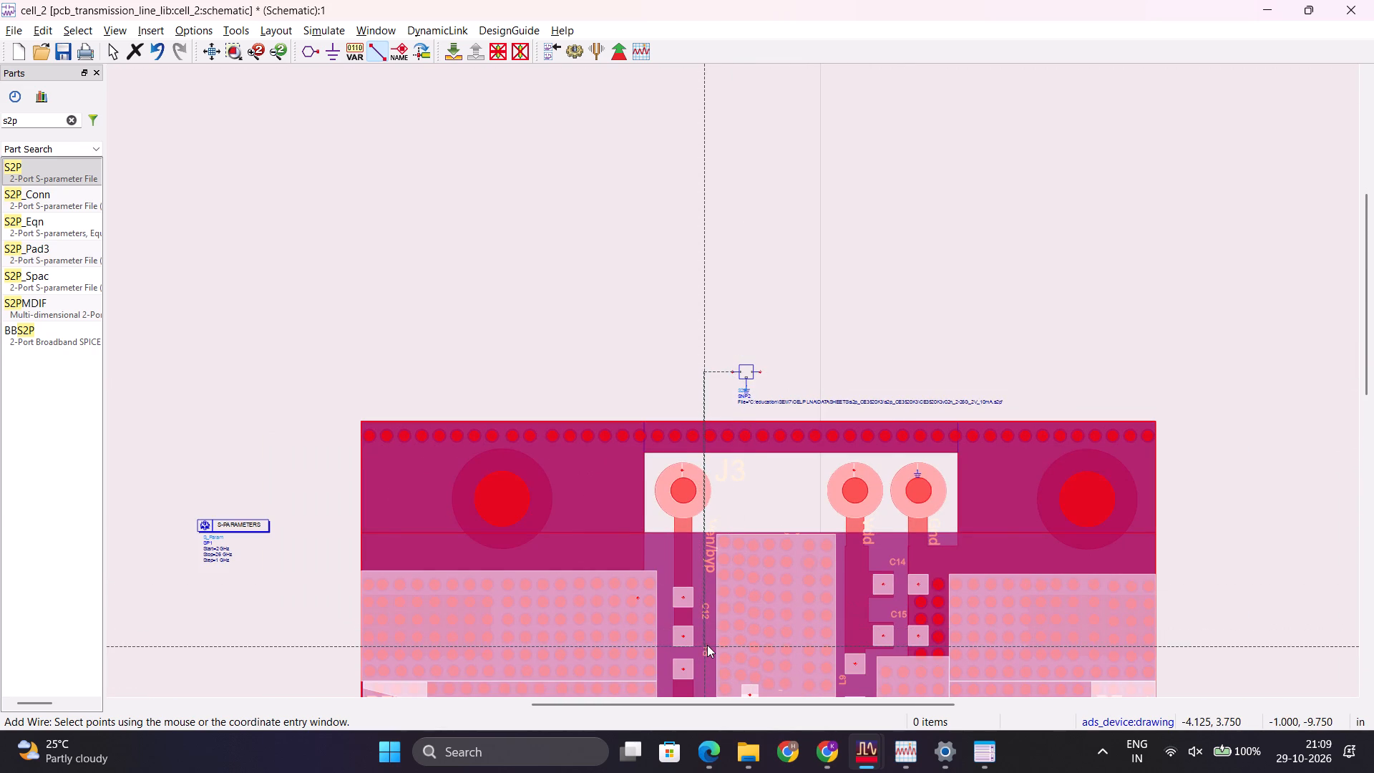
{"action": "scroll", "coordinate": [707, 645], "scroll_direction": "down", "scroll_amount": 2, "text": "ctrl"}
{"action": "scroll", "coordinate": [723, 446], "scroll_direction": "up", "scroll_amount": 5, "text": "ctrl"}
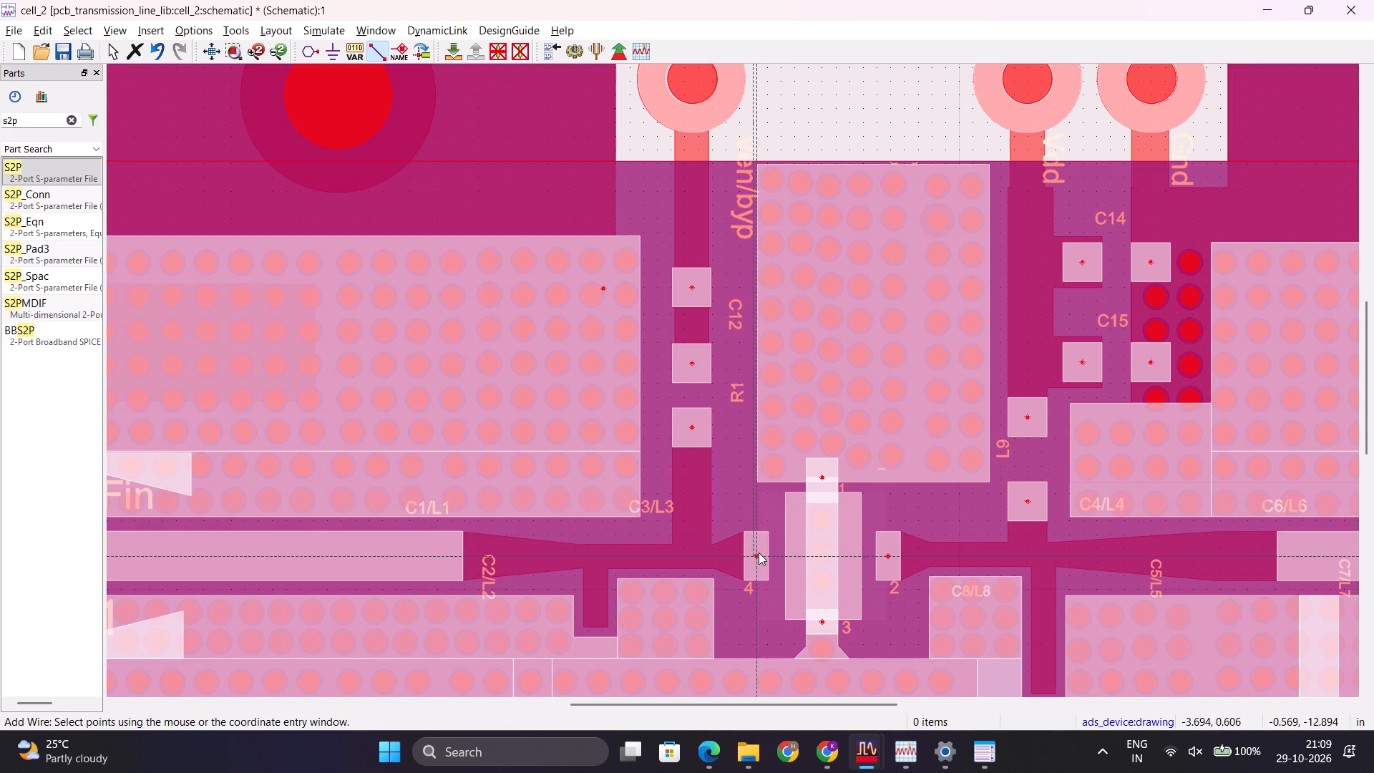
{"action": "left_click_drag", "start_coordinate": [756, 554], "coordinate": [823, 345]}
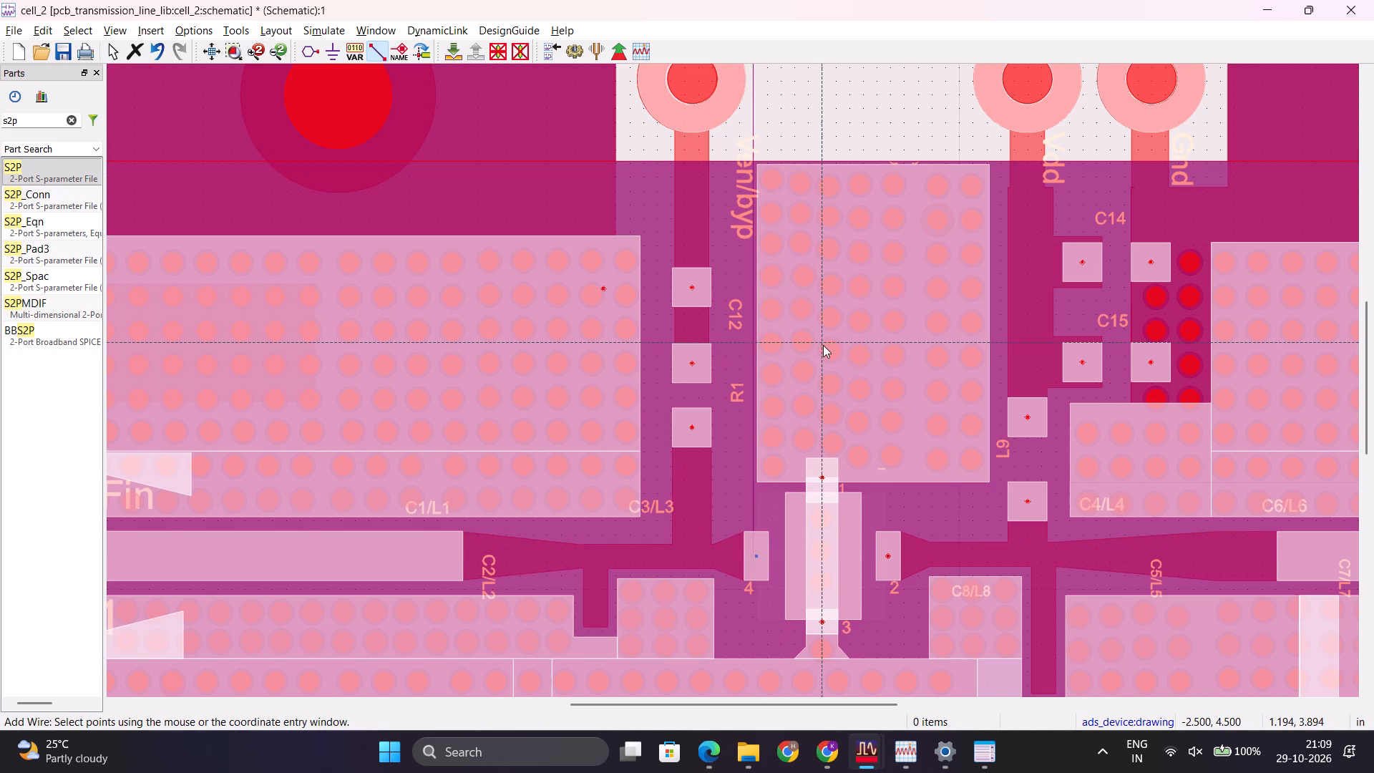
Wire the right terminal of the S2P block above the board to pad 2 of the transistor footprint and save the schematic.
{"action": "key", "text": "Escape"}
{"action": "scroll", "coordinate": [823, 345], "scroll_direction": "down", "scroll_amount": 3, "text": "ctrl"}
{"action": "left_click", "coordinate": [374, 42]}
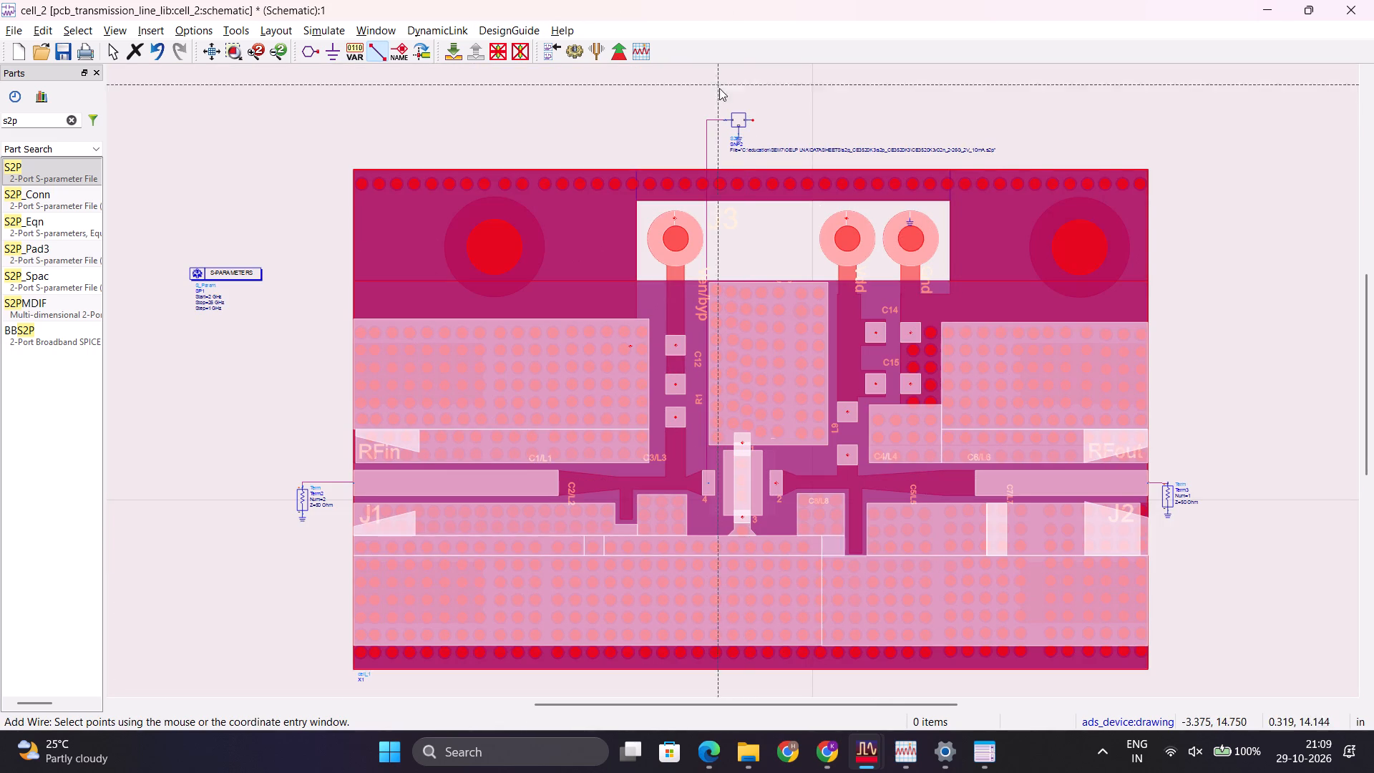
{"action": "left_click_drag", "start_coordinate": [749, 117], "coordinate": [780, 482]}
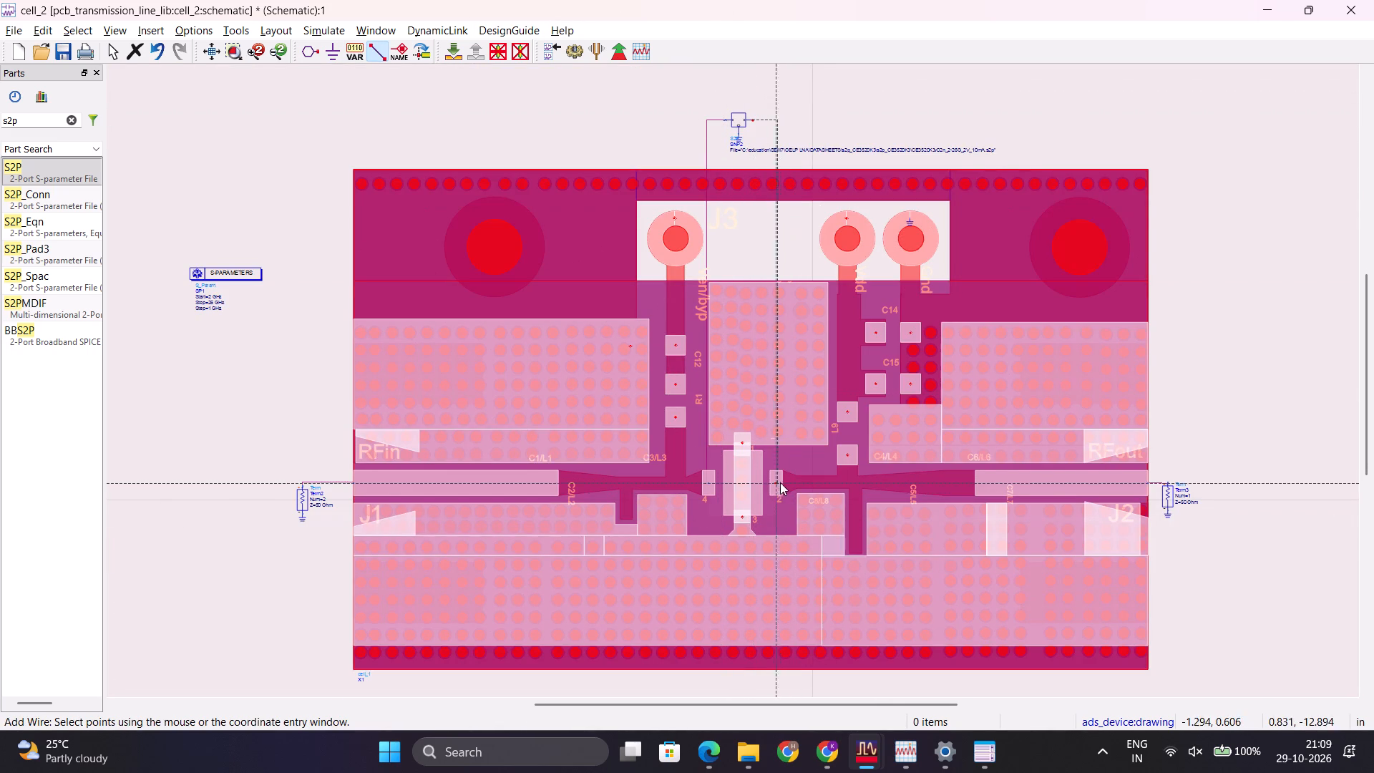
{"action": "left_click_drag", "start_coordinate": [780, 482], "coordinate": [774, 484]}
{"action": "left_click", "coordinate": [774, 484]}
{"action": "key", "text": "Escape"}
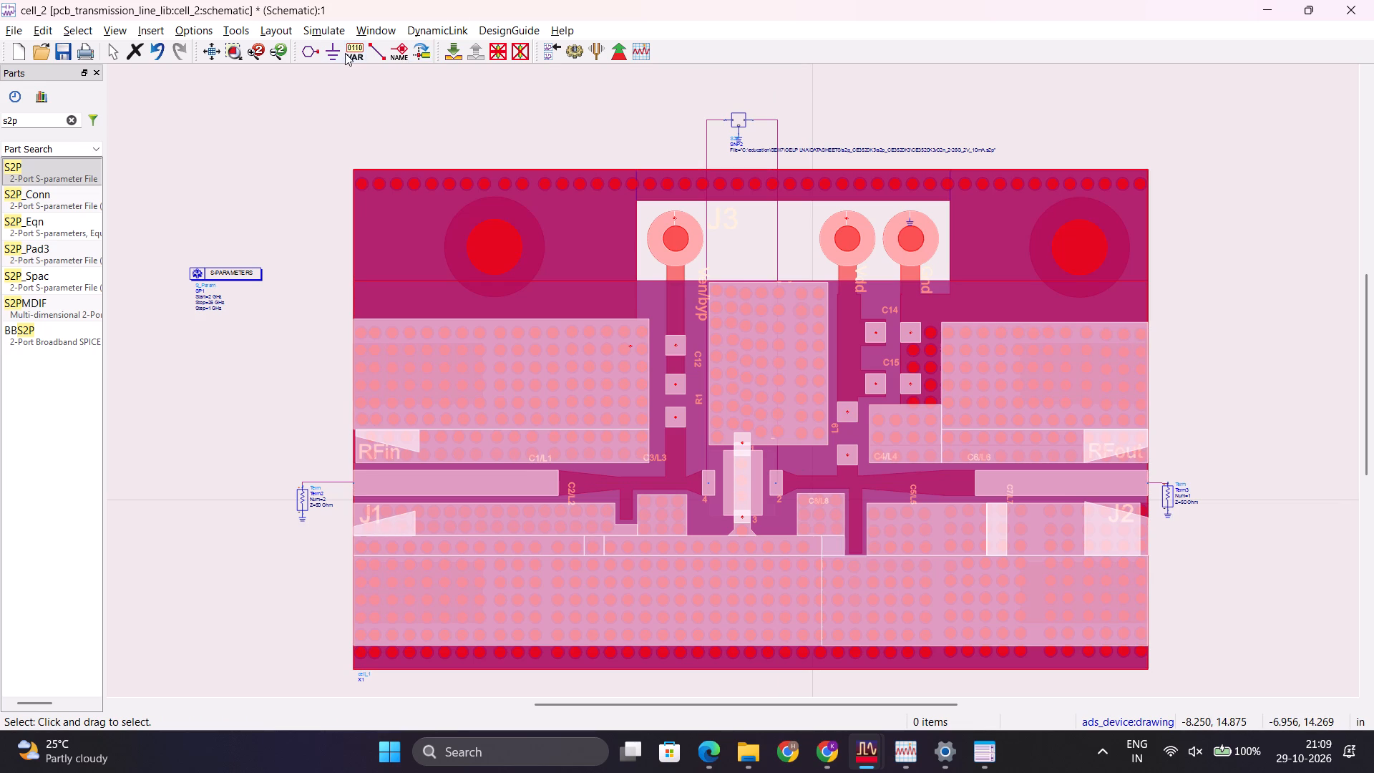
{"action": "key", "text": "ctrl+s"}
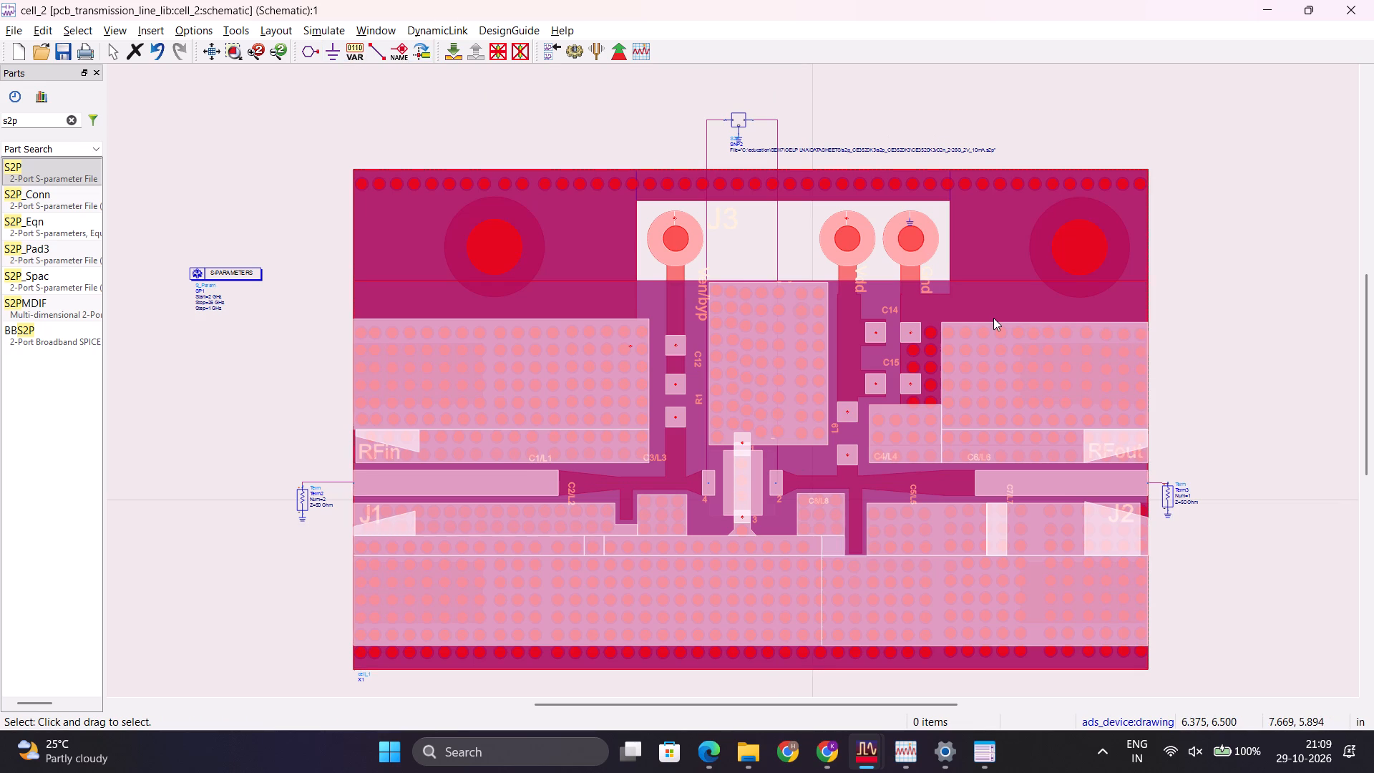
{"action": "key", "text": "ctrl+s"}
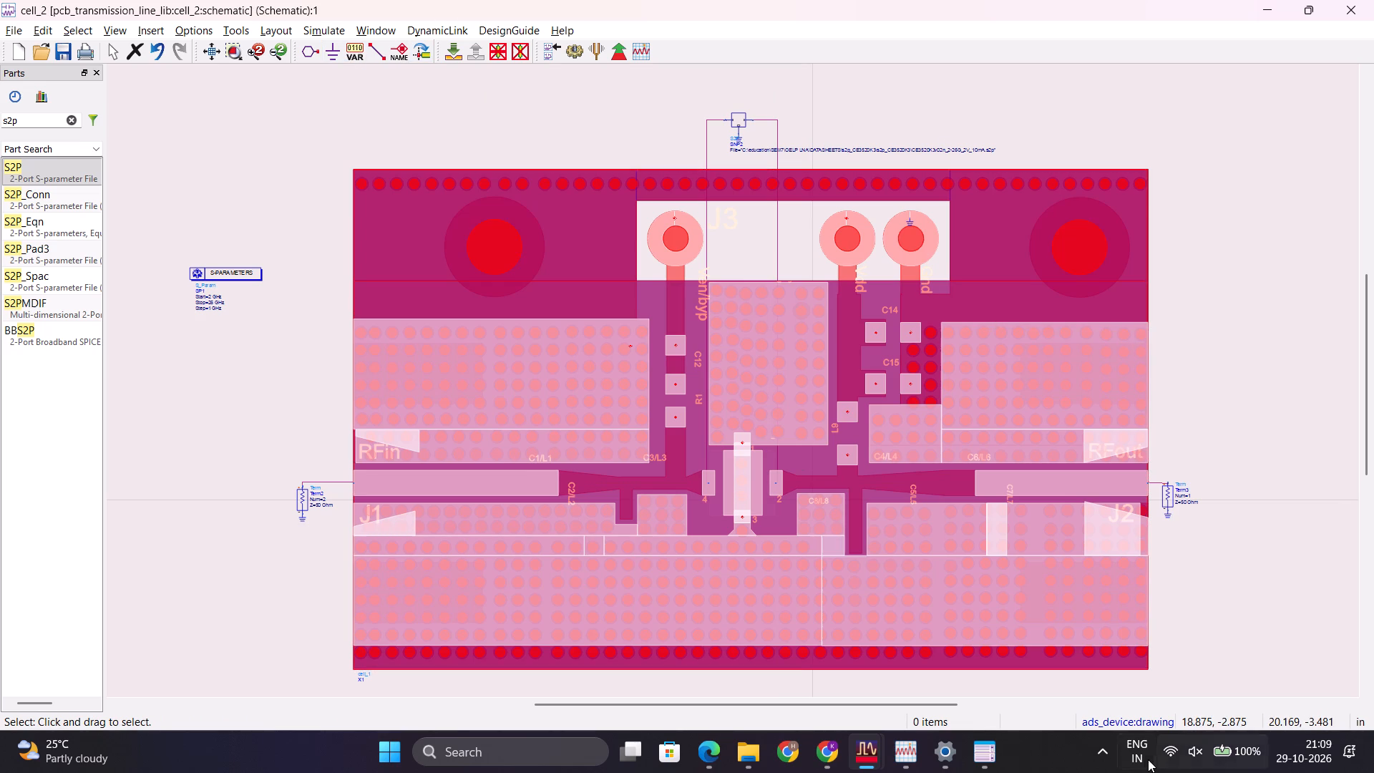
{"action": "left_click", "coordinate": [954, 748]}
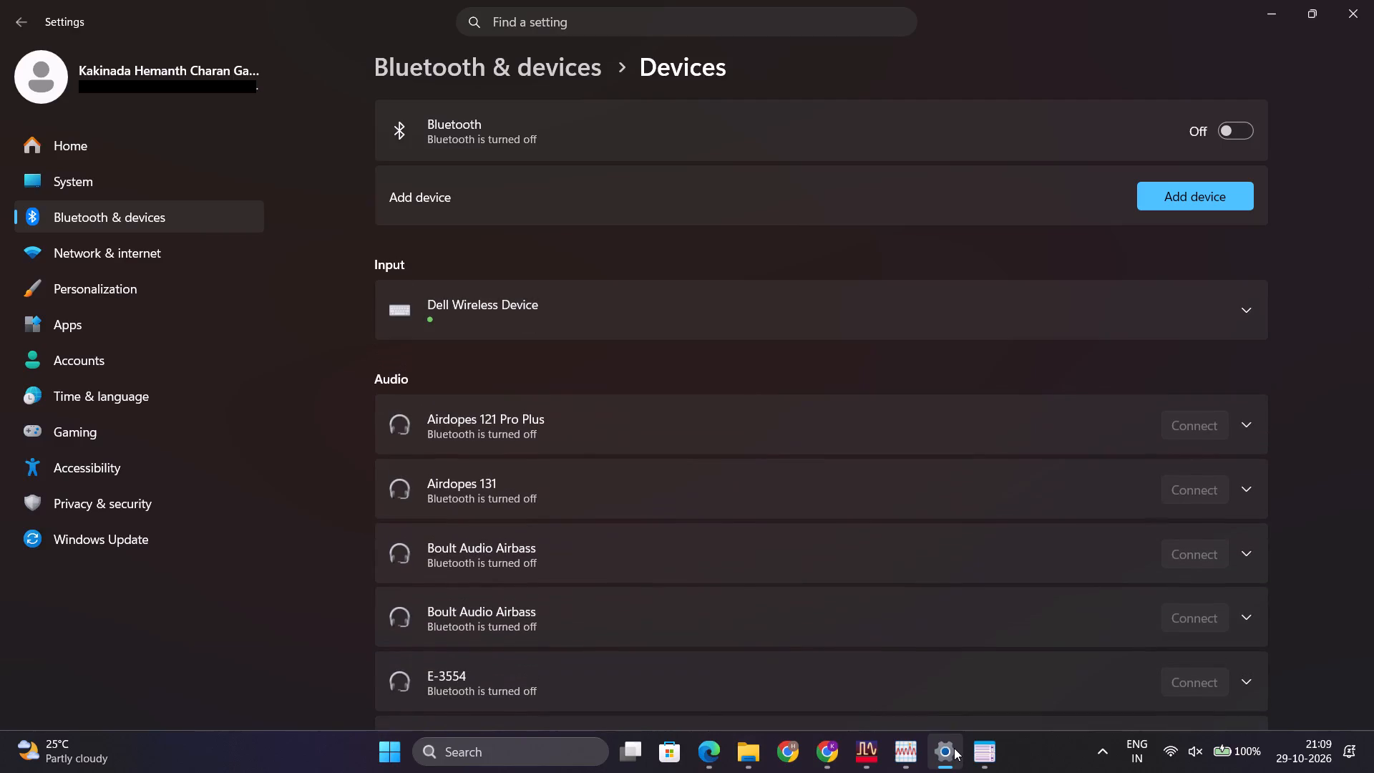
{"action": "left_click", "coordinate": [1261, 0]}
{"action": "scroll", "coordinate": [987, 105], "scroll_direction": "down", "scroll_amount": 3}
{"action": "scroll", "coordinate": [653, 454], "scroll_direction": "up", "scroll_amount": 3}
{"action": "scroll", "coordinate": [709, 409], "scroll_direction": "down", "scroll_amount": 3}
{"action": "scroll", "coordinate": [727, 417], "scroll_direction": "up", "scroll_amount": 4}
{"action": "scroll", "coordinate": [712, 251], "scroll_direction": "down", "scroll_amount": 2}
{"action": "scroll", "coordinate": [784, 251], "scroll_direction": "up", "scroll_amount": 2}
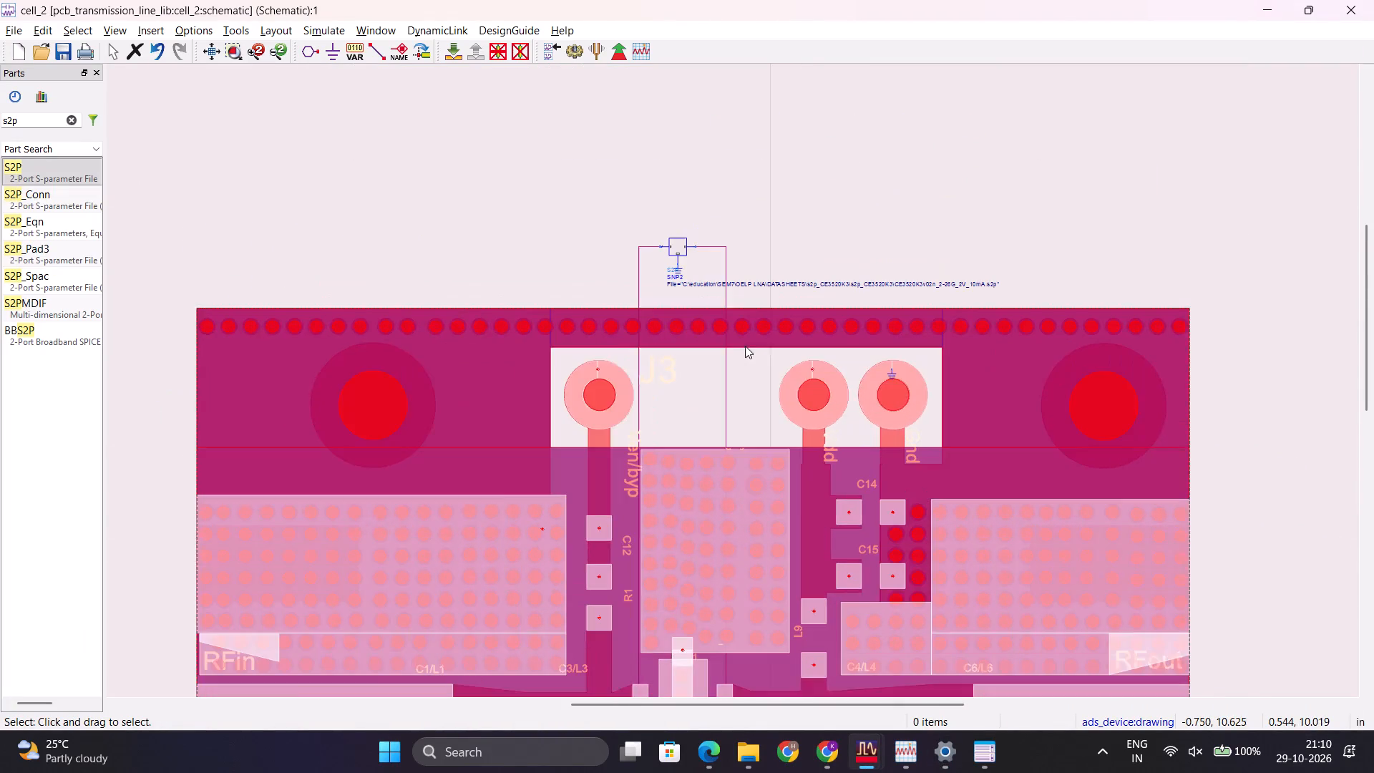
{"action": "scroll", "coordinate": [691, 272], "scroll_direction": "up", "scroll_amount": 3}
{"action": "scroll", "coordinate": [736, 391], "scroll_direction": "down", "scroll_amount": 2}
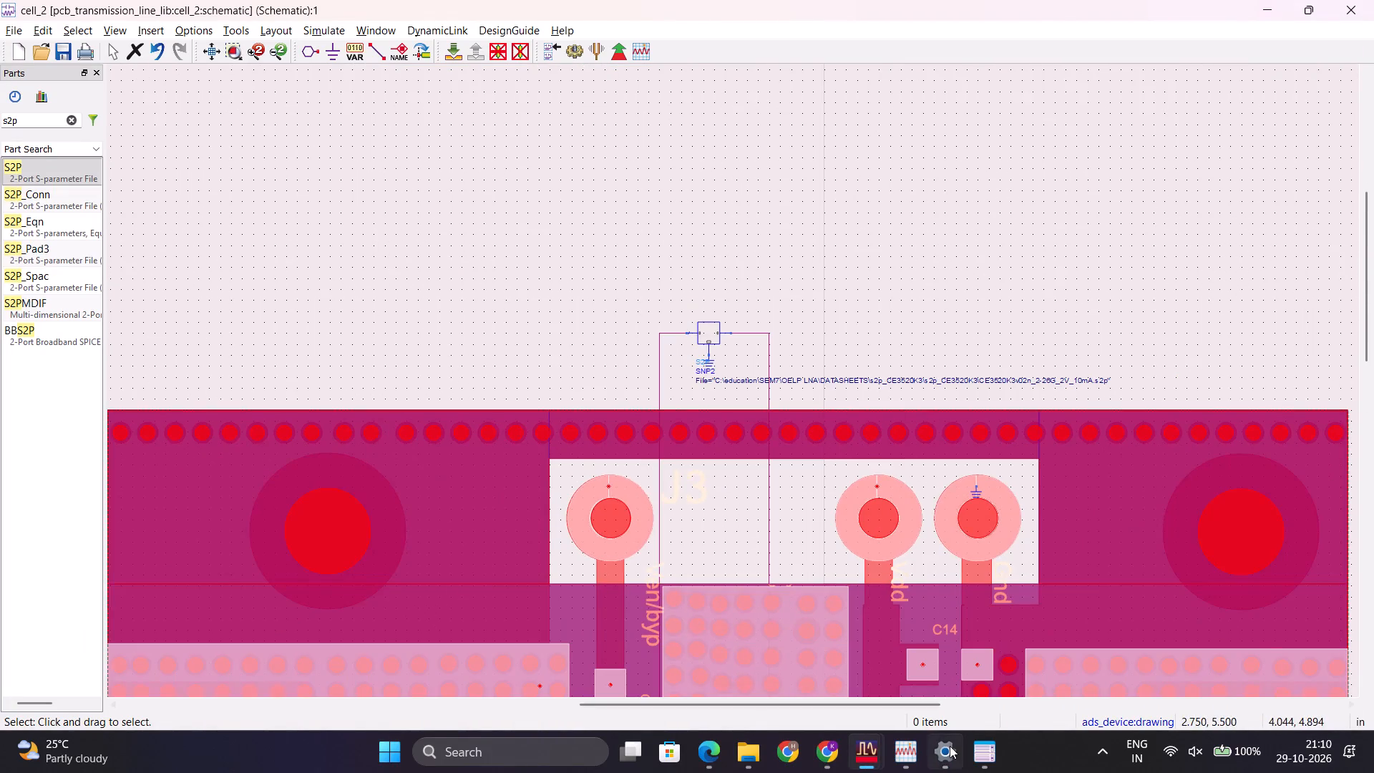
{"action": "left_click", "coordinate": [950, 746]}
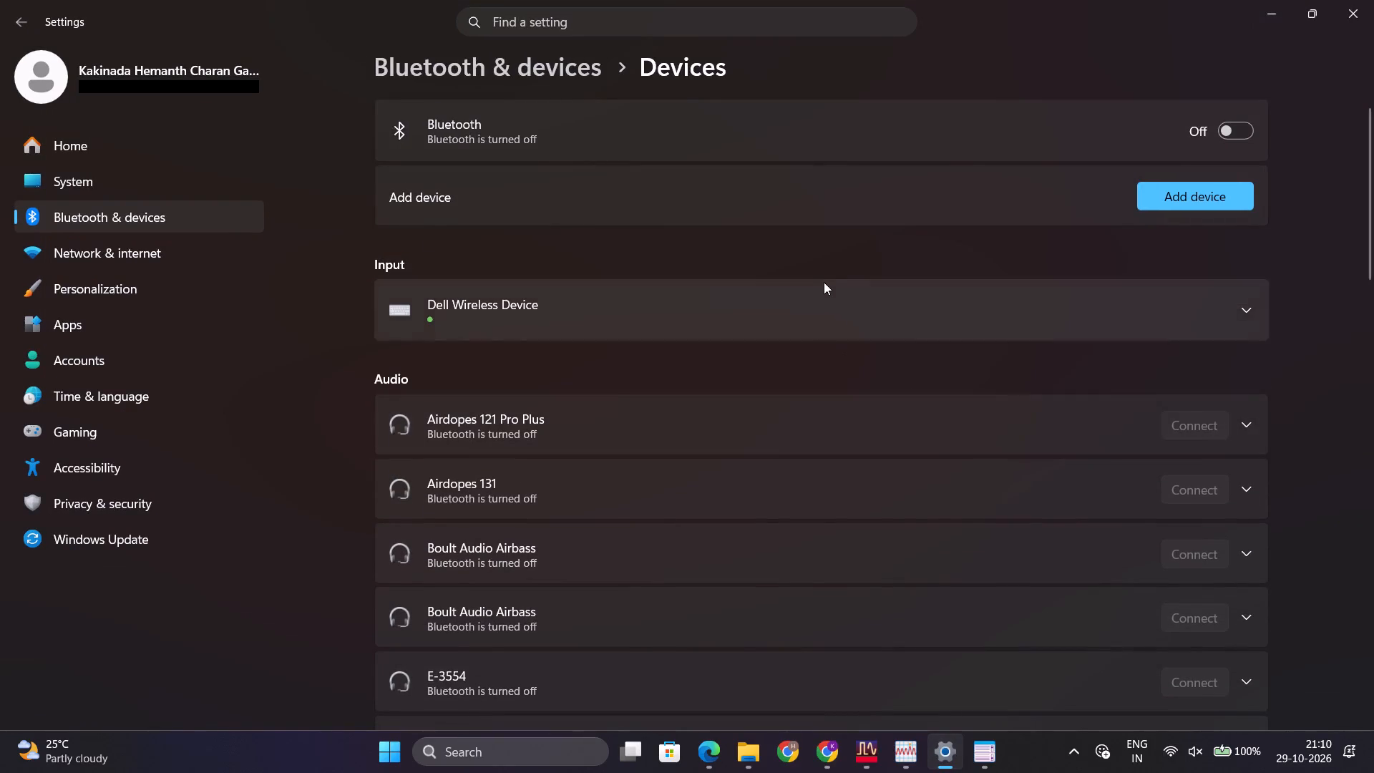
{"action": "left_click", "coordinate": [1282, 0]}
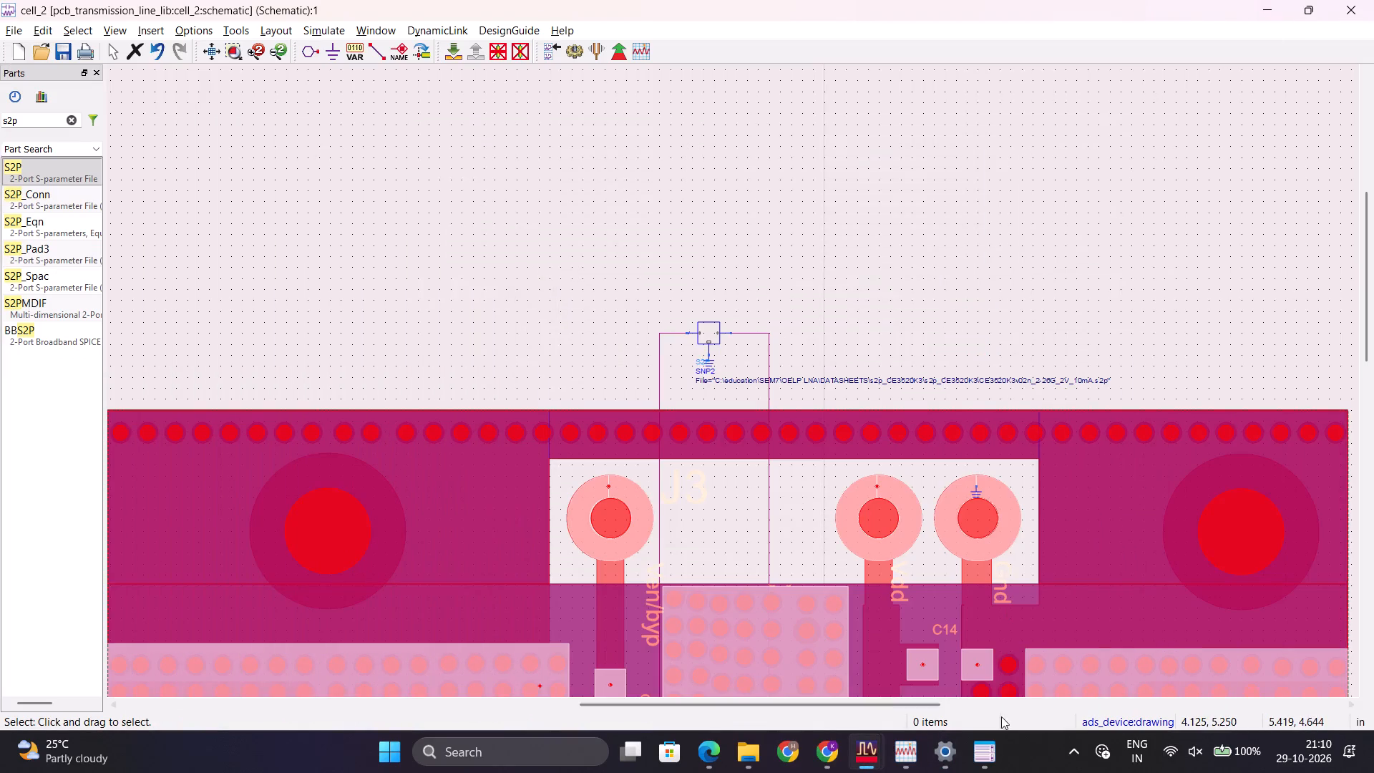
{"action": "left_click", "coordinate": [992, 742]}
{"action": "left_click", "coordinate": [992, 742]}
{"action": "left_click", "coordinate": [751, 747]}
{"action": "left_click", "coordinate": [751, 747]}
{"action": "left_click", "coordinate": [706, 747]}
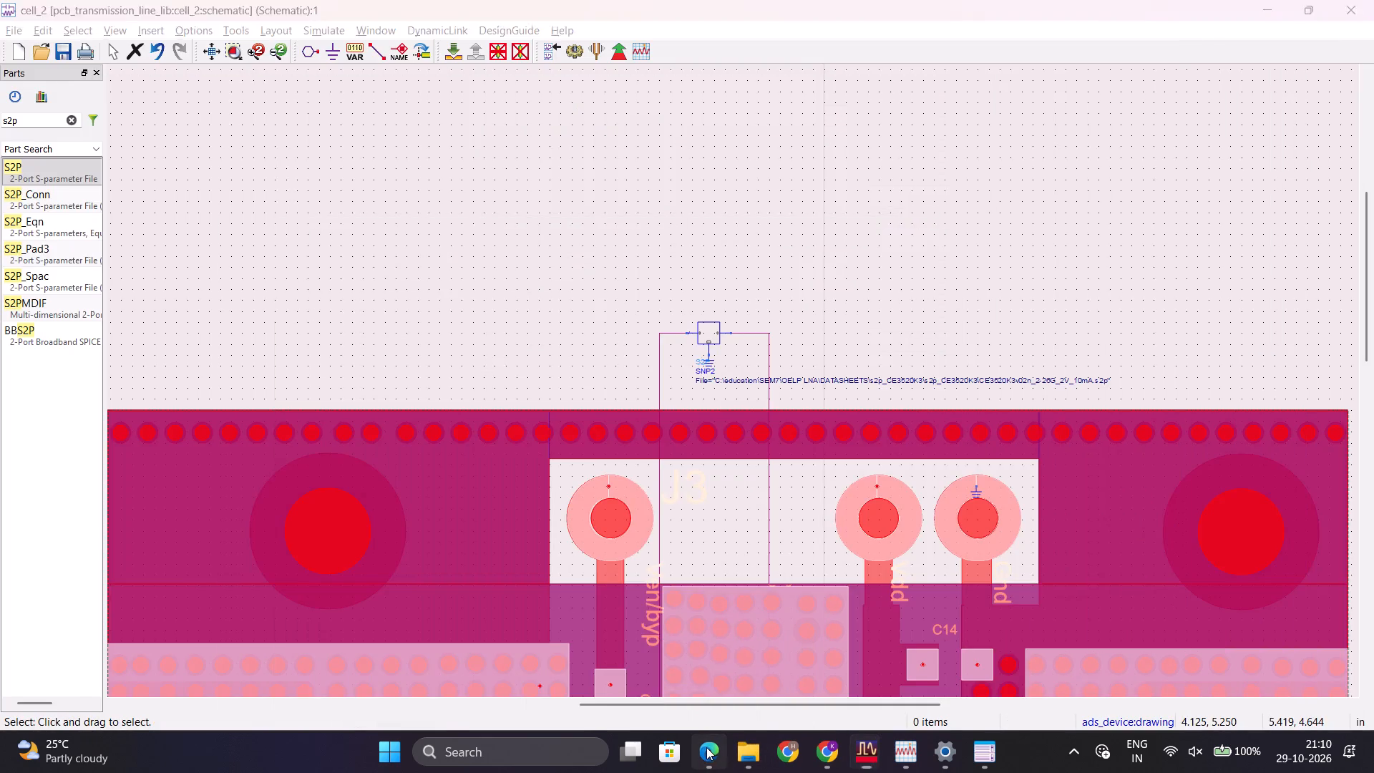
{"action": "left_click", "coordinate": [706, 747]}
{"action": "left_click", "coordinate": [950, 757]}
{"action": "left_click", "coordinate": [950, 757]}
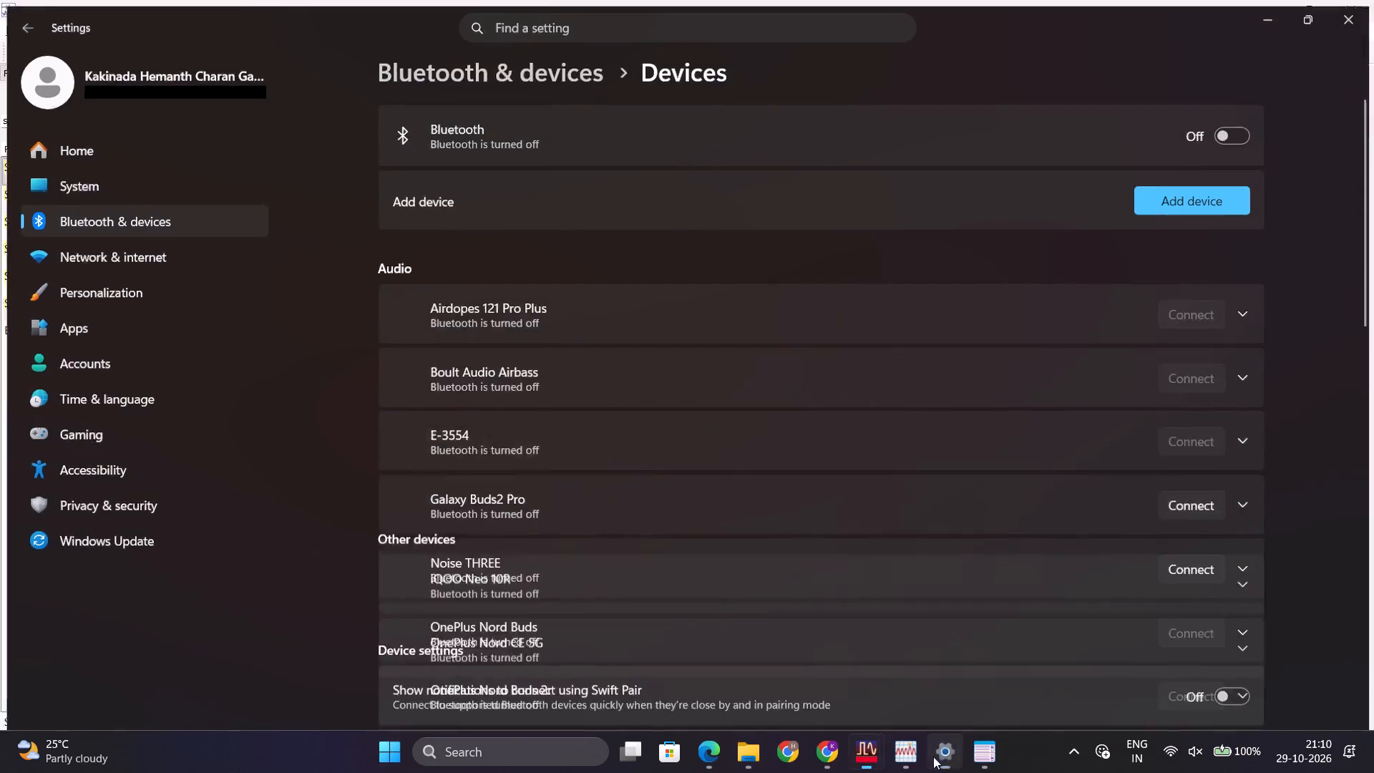
Examine the S-parameter plots and their 24 GHz markers in the top_cond data display, and return to the cell_2 schematic.
{"action": "left_click", "coordinate": [906, 749]}
{"action": "left_click", "coordinate": [883, 663]}
{"action": "scroll", "coordinate": [564, 400], "scroll_direction": "down", "scroll_amount": 3}
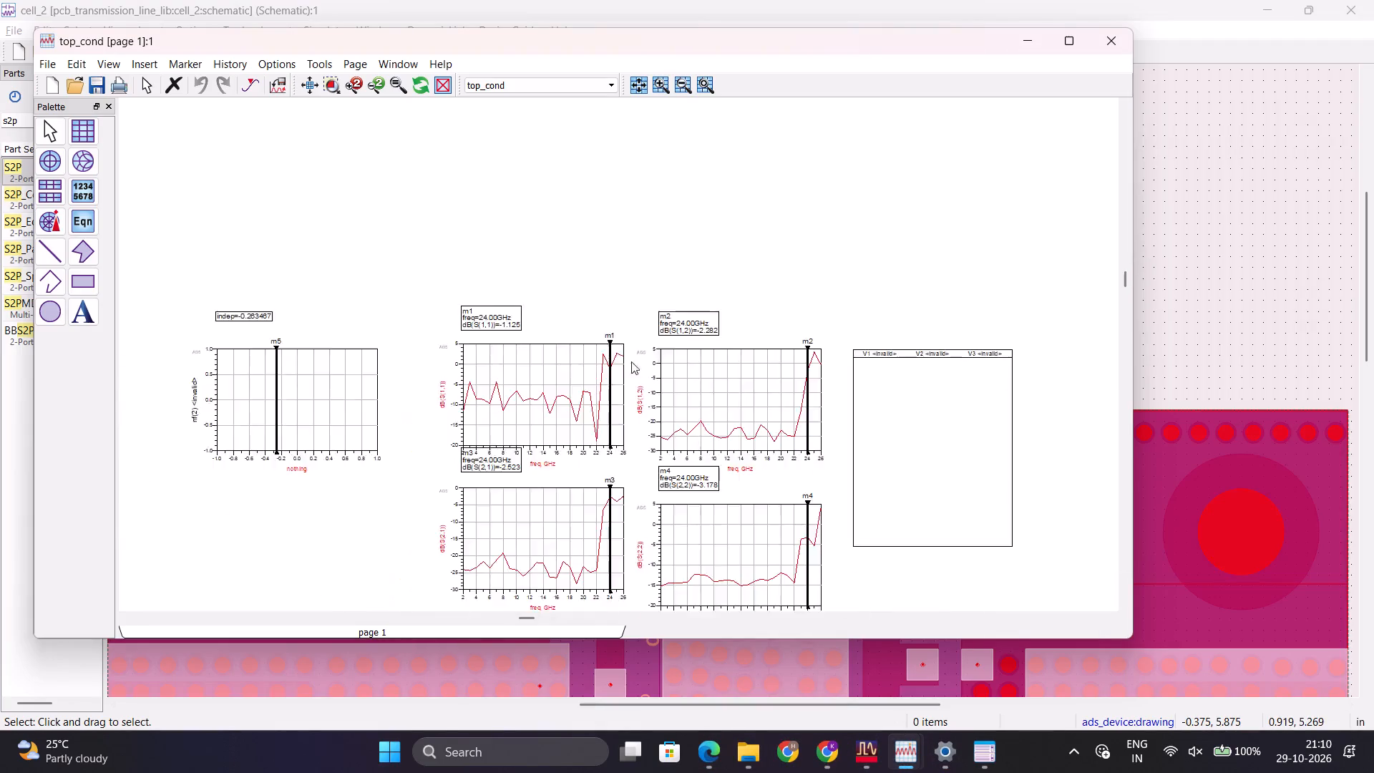
{"action": "scroll", "coordinate": [631, 361], "scroll_direction": "down", "scroll_amount": 1}
{"action": "scroll", "coordinate": [571, 371], "scroll_direction": "up", "scroll_amount": 5}
{"action": "scroll", "coordinate": [562, 334], "scroll_direction": "down", "scroll_amount": 1}
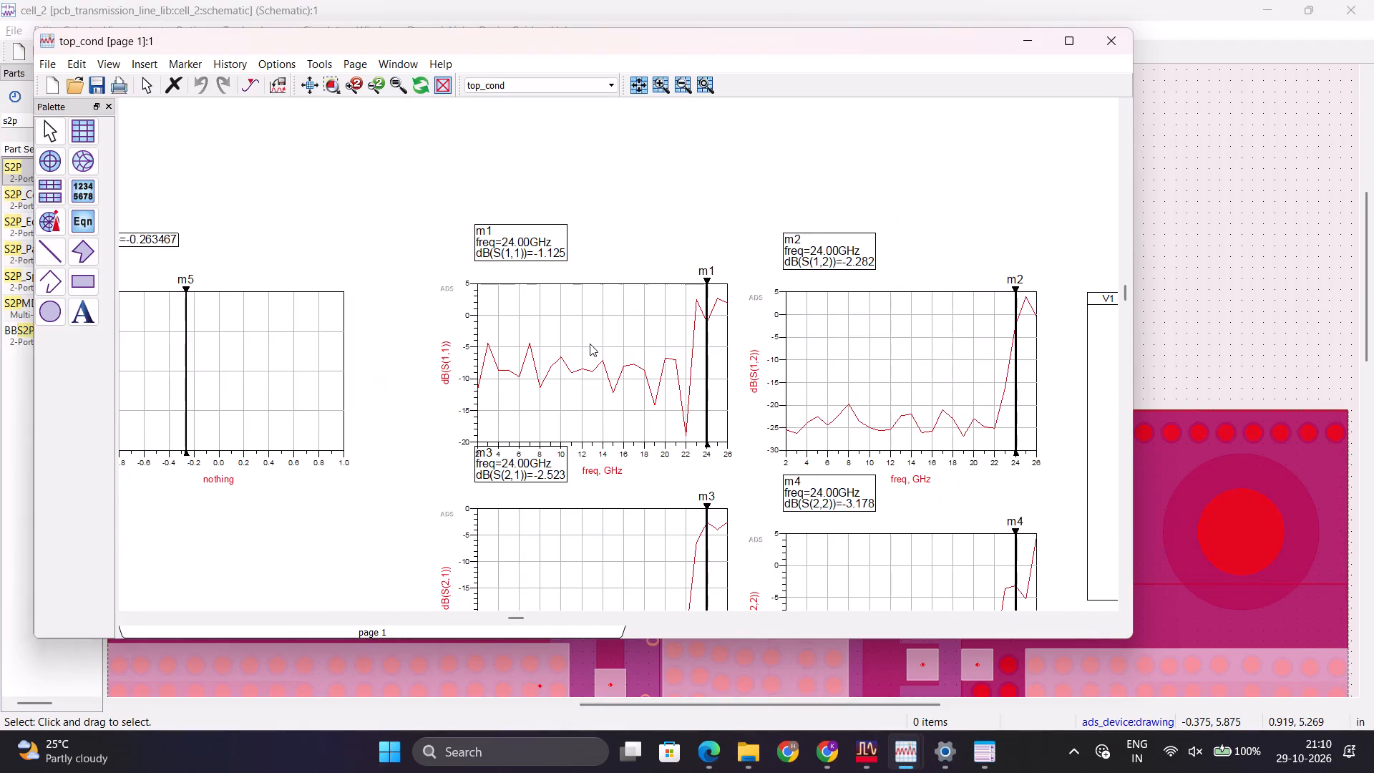
{"action": "scroll", "coordinate": [595, 344], "scroll_direction": "down", "scroll_amount": 2}
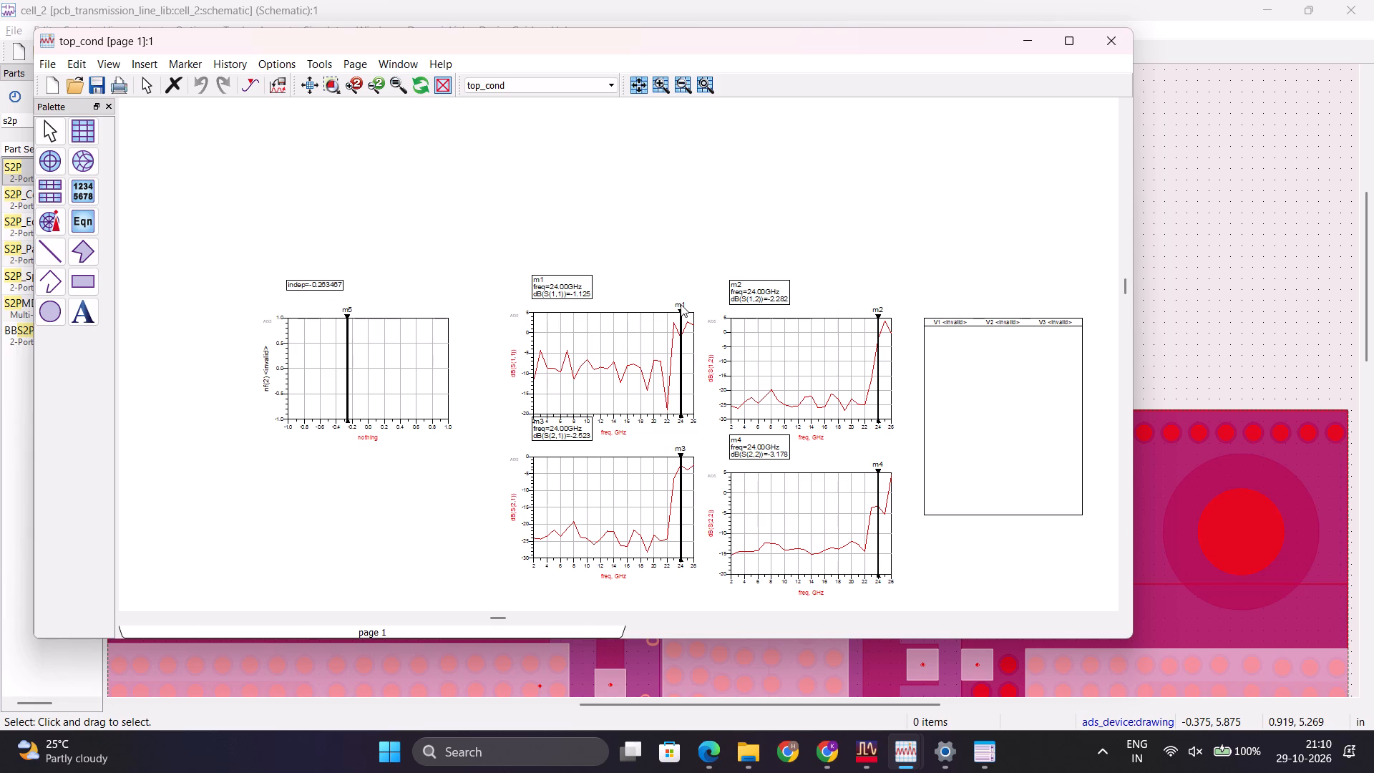
{"action": "scroll", "coordinate": [749, 303], "scroll_direction": "down", "scroll_amount": 2}
{"action": "scroll", "coordinate": [645, 344], "scroll_direction": "up", "scroll_amount": 4}
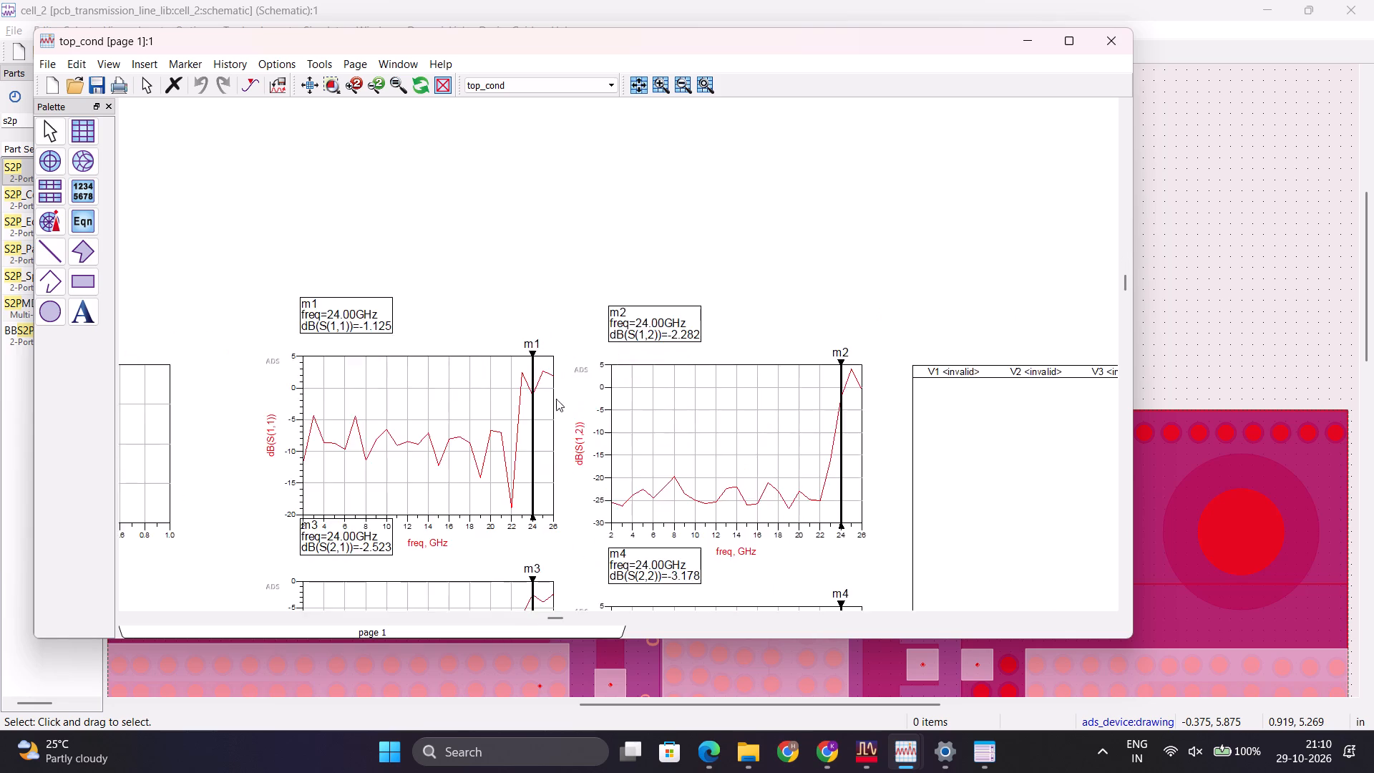
{"action": "scroll", "coordinate": [553, 400], "scroll_direction": "down", "scroll_amount": 2}
{"action": "scroll", "coordinate": [586, 410], "scroll_direction": "up", "scroll_amount": 3}
{"action": "scroll", "coordinate": [615, 362], "scroll_direction": "down", "scroll_amount": 2}
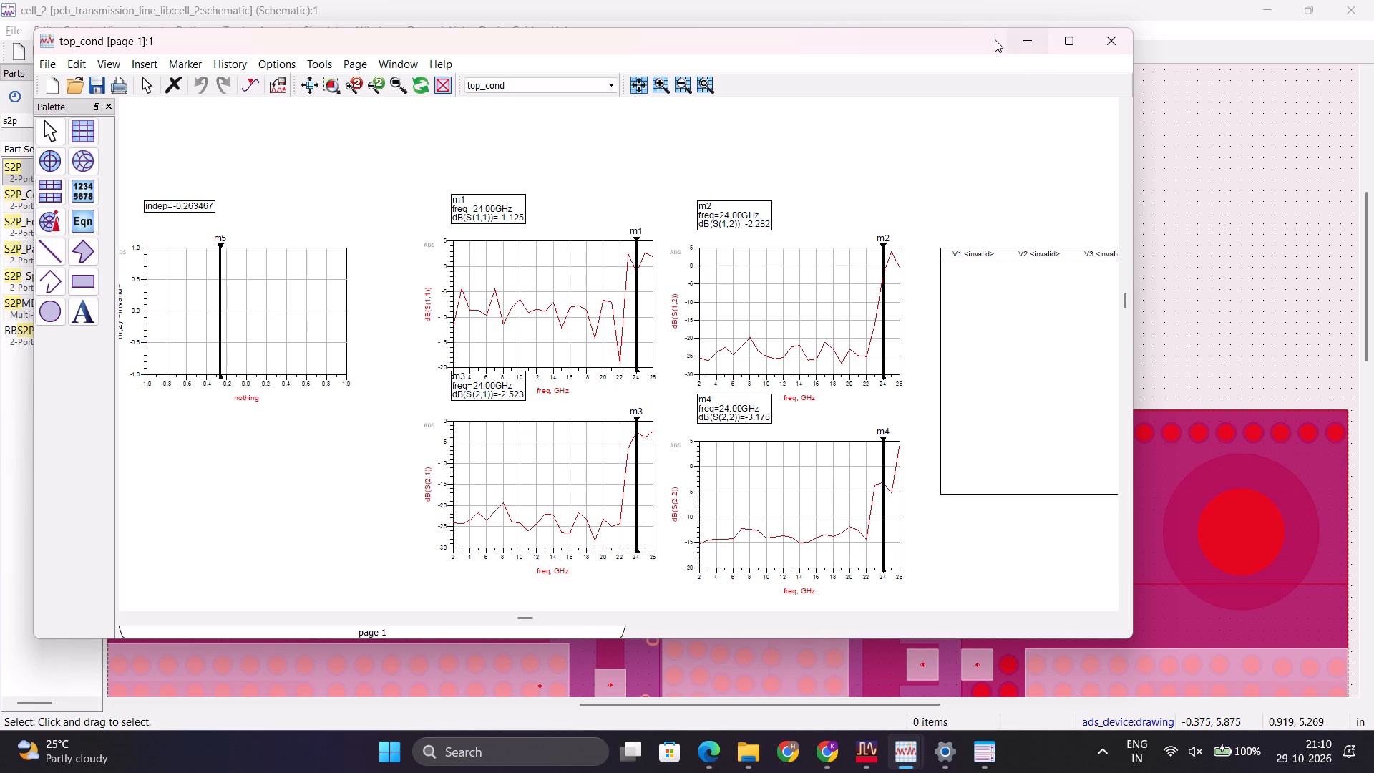
{"action": "left_click", "coordinate": [1028, 54]}
Rerun the S-parameter simulation of cell_2 with the S2P block wired to pads 4 and 2, view the plots and return to the schematic.
{"action": "scroll", "coordinate": [993, 188], "scroll_direction": "down", "scroll_amount": 4}
{"action": "scroll", "coordinate": [710, 530], "scroll_direction": "up", "scroll_amount": 5}
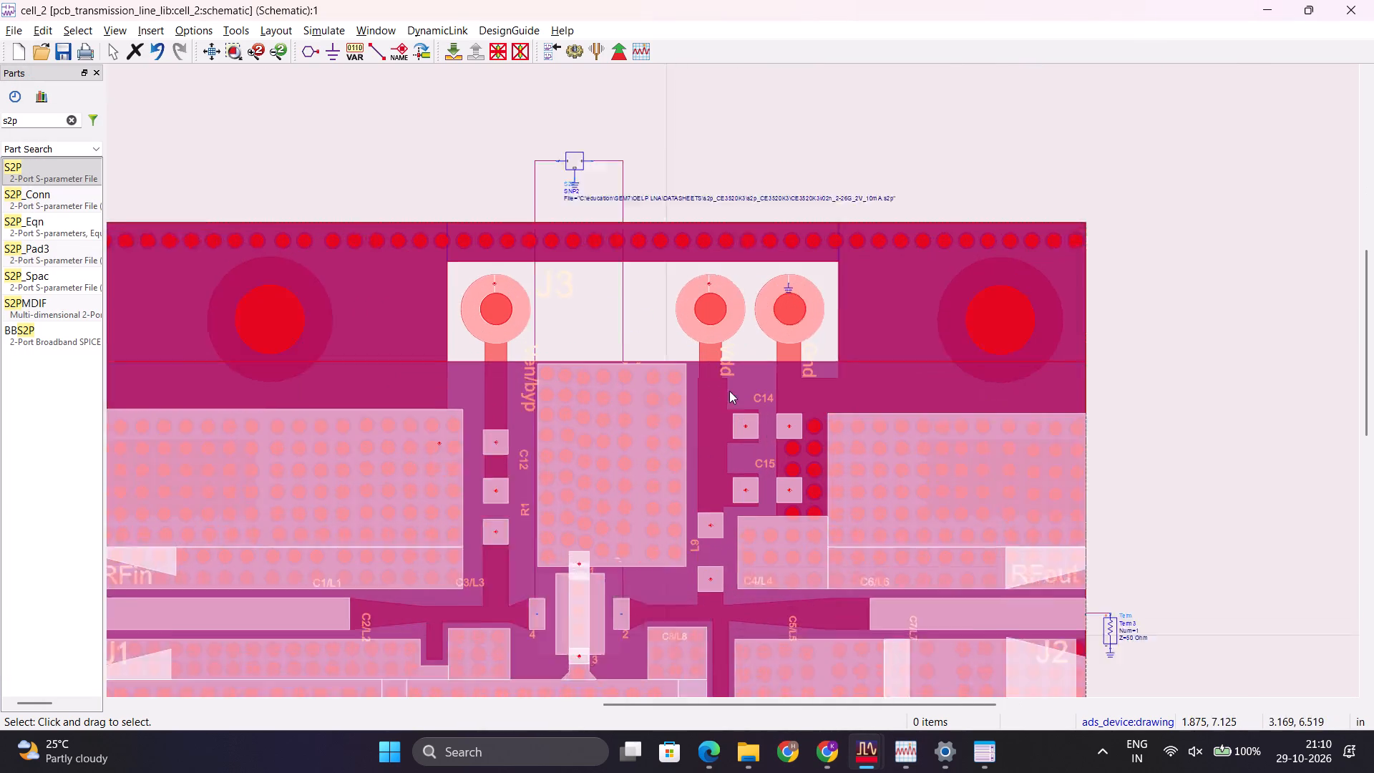
{"action": "scroll", "coordinate": [572, 557], "scroll_direction": "down", "scroll_amount": 2}
{"action": "scroll", "coordinate": [686, 444], "scroll_direction": "up", "scroll_amount": 2}
{"action": "scroll", "coordinate": [721, 396], "scroll_direction": "down", "scroll_amount": 2}
{"action": "scroll", "coordinate": [781, 341], "scroll_direction": "down", "scroll_amount": 1}
{"action": "scroll", "coordinate": [756, 361], "scroll_direction": "up", "scroll_amount": 3}
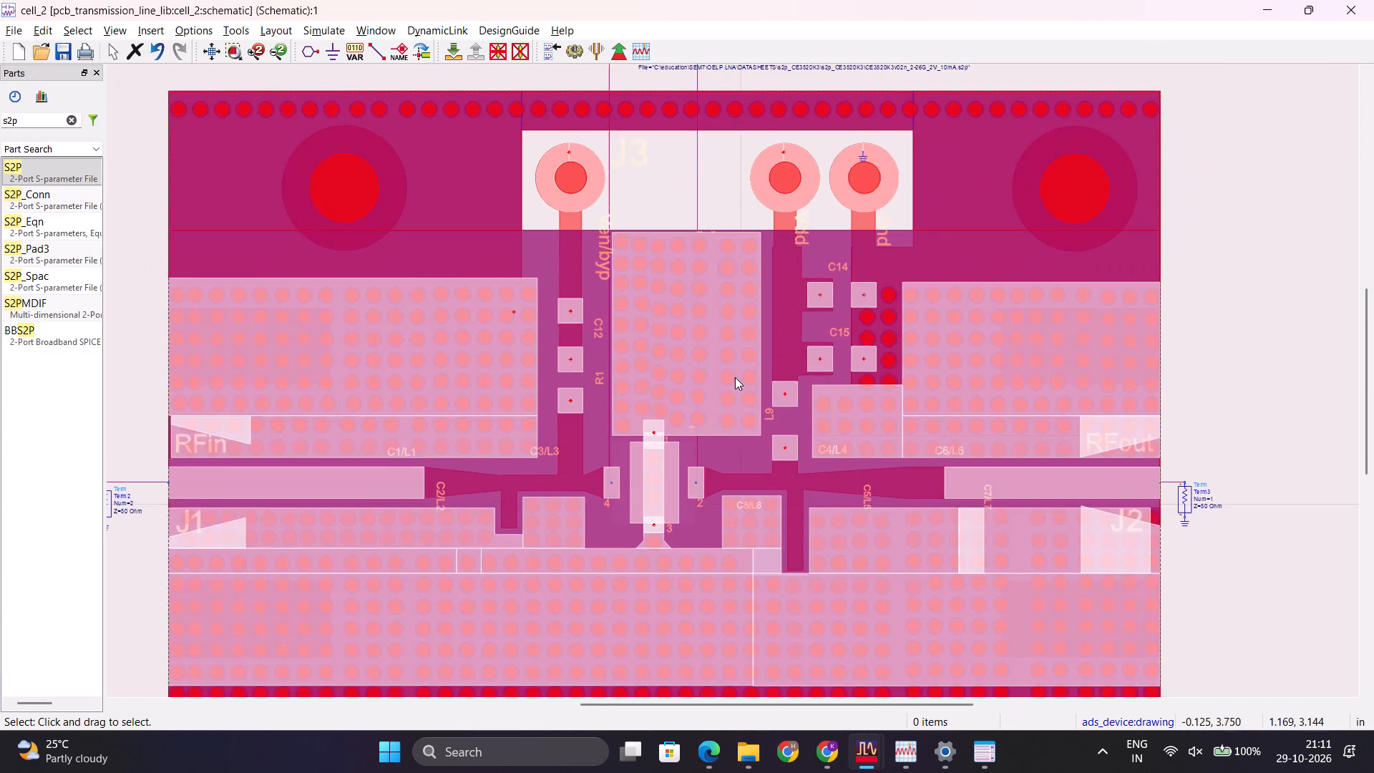
{"action": "scroll", "coordinate": [732, 414], "scroll_direction": "down", "scroll_amount": 3}
{"action": "scroll", "coordinate": [715, 402], "scroll_direction": "up", "scroll_amount": 4}
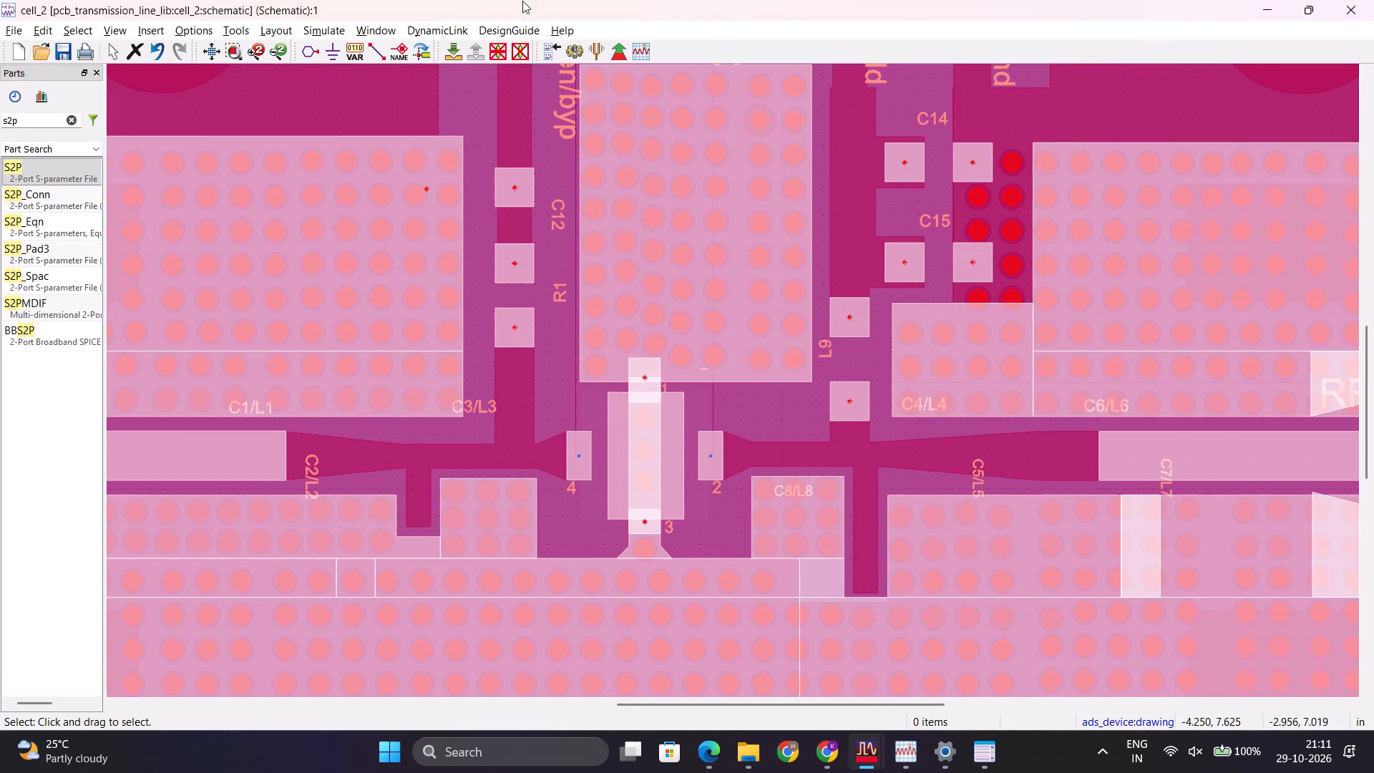
{"action": "left_click", "coordinate": [310, 28]}
{"action": "left_click", "coordinate": [365, 52]}
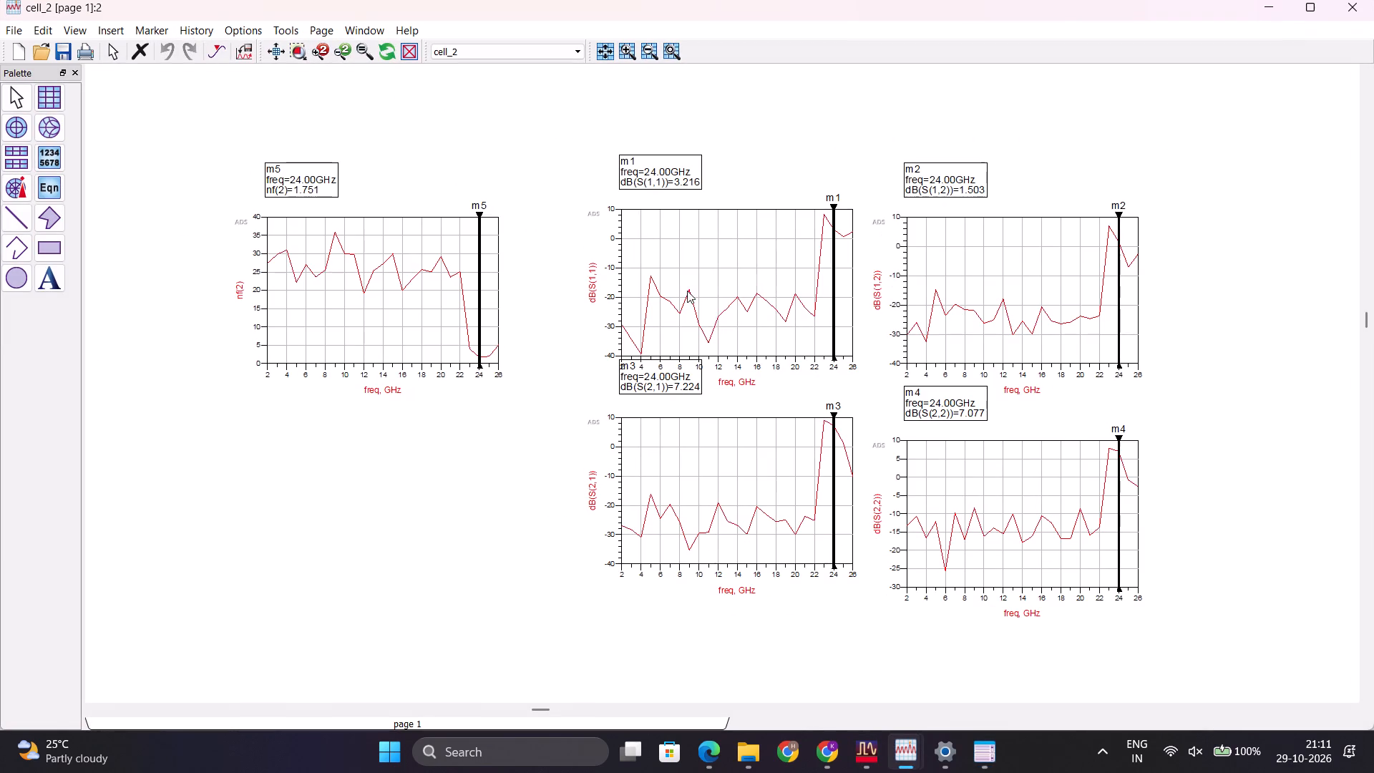
{"action": "left_click", "coordinate": [1261, 0]}
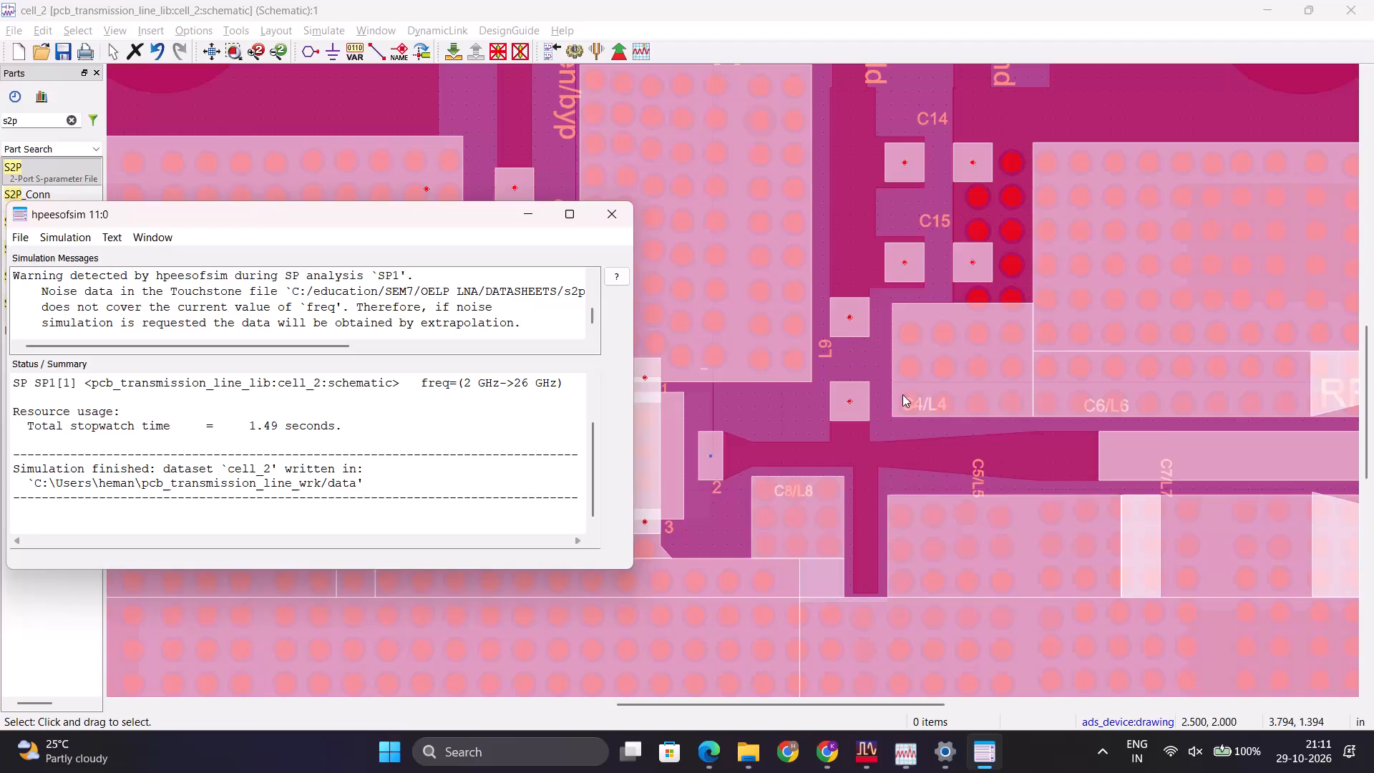
{"action": "left_click", "coordinate": [530, 209]}
Examine the transistor footprint's pads and the S2P wiring across the board in the cell_2 schematic.
{"action": "scroll", "coordinate": [672, 507], "scroll_direction": "up", "scroll_amount": 1}
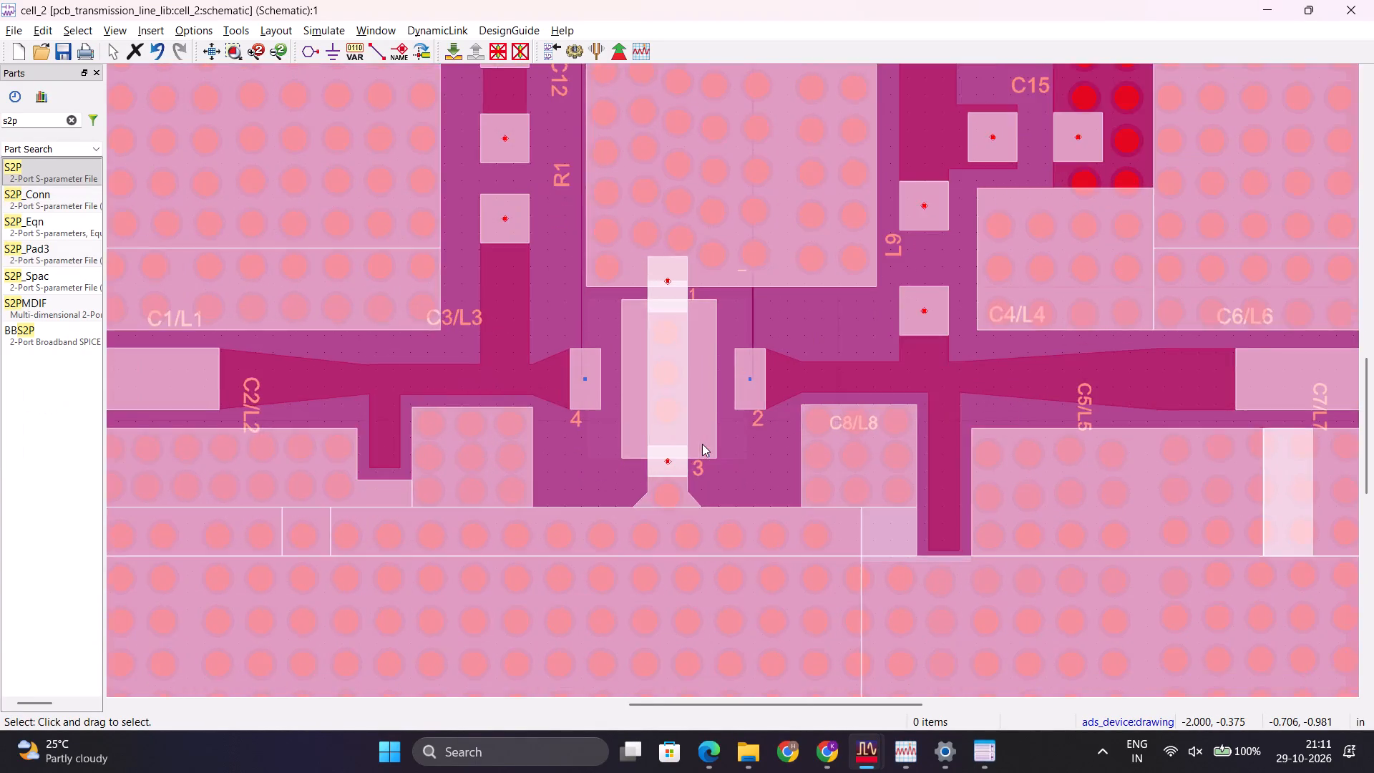
{"action": "scroll", "coordinate": [702, 444], "scroll_direction": "down", "scroll_amount": 4}
{"action": "scroll", "coordinate": [730, 384], "scroll_direction": "up", "scroll_amount": 4}
{"action": "scroll", "coordinate": [731, 380], "scroll_direction": "down", "scroll_amount": 5}
{"action": "scroll", "coordinate": [774, 292], "scroll_direction": "up", "scroll_amount": 8}
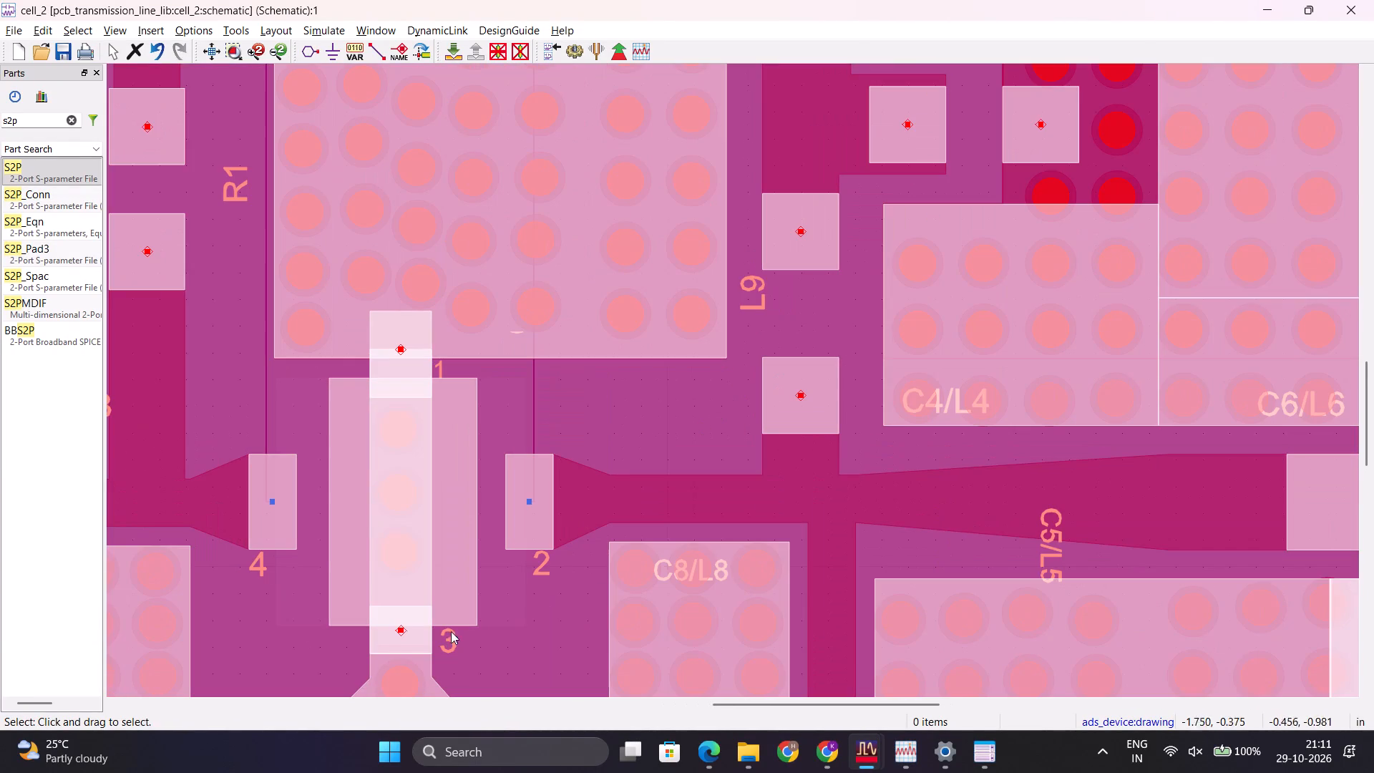
{"action": "scroll", "coordinate": [484, 485], "scroll_direction": "down", "scroll_amount": 4}
{"action": "scroll", "coordinate": [831, 182], "scroll_direction": "down", "scroll_amount": 2}
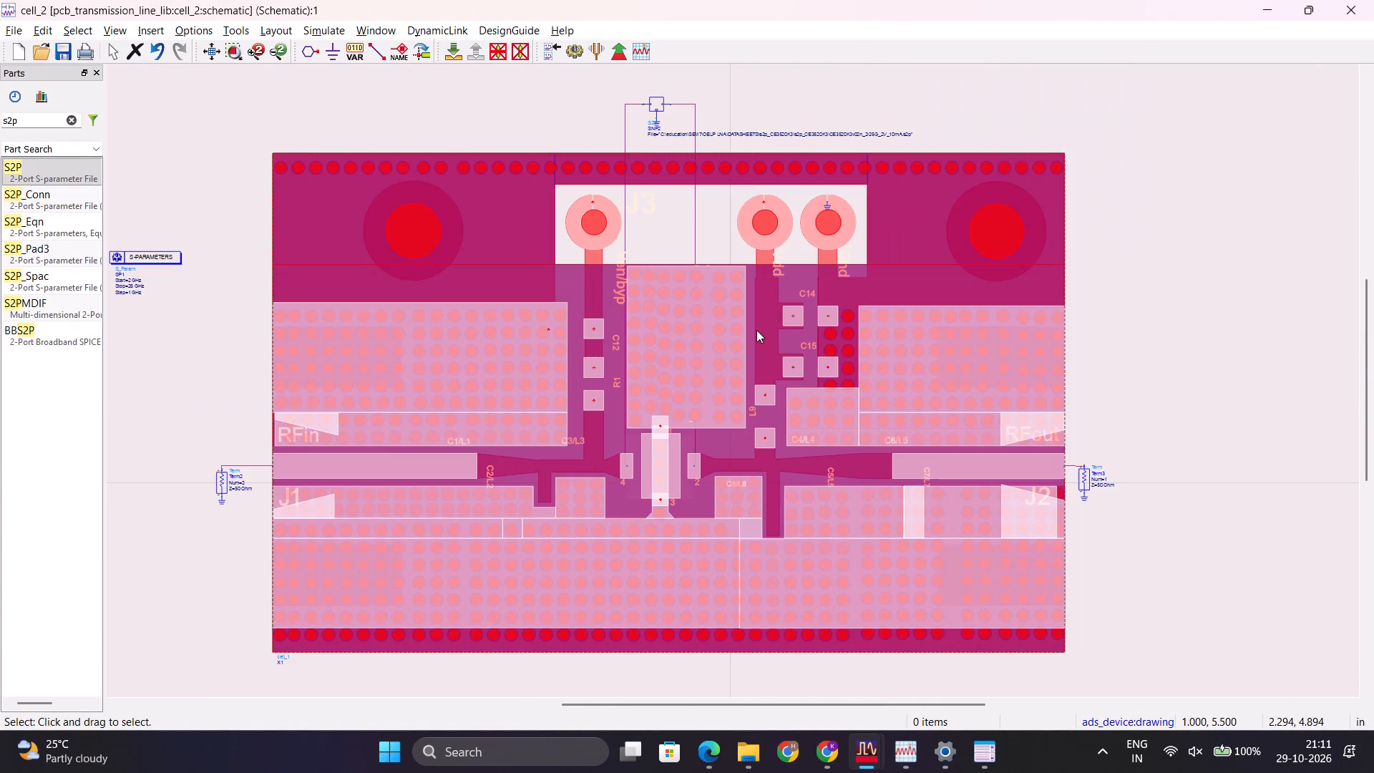
{"action": "scroll", "coordinate": [759, 311], "scroll_direction": "up", "scroll_amount": 1}
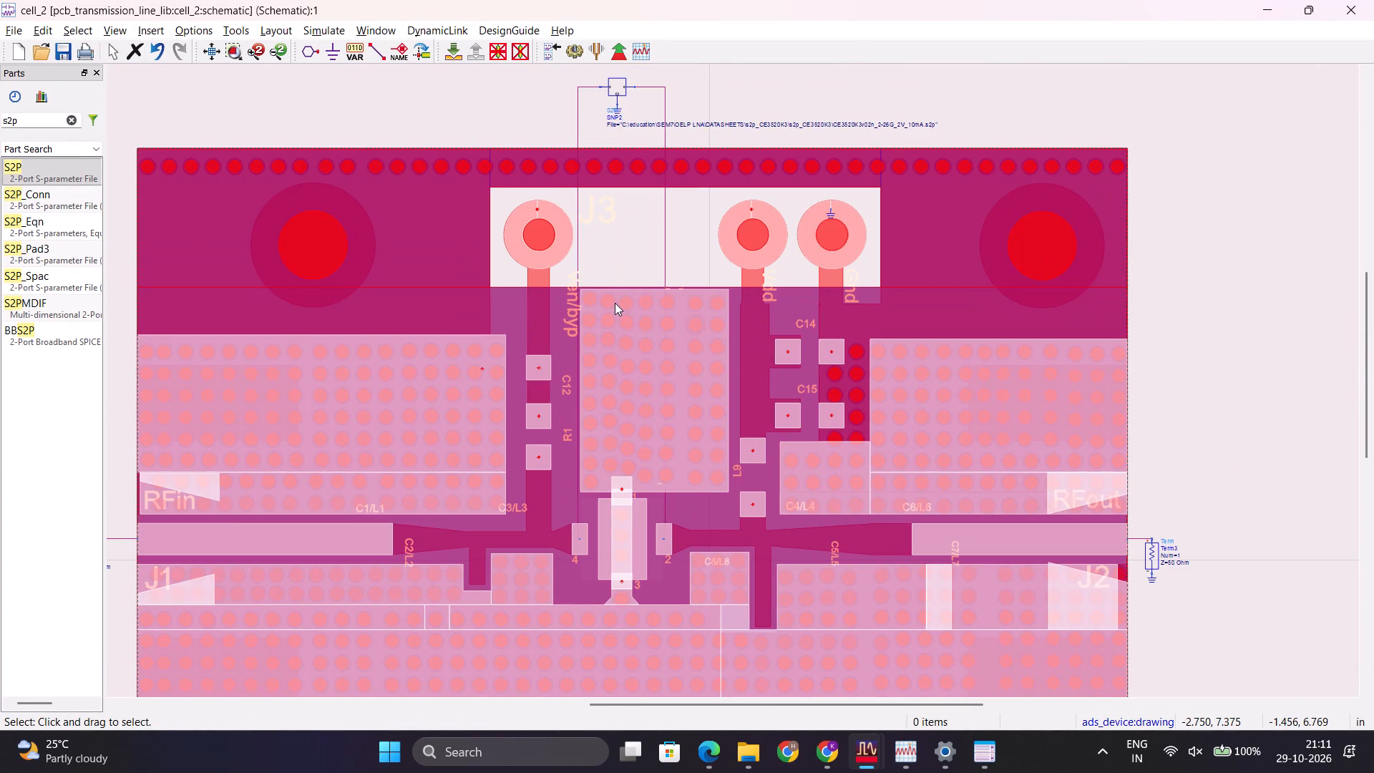
Switch to the Overleaf report to check Table 1's EM co-simulation entry for S11, and return to the cell_2 schematic.
{"action": "key", "text": "alt+Tab"}
{"action": "key", "text": "alt+Tab"}
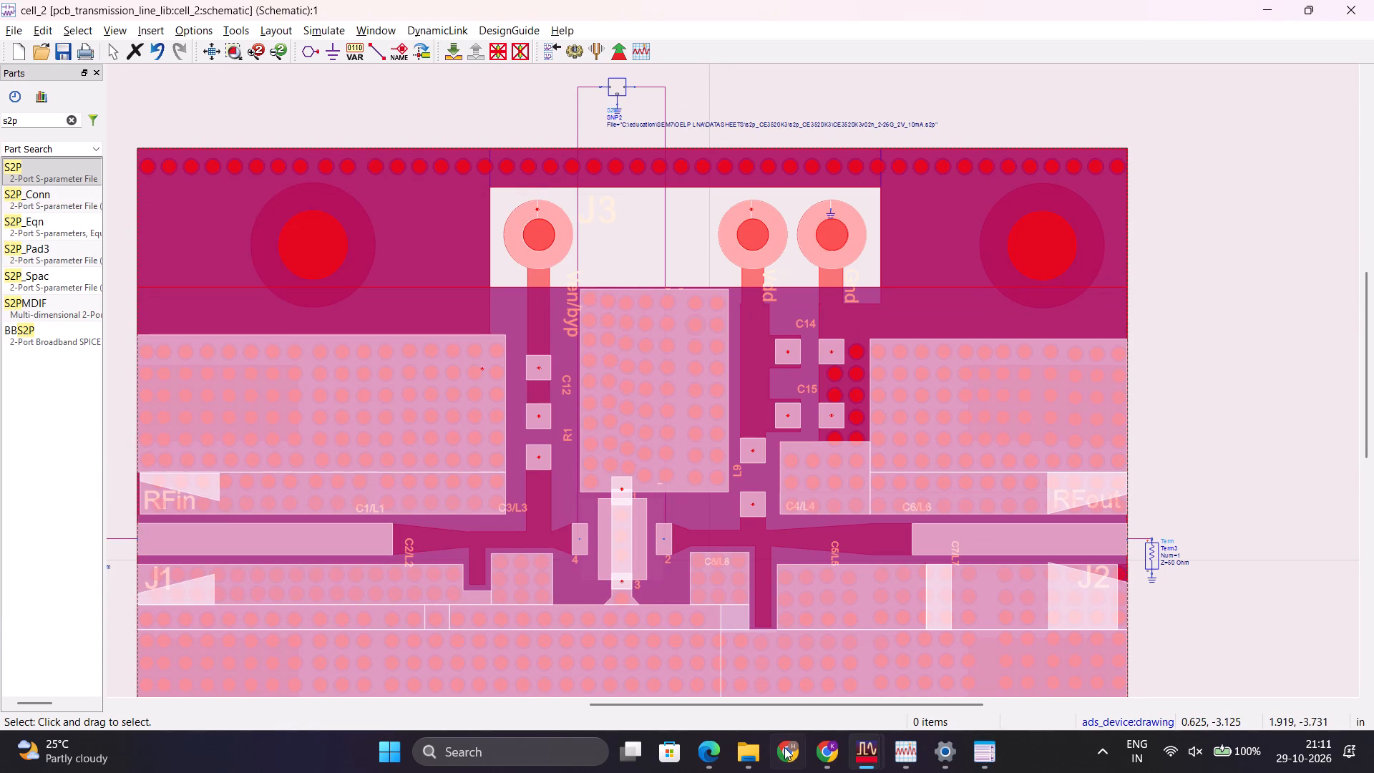
{"action": "left_click", "coordinate": [835, 662]}
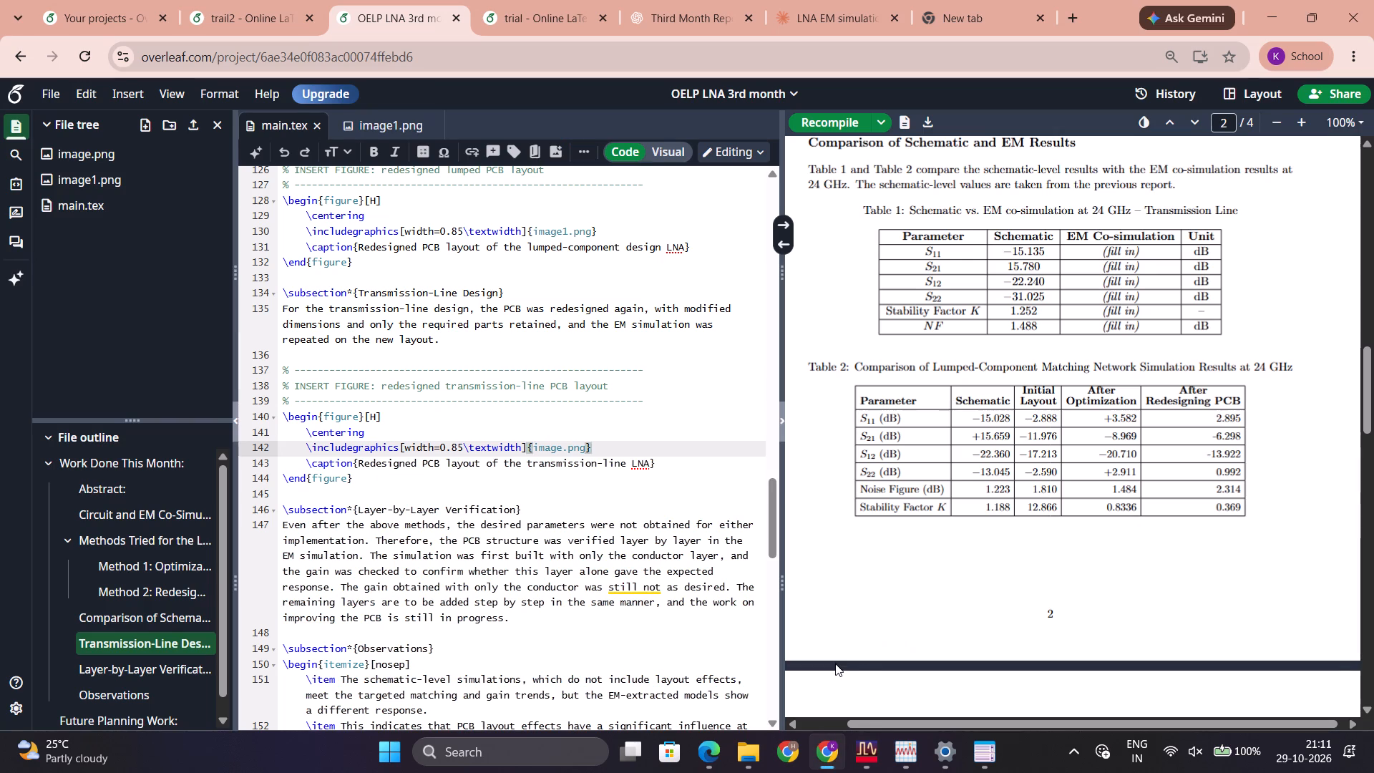
{"action": "triple_click", "coordinate": [1130, 243]}
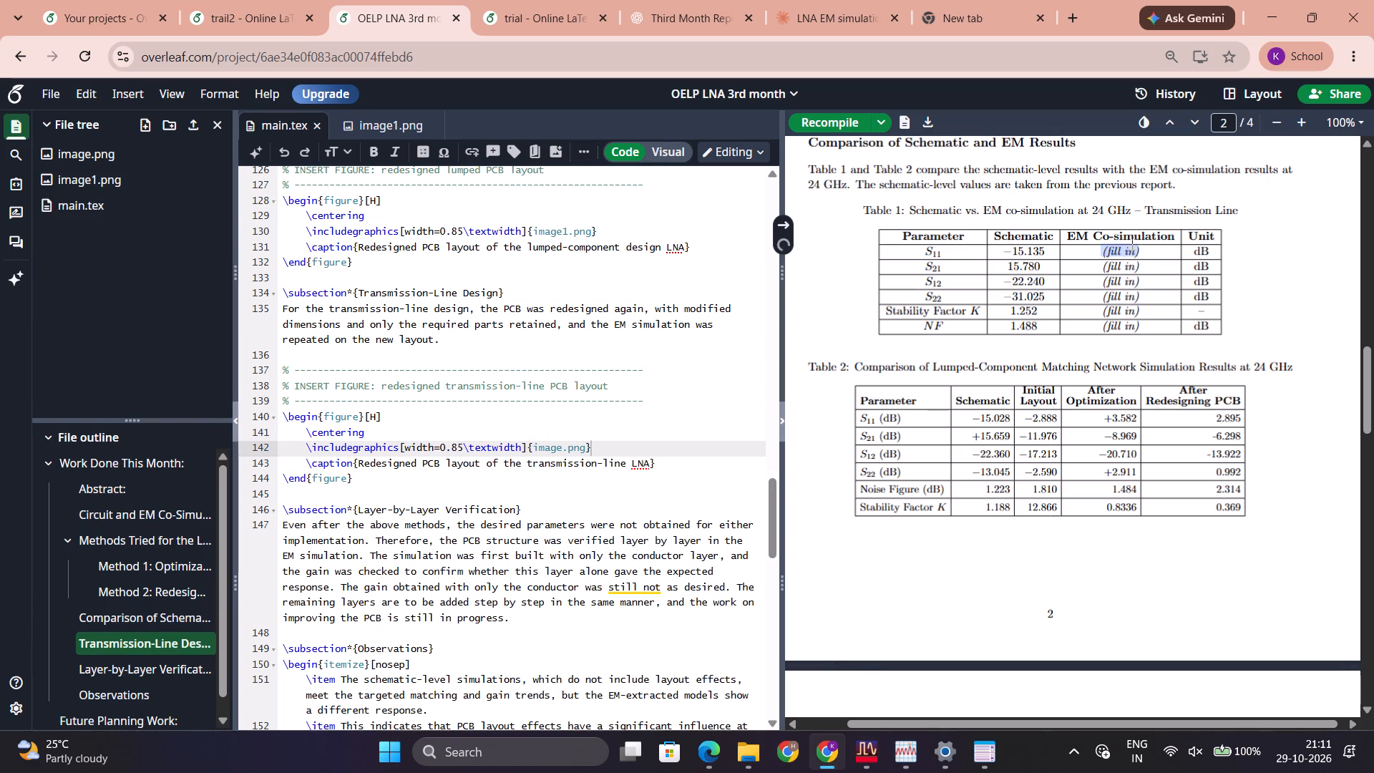
{"action": "left_click", "coordinate": [857, 770]}
{"action": "left_click", "coordinate": [713, 688]}
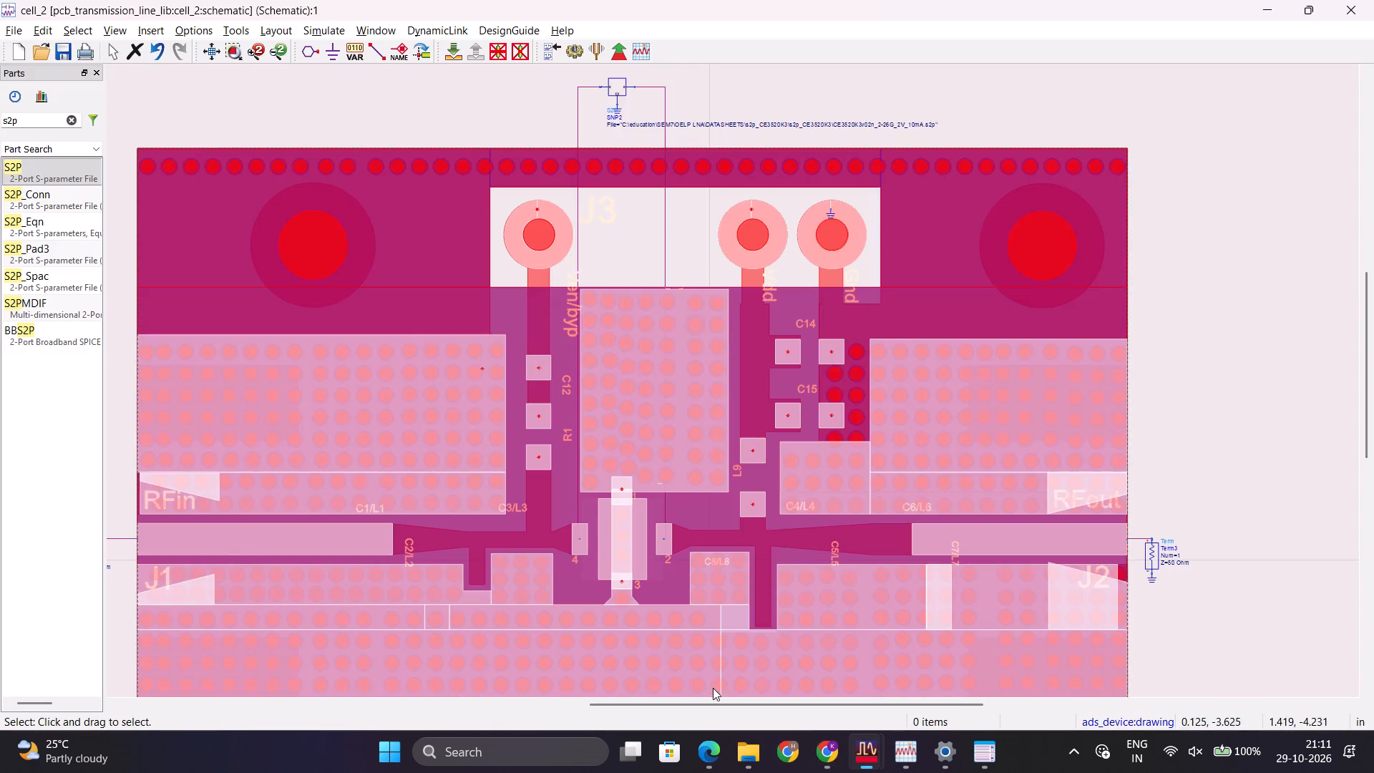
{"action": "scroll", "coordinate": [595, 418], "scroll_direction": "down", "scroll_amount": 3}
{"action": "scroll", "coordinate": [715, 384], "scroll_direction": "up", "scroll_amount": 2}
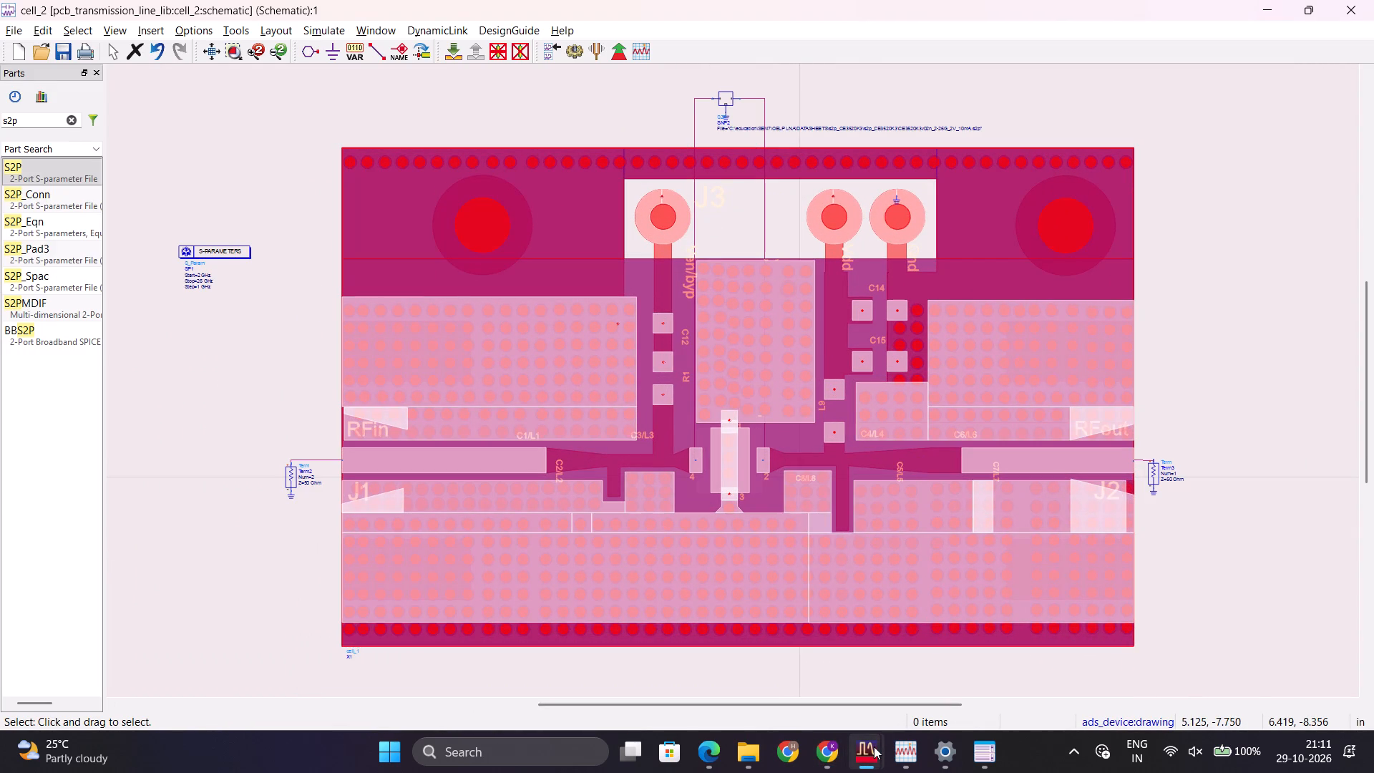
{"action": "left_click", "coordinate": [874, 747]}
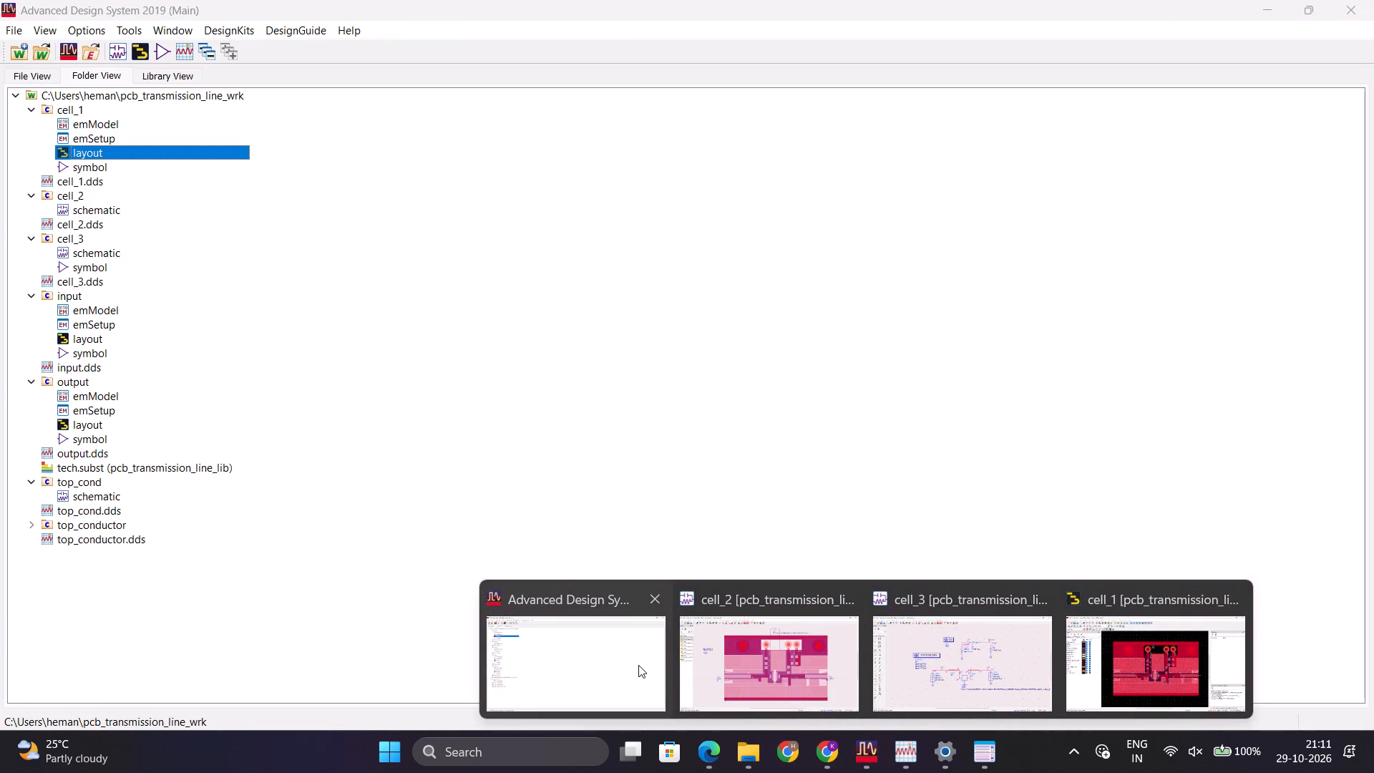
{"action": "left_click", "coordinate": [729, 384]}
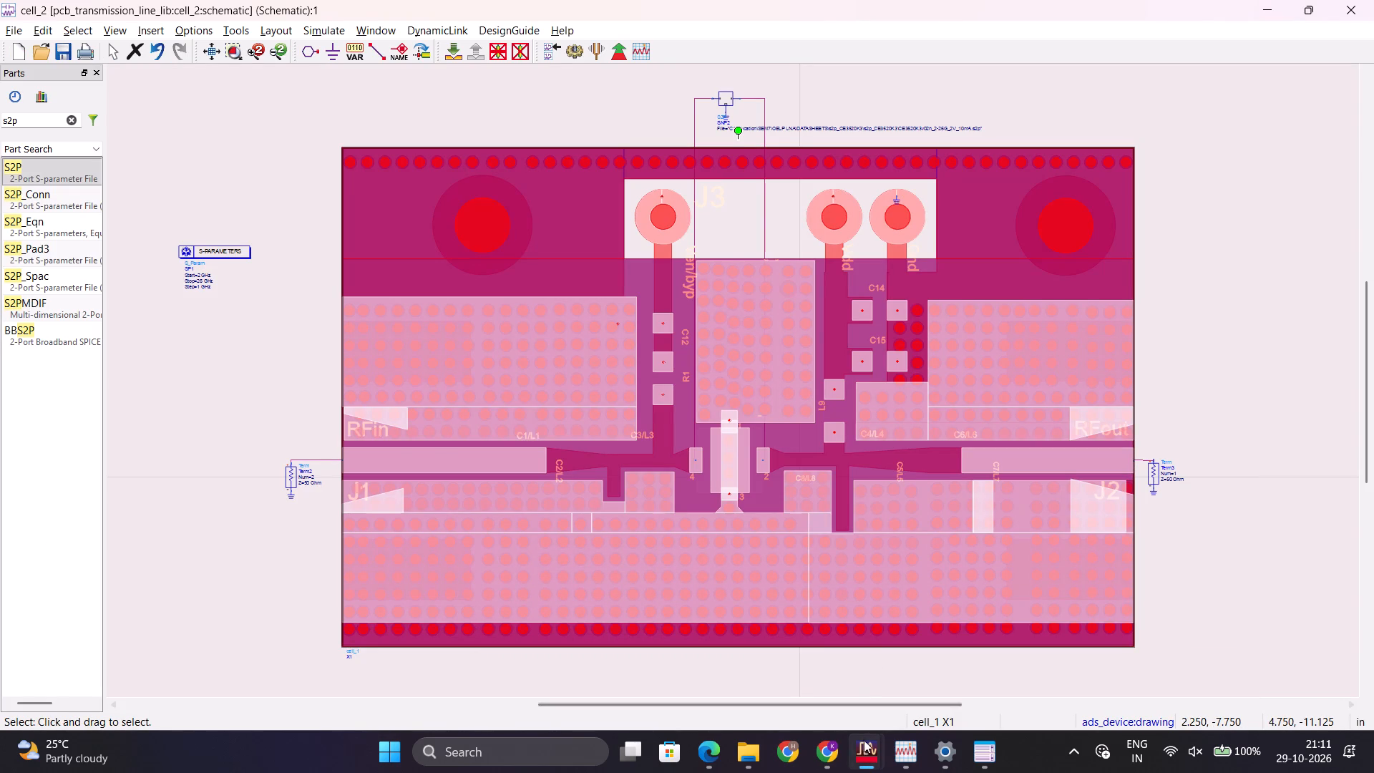
Switch to File Explorer and open the Screenshots folder inside Pictures.
{"action": "left_click", "coordinate": [832, 755]}
{"action": "left_click", "coordinate": [760, 749]}
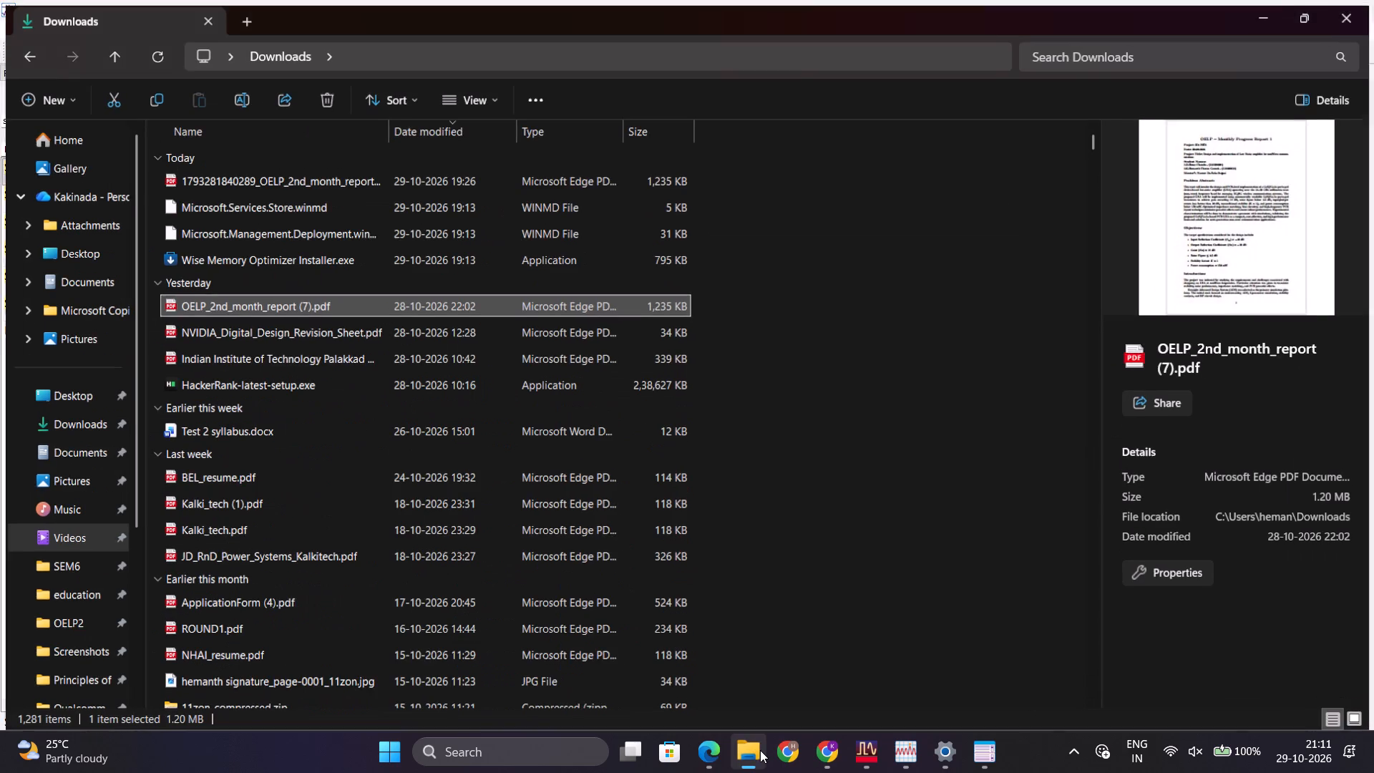
{"action": "scroll", "coordinate": [107, 540], "scroll_direction": "down", "scroll_amount": 2}
{"action": "left_click", "coordinate": [70, 576]}
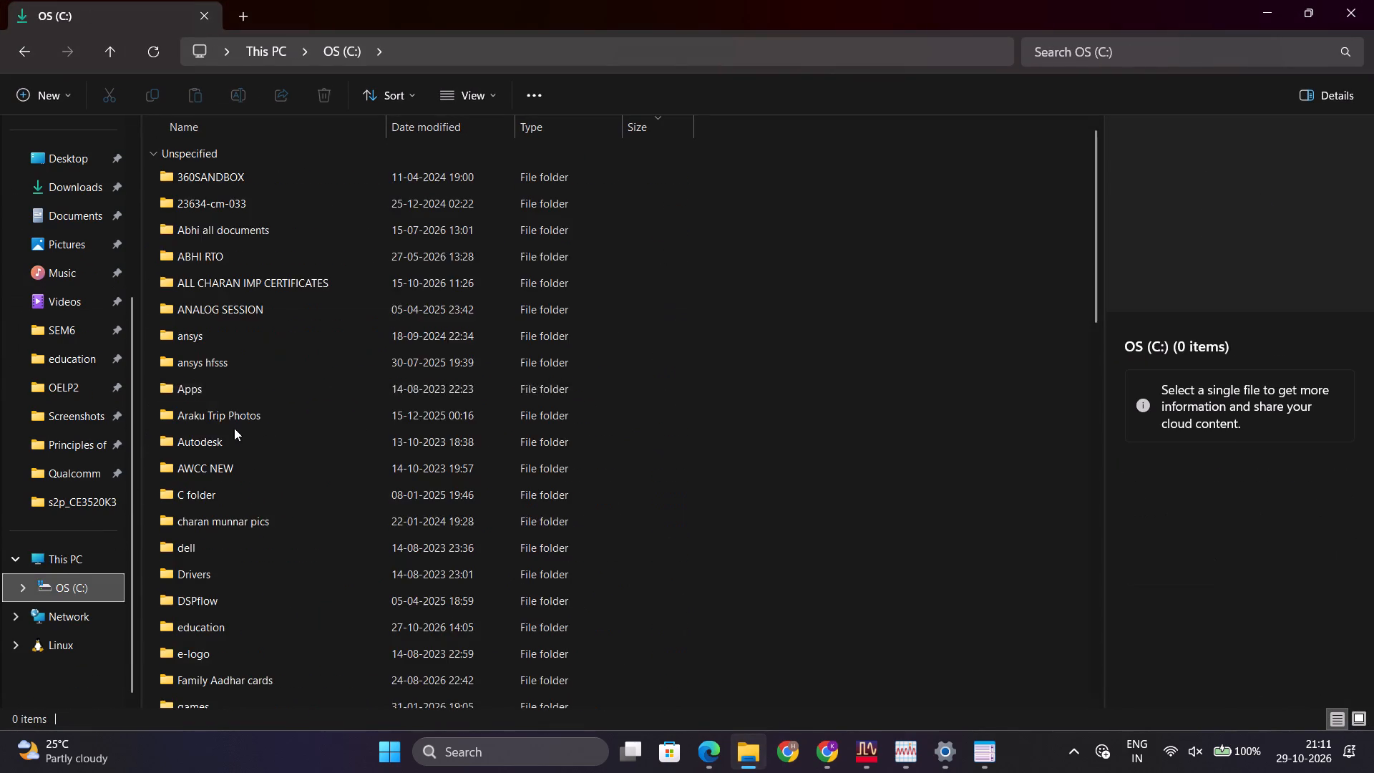
{"action": "scroll", "coordinate": [447, 256], "scroll_direction": "down", "scroll_amount": 6}
{"action": "scroll", "coordinate": [309, 372], "scroll_direction": "up", "scroll_amount": 5}
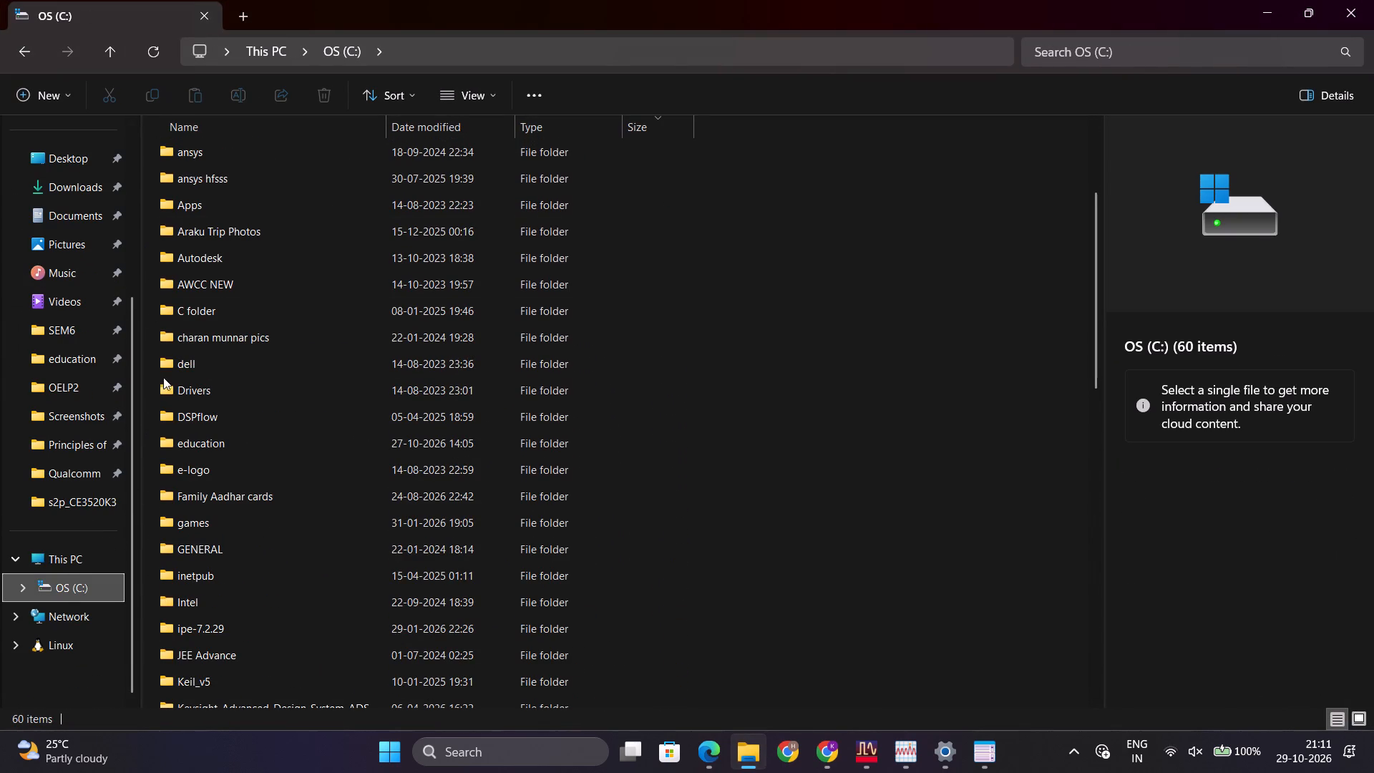
{"action": "scroll", "coordinate": [55, 376], "scroll_direction": "up", "scroll_amount": 5}
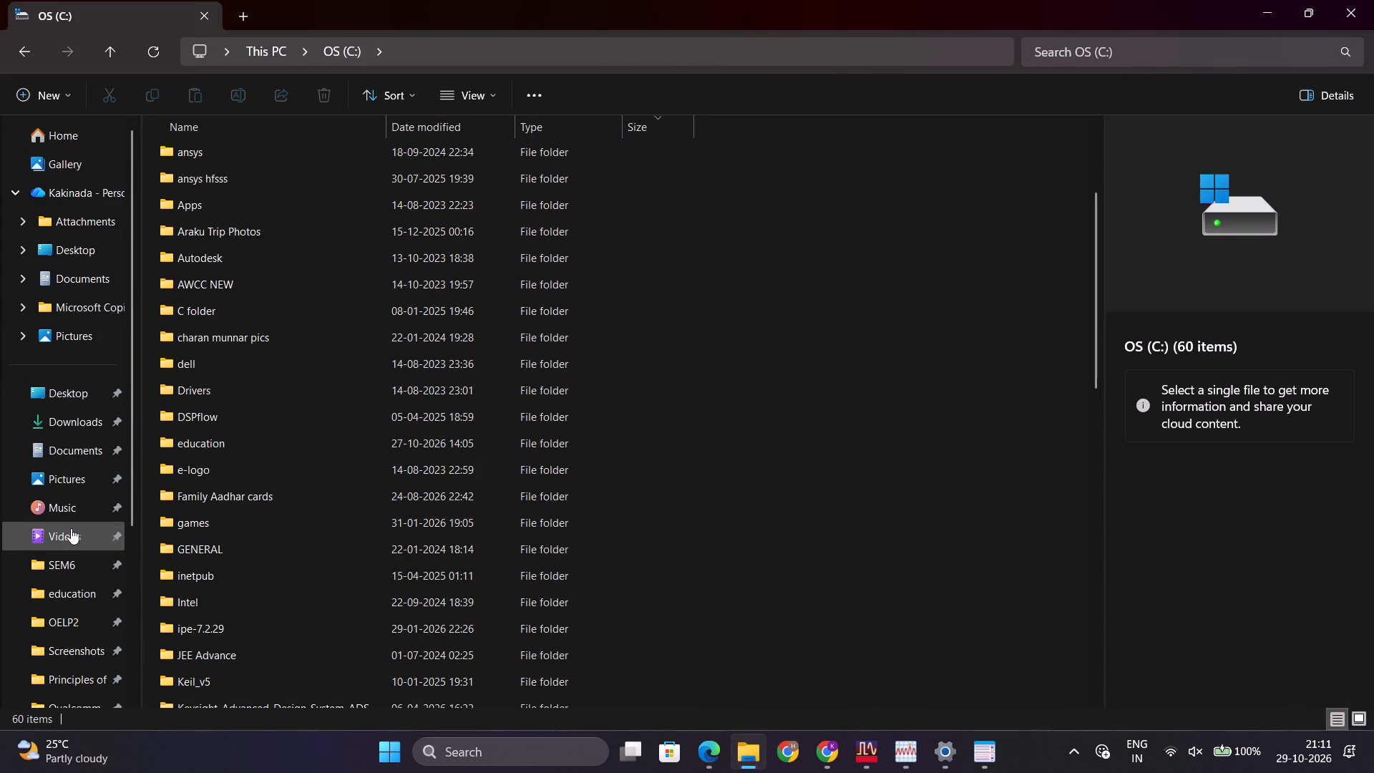
{"action": "left_click", "coordinate": [73, 470]}
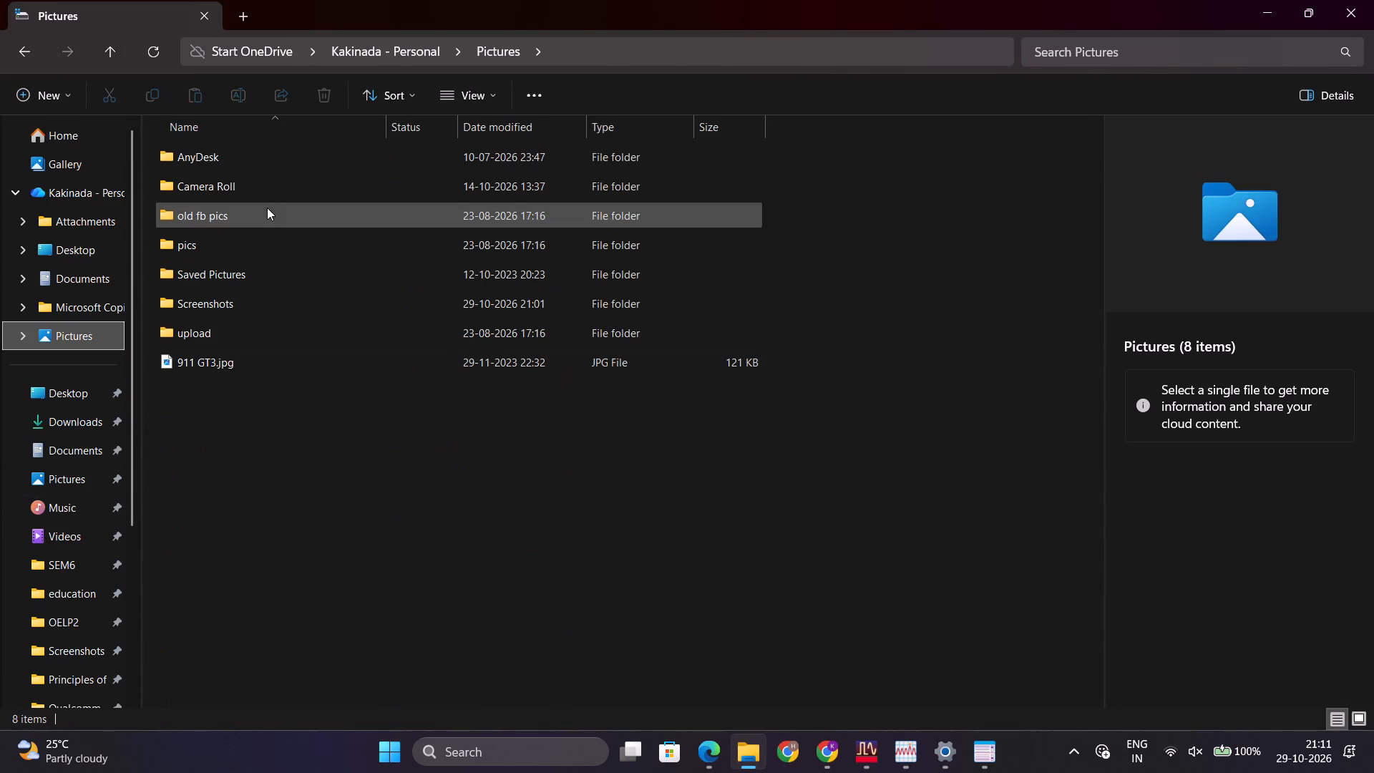
{"action": "double_click", "coordinate": [272, 299]}
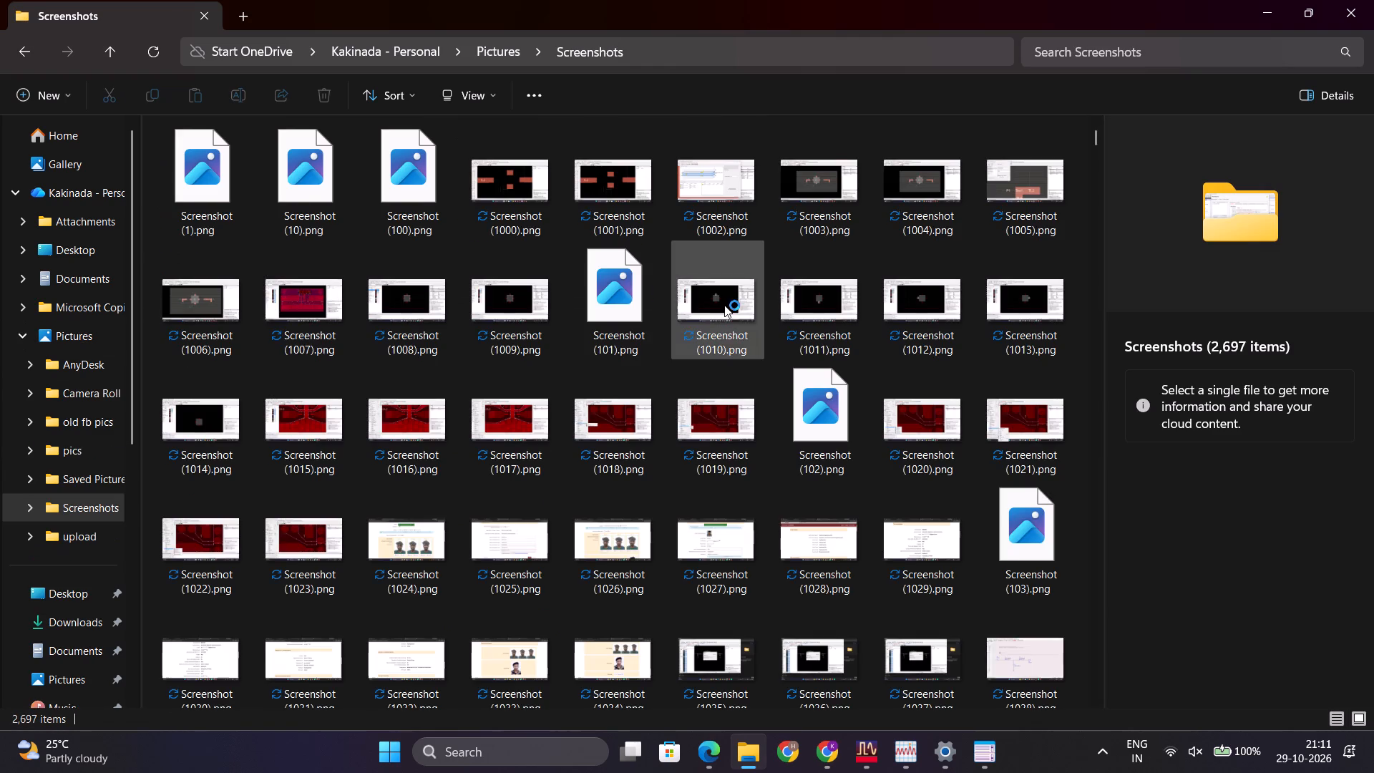
Look through the numbered screenshots from about 1014 to 1232 for earlier images of the PCB layout.
{"action": "scroll", "coordinate": [724, 306], "scroll_direction": "down", "scroll_amount": 4}
{"action": "scroll", "coordinate": [736, 314], "scroll_direction": "up", "scroll_amount": 2}
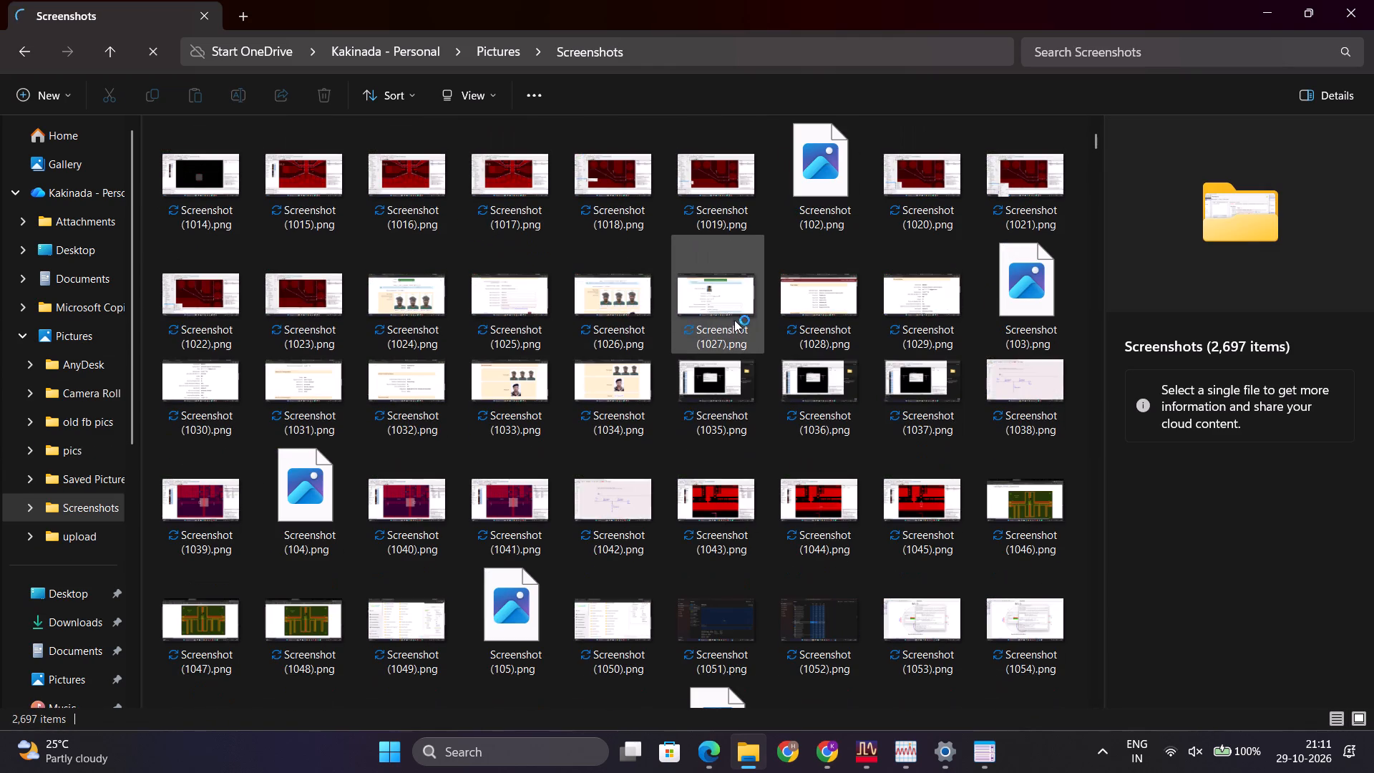
{"action": "scroll", "coordinate": [731, 522], "scroll_direction": "down", "scroll_amount": 6}
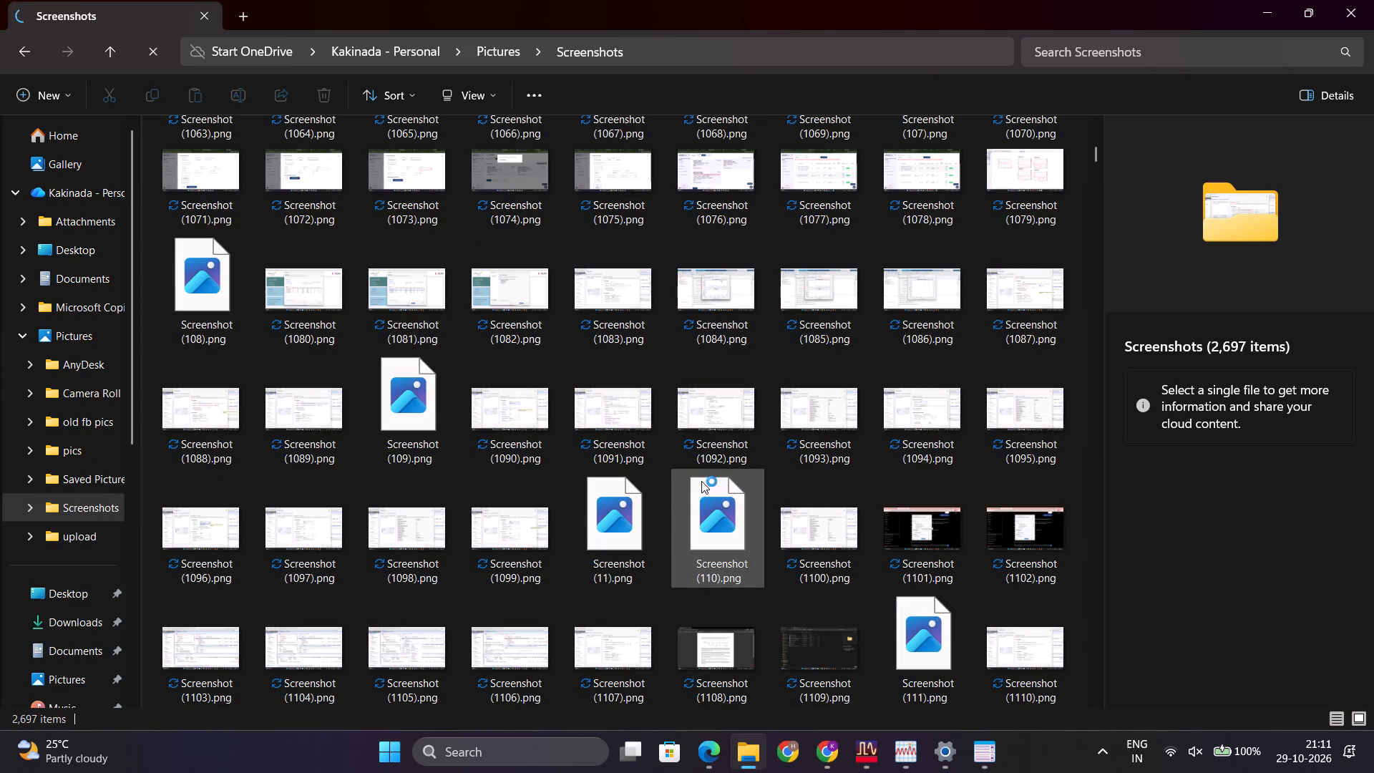
{"action": "scroll", "coordinate": [761, 510], "scroll_direction": "down", "scroll_amount": 1}
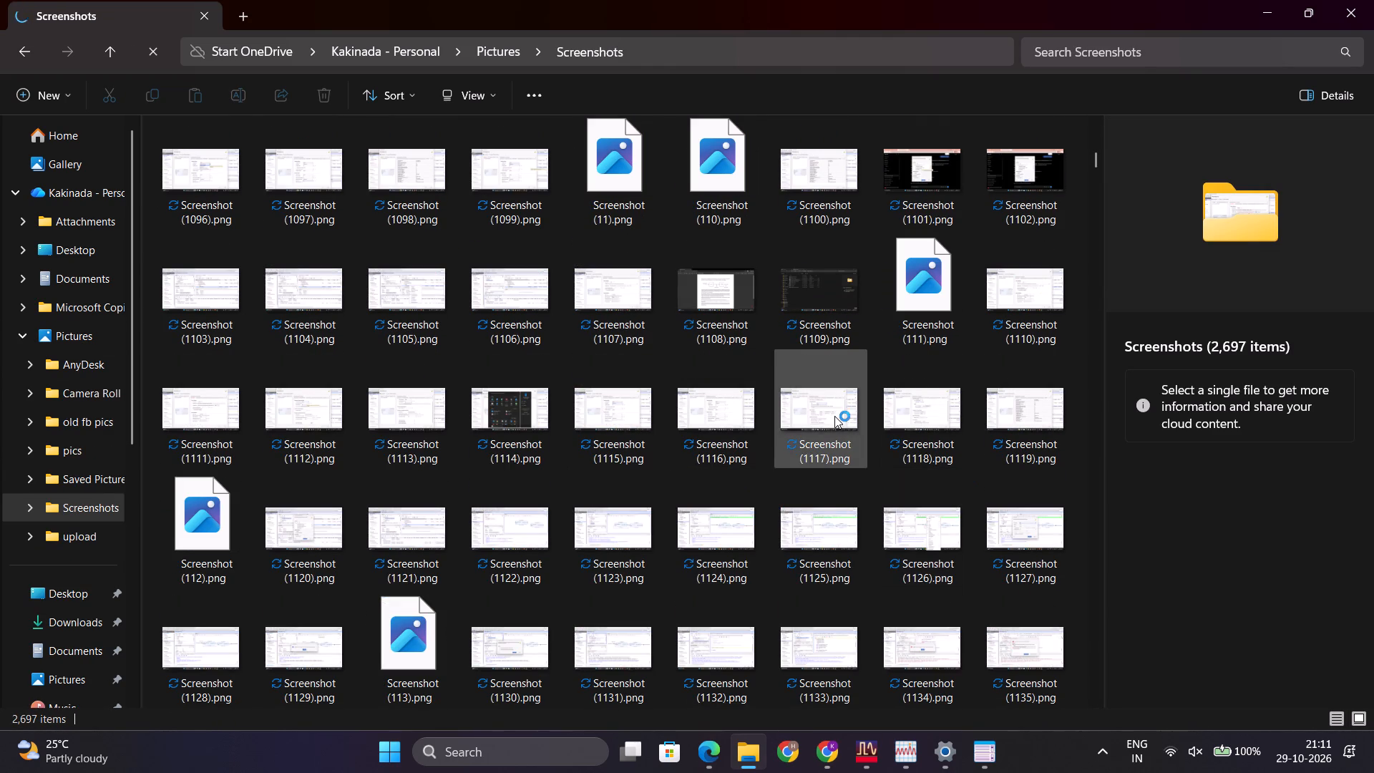
{"action": "left_click", "coordinate": [834, 416]}
{"action": "key", "text": "Right"}
{"action": "key", "text": "Right"}
{"action": "key", "text": "Right"}
{"action": "key", "text": "Right"}
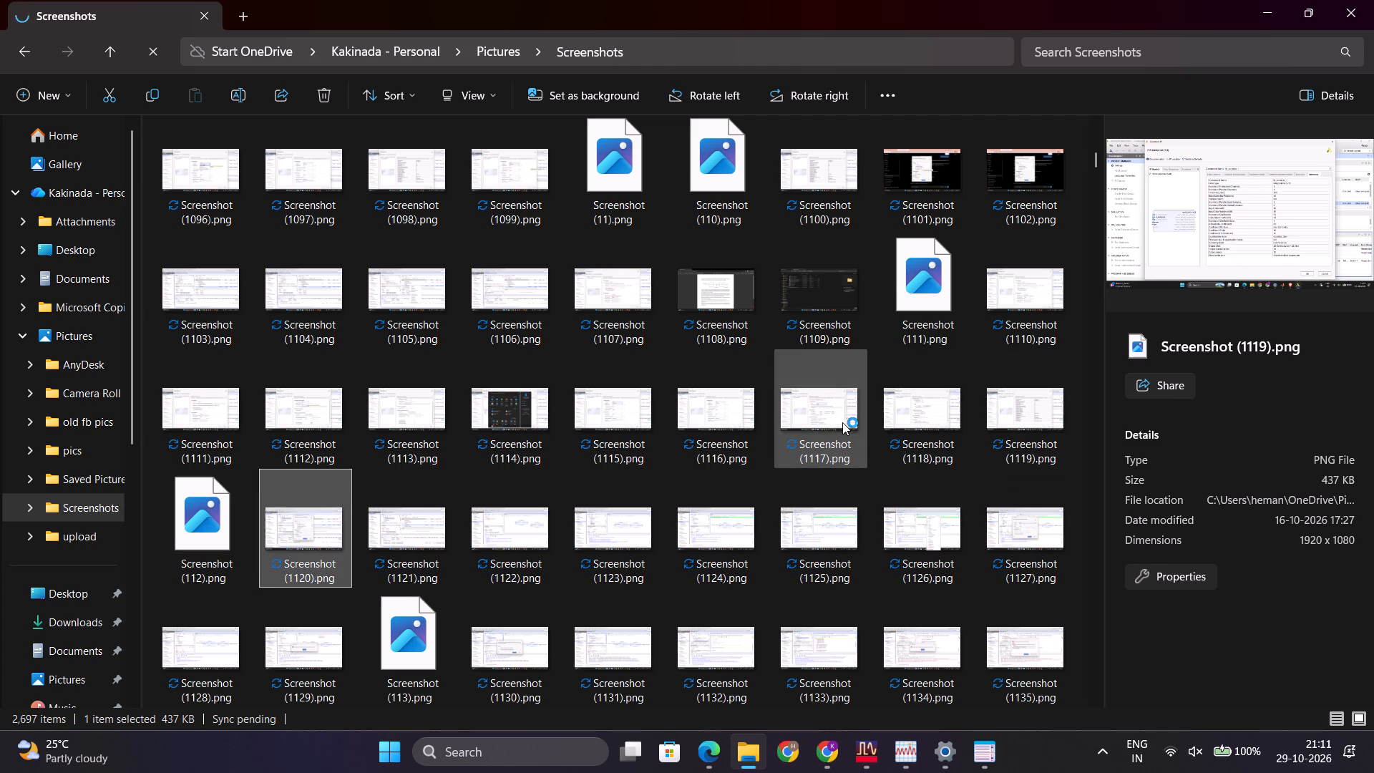
{"action": "key", "text": "Right"}
{"action": "key", "text": "Right"}
{"action": "key", "text": "Right"}
{"action": "key", "text": "Right"}
{"action": "key", "text": "Right"}
{"action": "key", "text": "Right"}
{"action": "key", "text": "Right"}
{"action": "key", "text": "Right"}
{"action": "key", "text": "Right"}
{"action": "key", "text": "Right"}
{"action": "key", "text": "Right"}
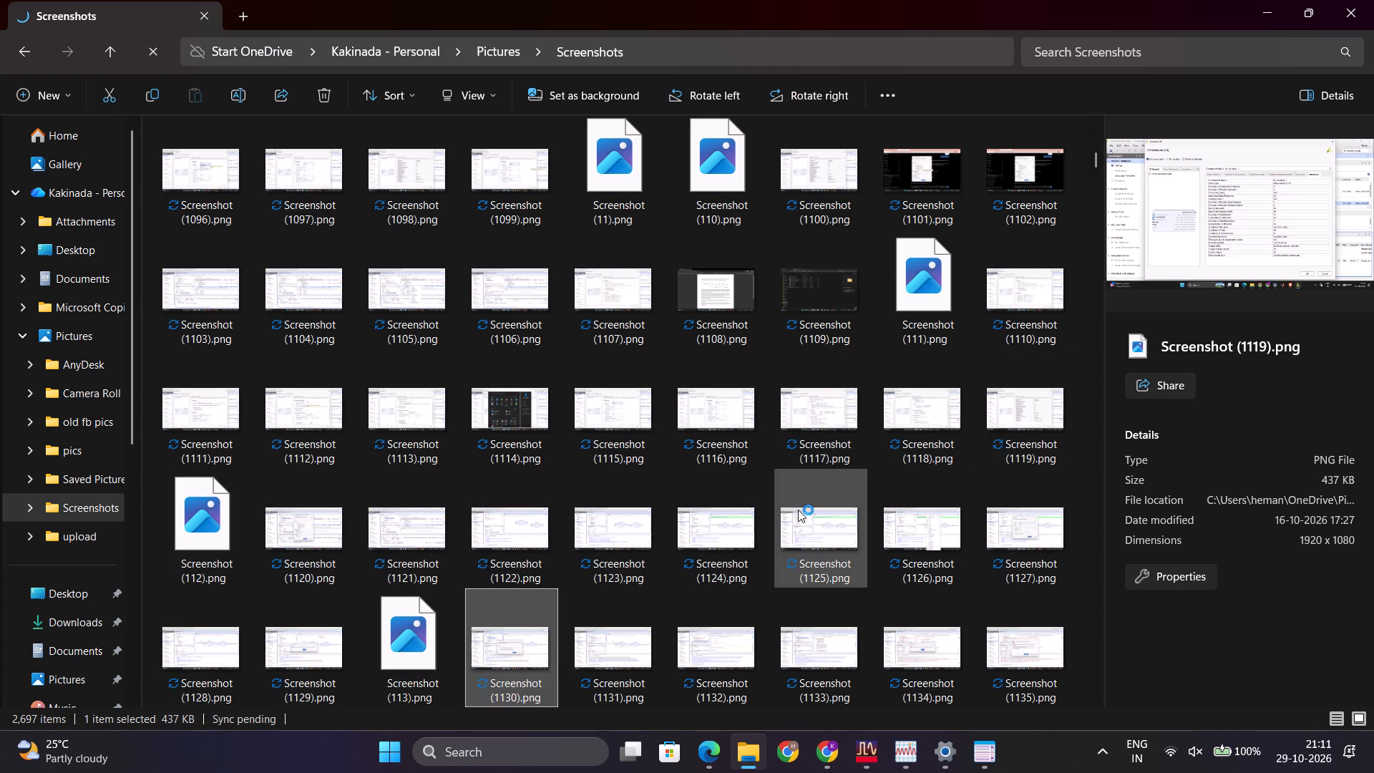
{"action": "key", "text": "Right"}
{"action": "key", "text": "Right"}
{"action": "scroll", "coordinate": [798, 515], "scroll_direction": "down", "scroll_amount": 3}
{"action": "scroll", "coordinate": [677, 495], "scroll_direction": "down", "scroll_amount": 1}
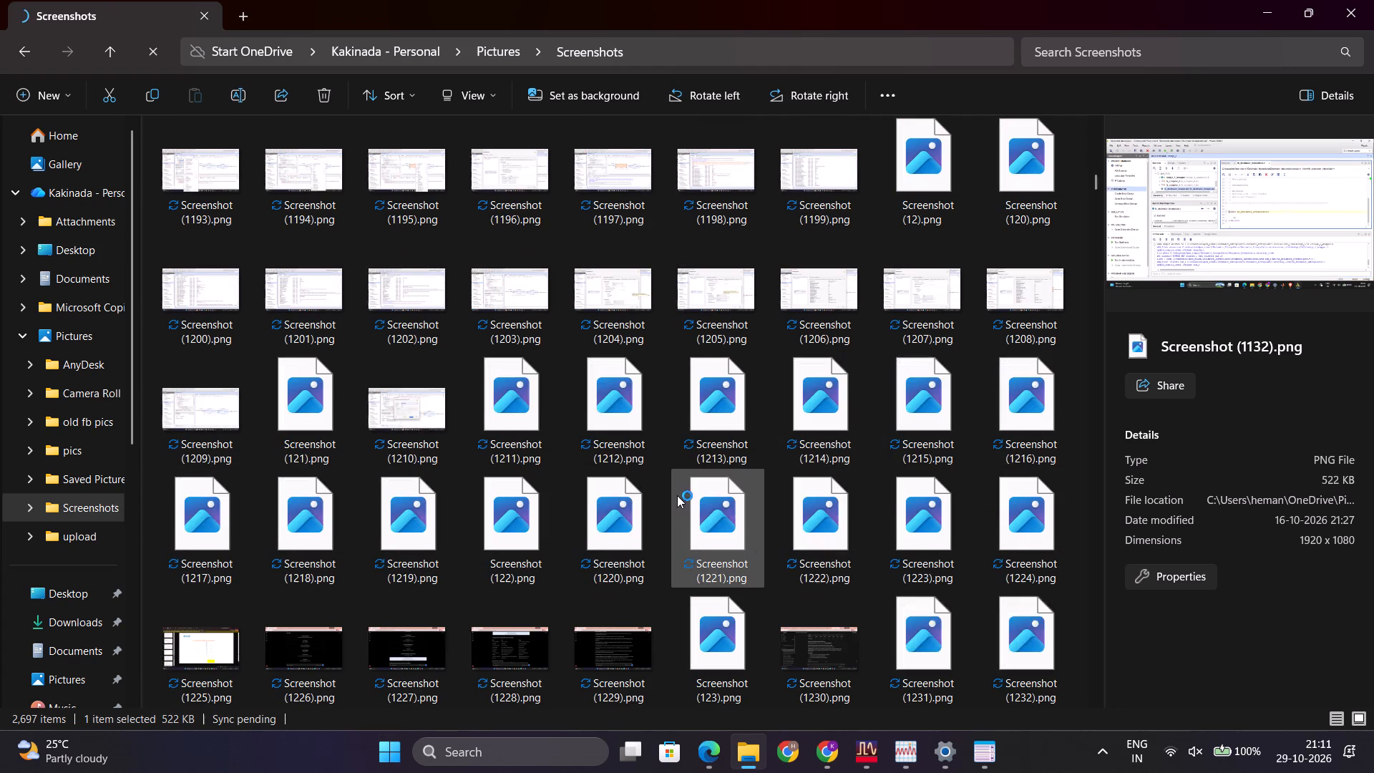
{"action": "left_click", "coordinate": [316, 528]}
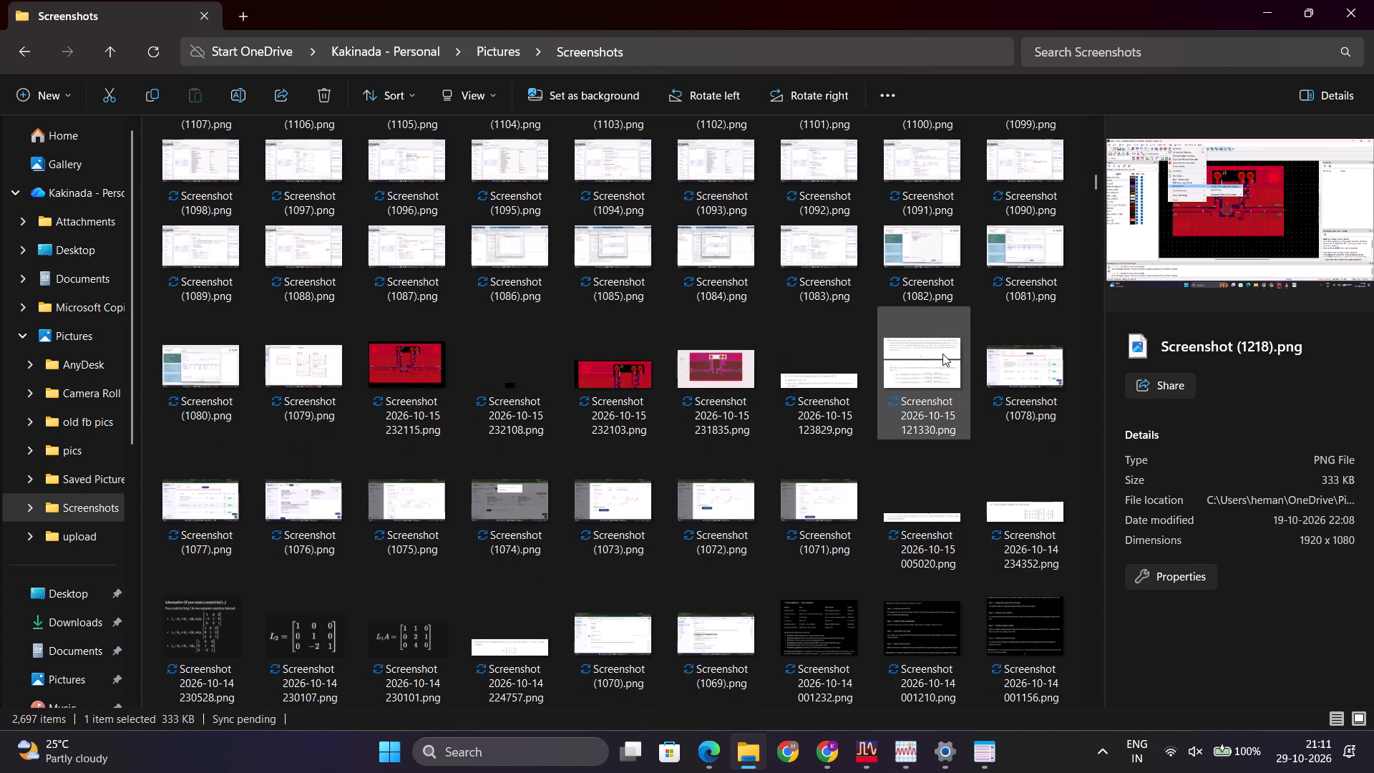
{"action": "scroll", "coordinate": [549, 515], "scroll_direction": "down", "scroll_amount": 2}
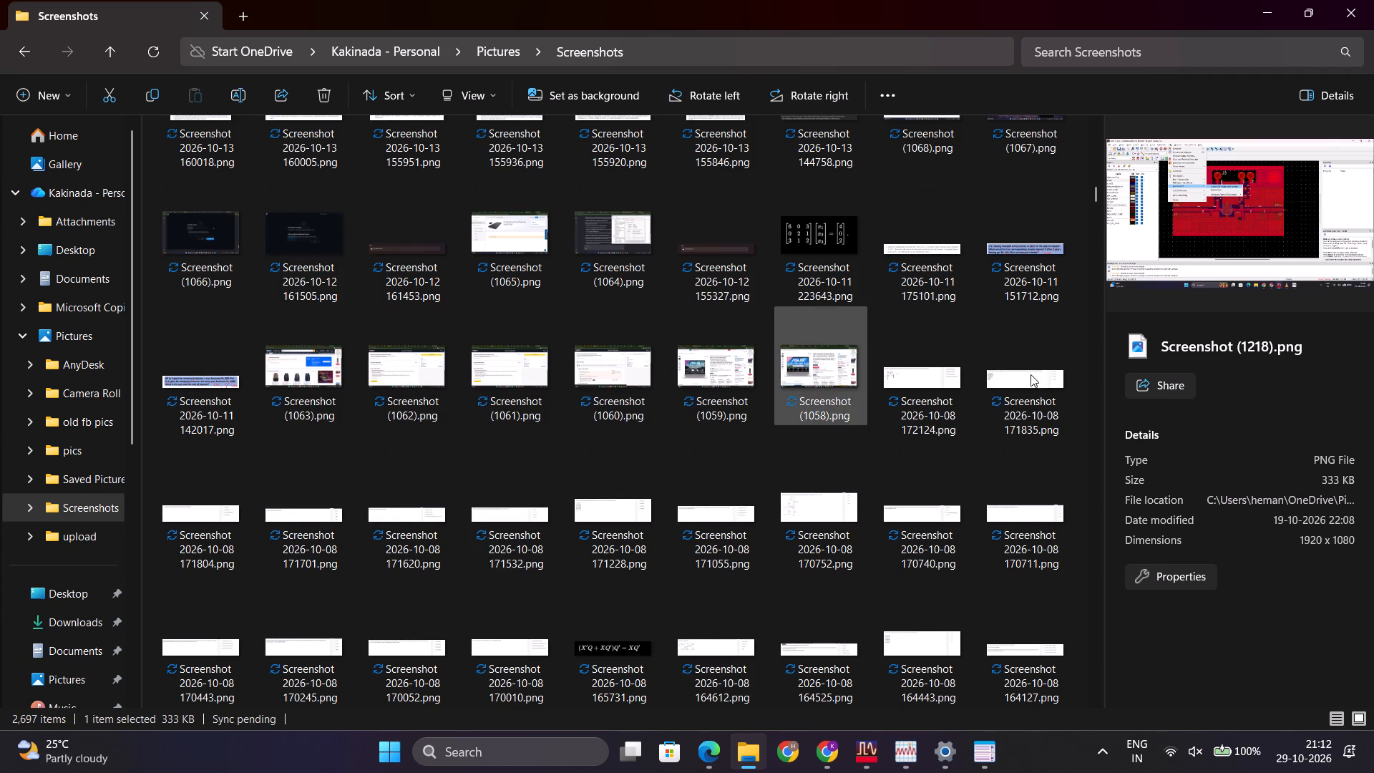
{"action": "scroll", "coordinate": [1028, 376], "scroll_direction": "down", "scroll_amount": 1}
{"action": "scroll", "coordinate": [763, 396], "scroll_direction": "down", "scroll_amount": 1}
{"action": "scroll", "coordinate": [680, 439], "scroll_direction": "down", "scroll_amount": 1}
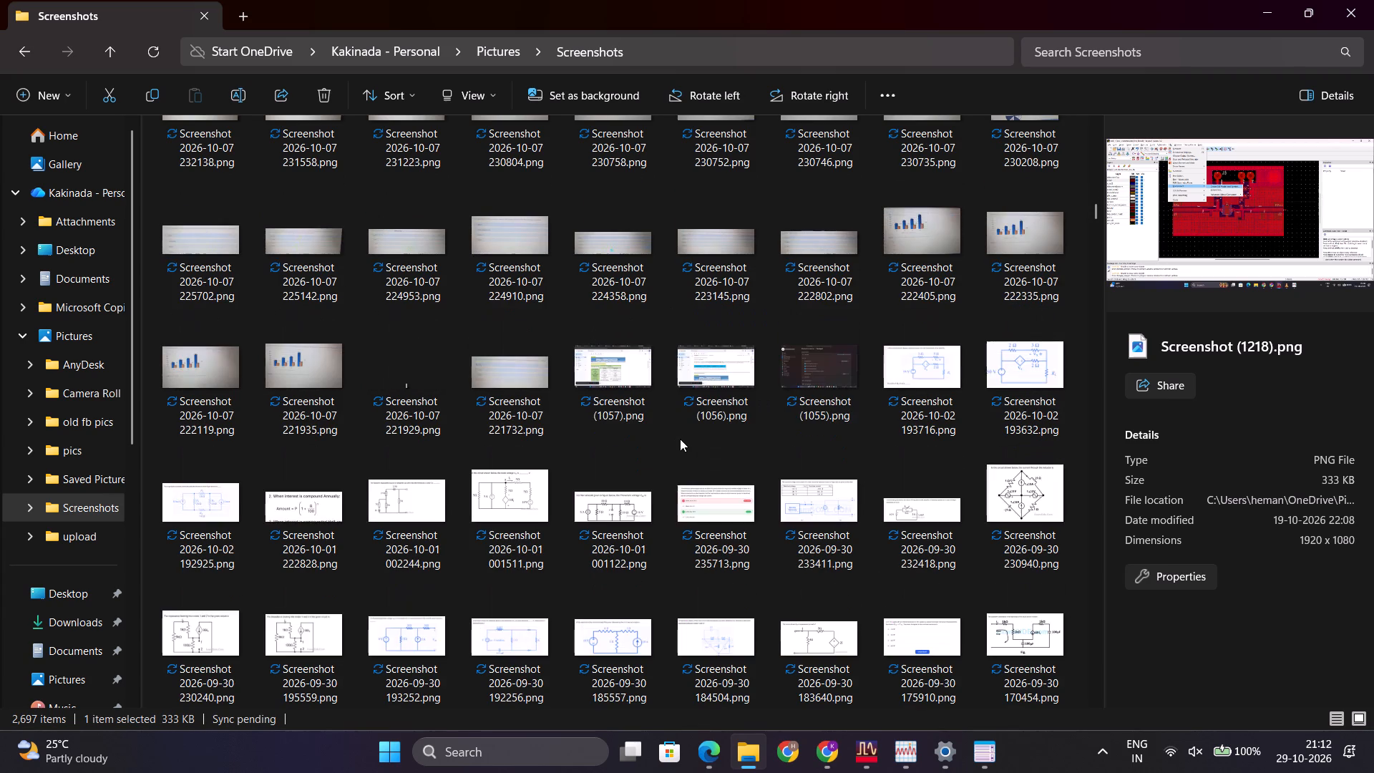
{"action": "scroll", "coordinate": [680, 439], "scroll_direction": "down", "scroll_amount": 1}
{"action": "left_click", "coordinate": [616, 392]}
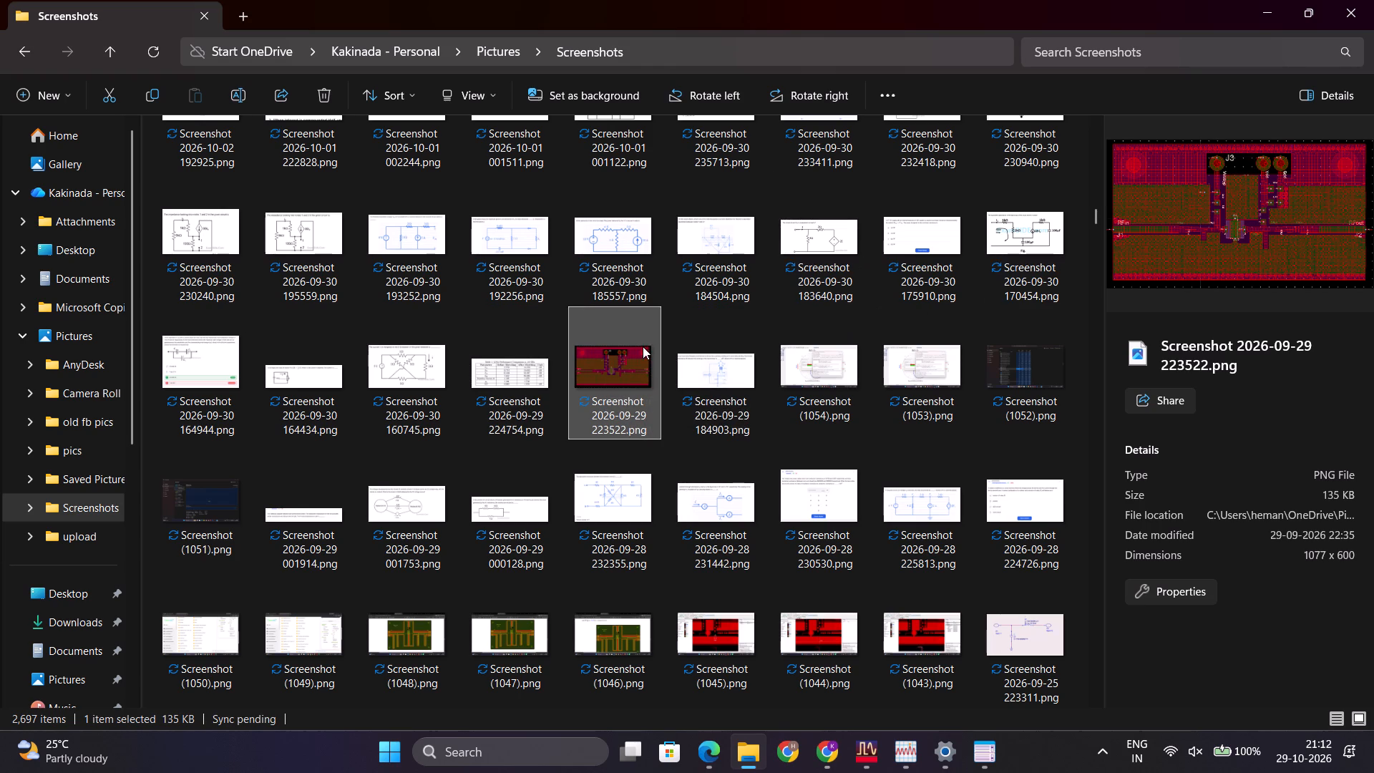
{"action": "left_click", "coordinate": [625, 652]}
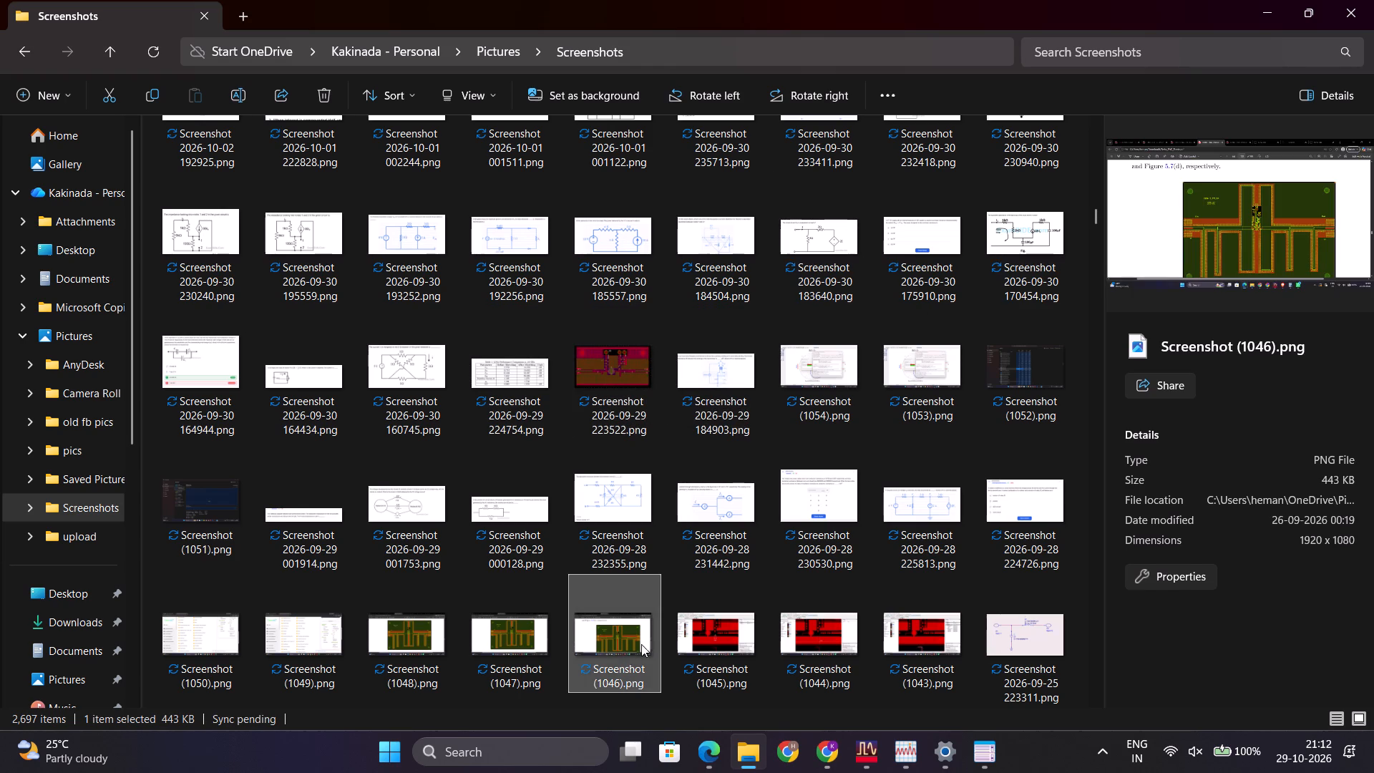
{"action": "left_click", "coordinate": [707, 616]}
{"action": "left_click", "coordinate": [593, 355]}
Look through the progressively newer screenshots from 30 September to mid-October for other images of the board layout.
{"action": "scroll", "coordinate": [636, 336], "scroll_direction": "up", "scroll_amount": 1}
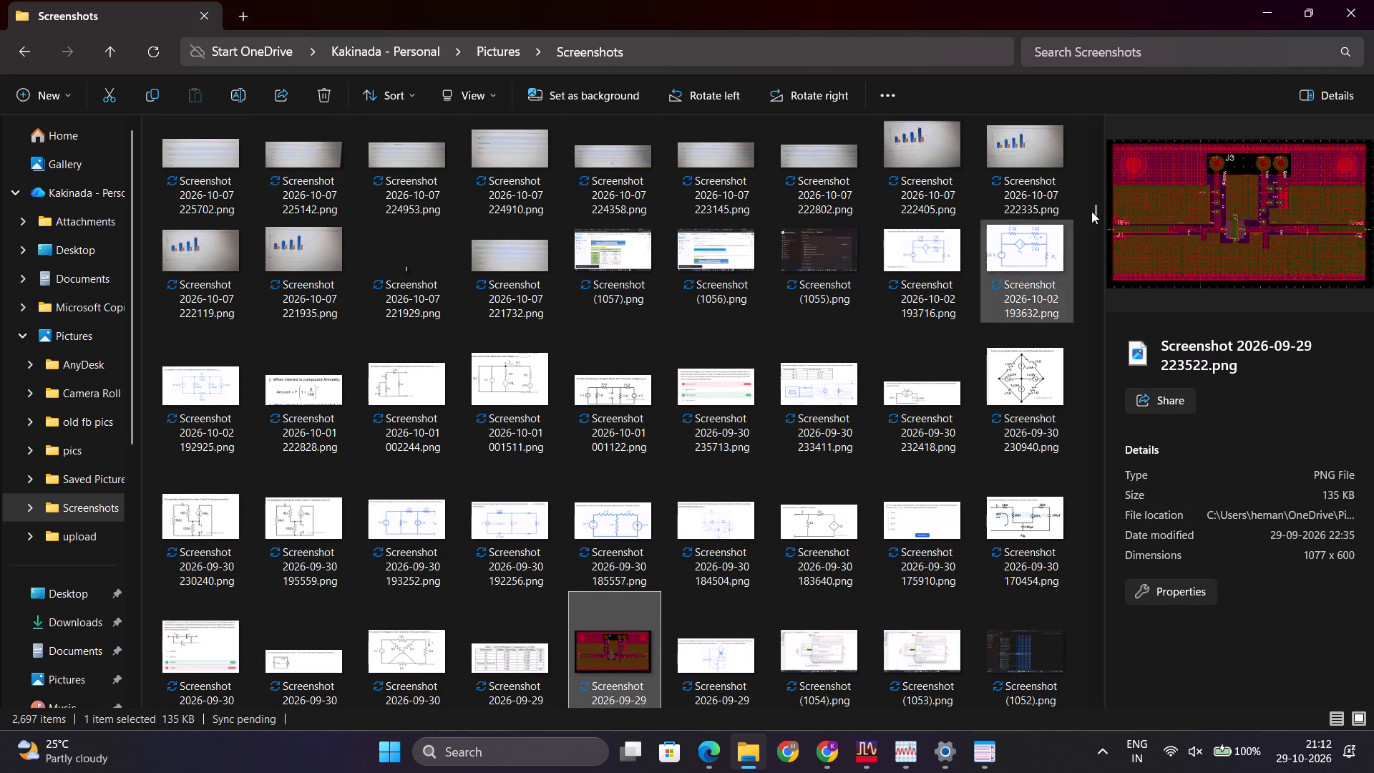
{"action": "scroll", "coordinate": [1163, 236], "scroll_direction": "up", "scroll_amount": 1}
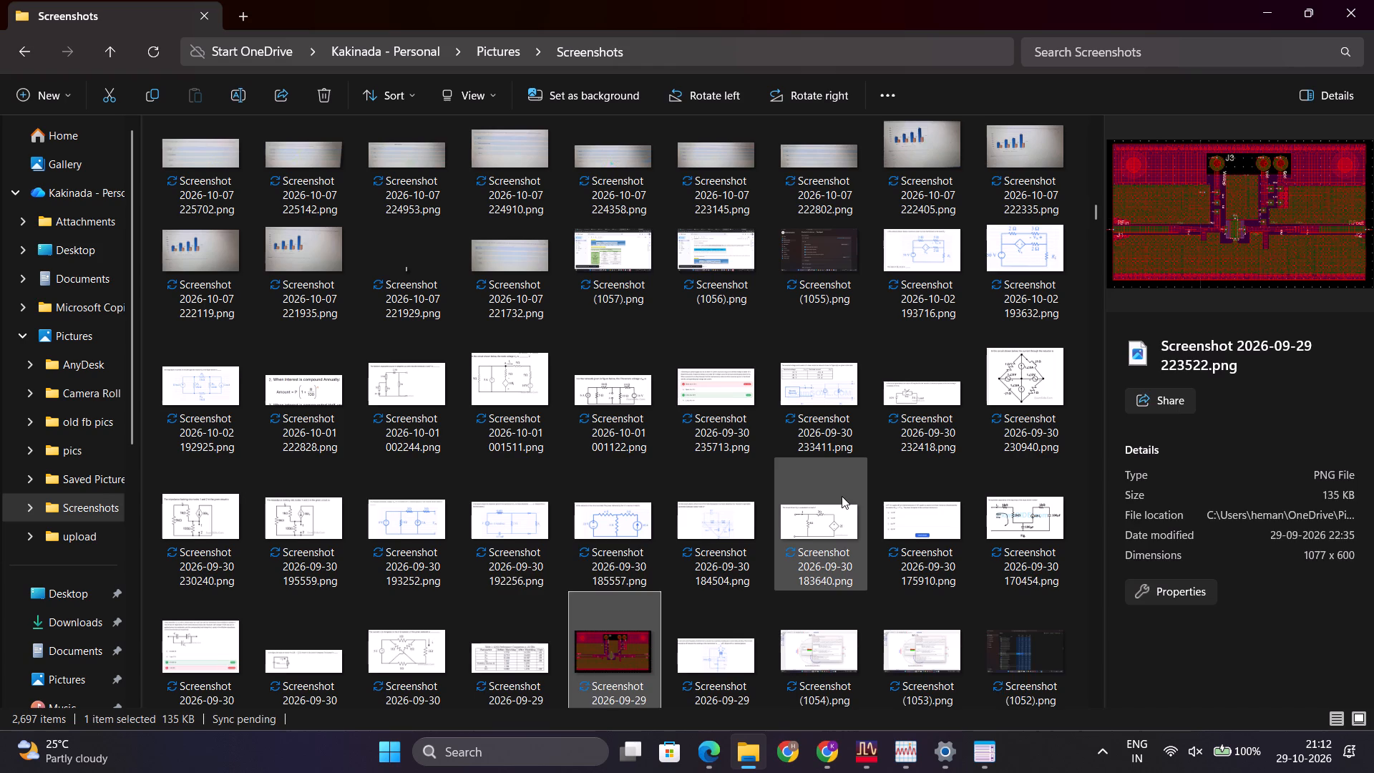
{"action": "key", "text": "Left"}
{"action": "key", "text": "Left"}
{"action": "key", "text": "Left"}
{"action": "key", "text": "Left"}
{"action": "key", "text": "Left"}
{"action": "key", "text": "Left"}
{"action": "key", "text": "Left"}
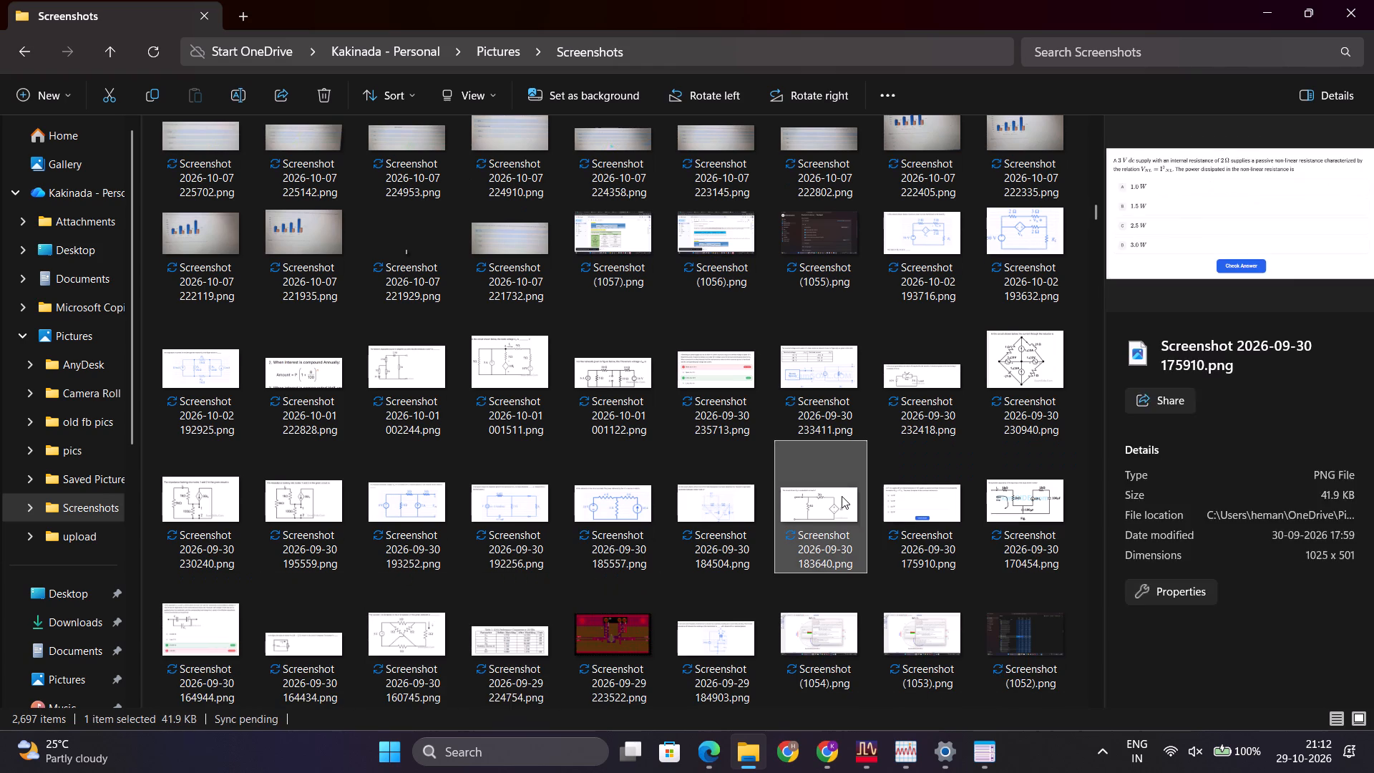
{"action": "key", "text": "Left"}
{"action": "key", "text": "Left"}
{"action": "key", "text": "Left"}
{"action": "key", "text": "Left"}
{"action": "key", "text": "Left"}
{"action": "key", "text": "Left"}
{"action": "key", "text": "Left"}
{"action": "key", "text": "Left"}
{"action": "key", "text": "Left"}
{"action": "key", "text": "Left"}
{"action": "key", "text": "Left"}
{"action": "key", "text": "Left"}
{"action": "key", "text": "Left"}
{"action": "key", "text": "Left"}
{"action": "key", "text": "Left"}
{"action": "key", "text": "Left"}
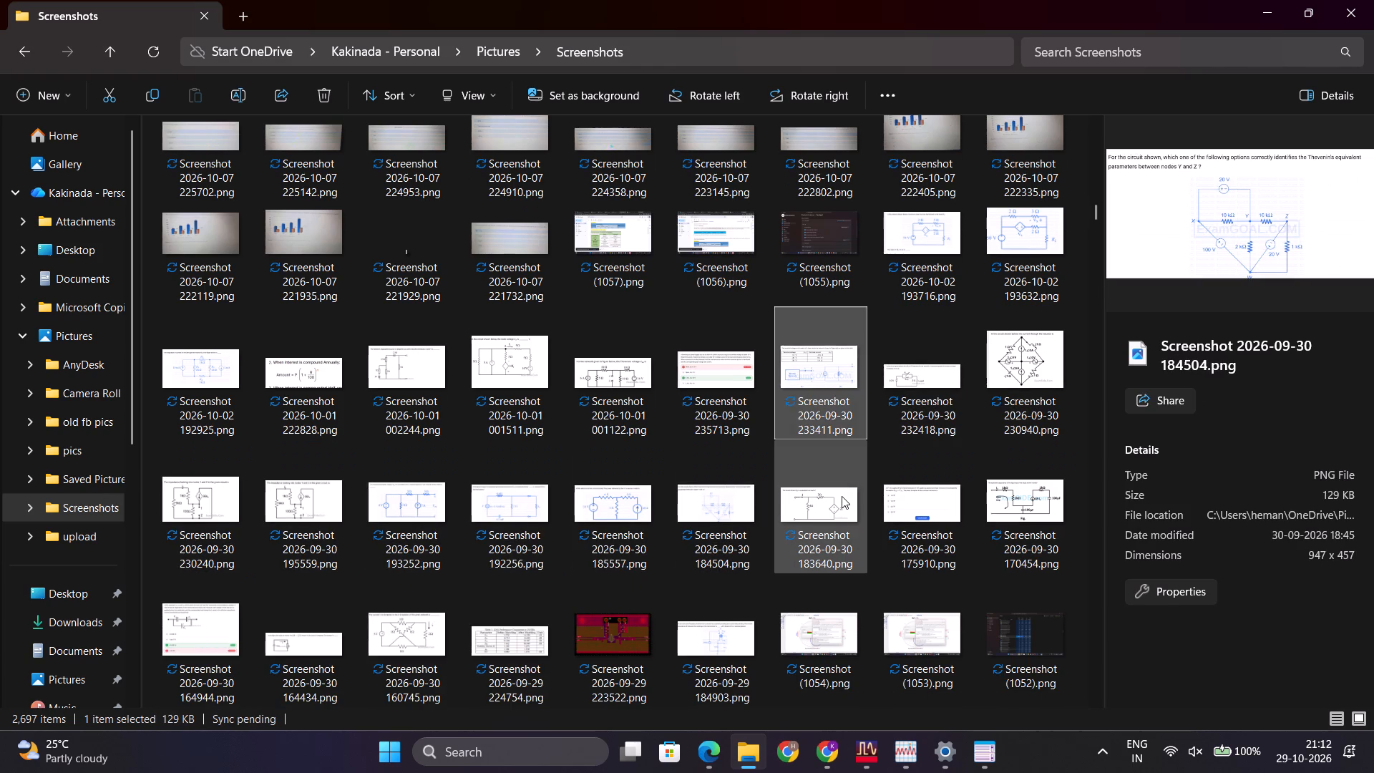
{"action": "key", "text": "Left"}
{"action": "key", "text": "Left"}
{"action": "key", "text": "Left"}
{"action": "key", "text": "Left"}
{"action": "key", "text": "Left"}
{"action": "key", "text": "Left"}
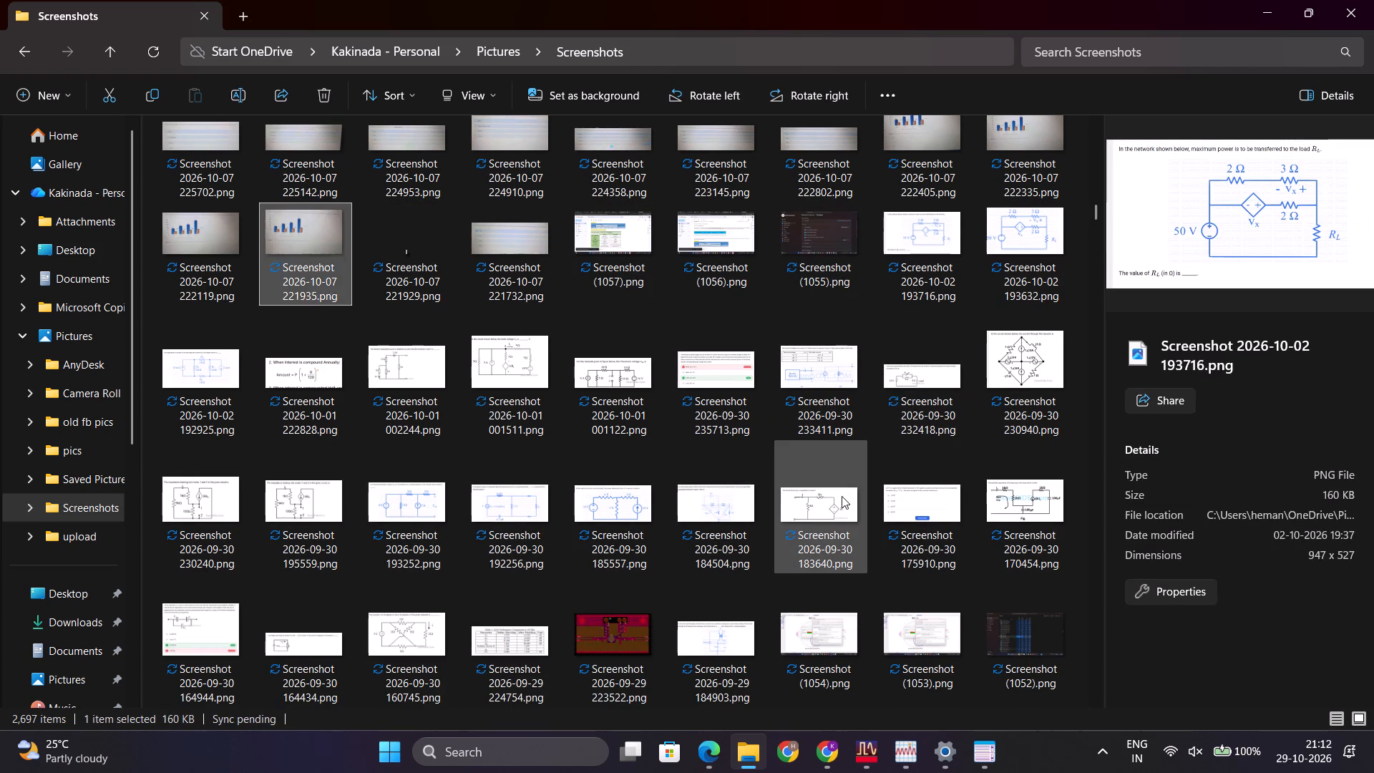
{"action": "key", "text": "Left"}
{"action": "key", "text": "Left"}
{"action": "key", "text": "Left"}
{"action": "key", "text": "Left"}
{"action": "key", "text": "Left"}
{"action": "key", "text": "Left"}
{"action": "key", "text": "Left"}
{"action": "key", "text": "Left"}
{"action": "key", "text": "Left"}
{"action": "key", "text": "Left"}
{"action": "key", "text": "Left"}
{"action": "key", "text": "Left"}
{"action": "key", "text": "Left"}
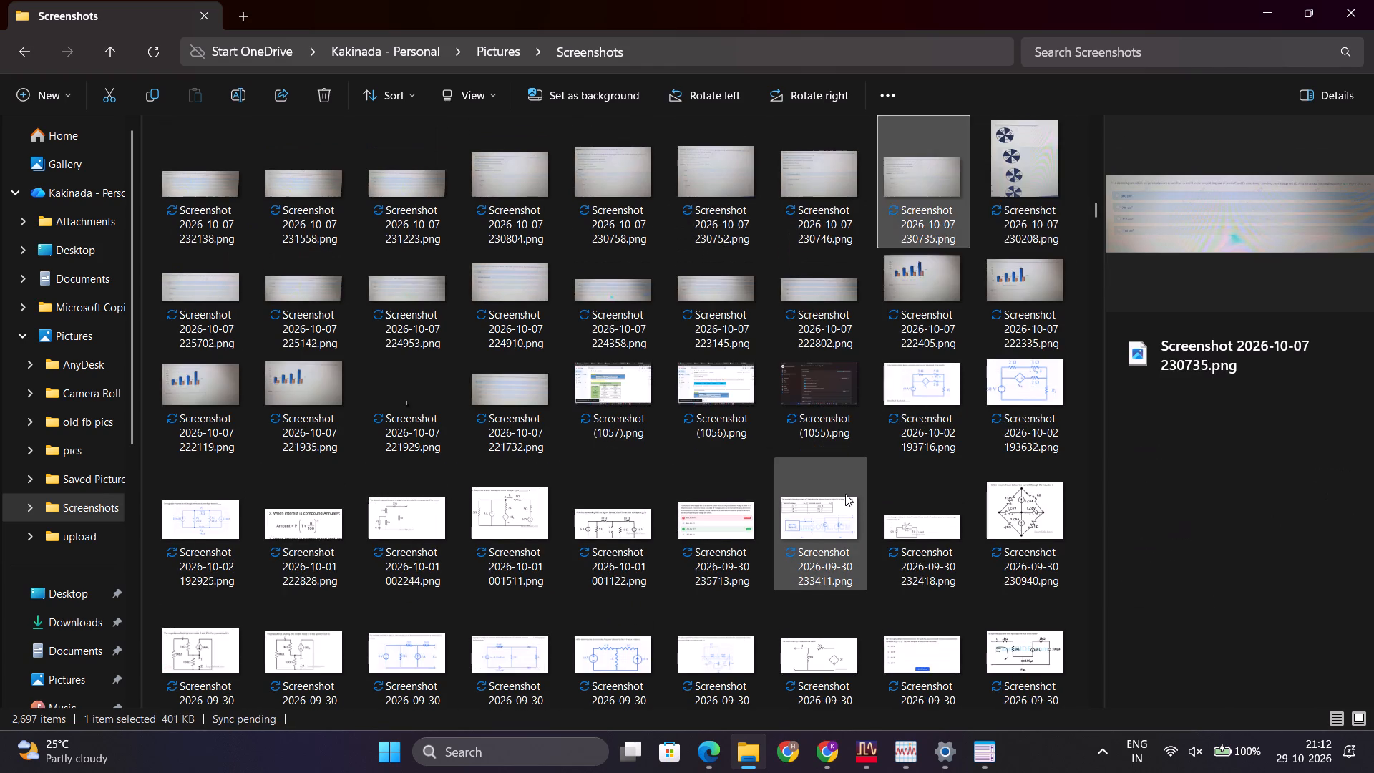
{"action": "scroll", "coordinate": [845, 494], "scroll_direction": "up", "scroll_amount": 1}
{"action": "key", "text": "Left"}
{"action": "key", "text": "Left"}
{"action": "key", "text": "Left"}
{"action": "key", "text": "Left"}
{"action": "key", "text": "Left"}
{"action": "key", "text": "Left"}
{"action": "key", "text": "Left"}
{"action": "key", "text": "Left"}
{"action": "key", "text": "Left"}
{"action": "key", "text": "Left"}
{"action": "key", "text": "Left"}
{"action": "key", "text": "Left"}
{"action": "key", "text": "Left"}
{"action": "key", "text": "Left"}
{"action": "key", "text": "Left"}
{"action": "key", "text": "Left"}
{"action": "key", "text": "Left"}
{"action": "key", "text": "Left"}
{"action": "key", "text": "Left"}
{"action": "key", "text": "Left"}
{"action": "key", "text": "Left"}
{"action": "key", "text": "Left"}
{"action": "key", "text": "Left"}
{"action": "key", "text": "Left"}
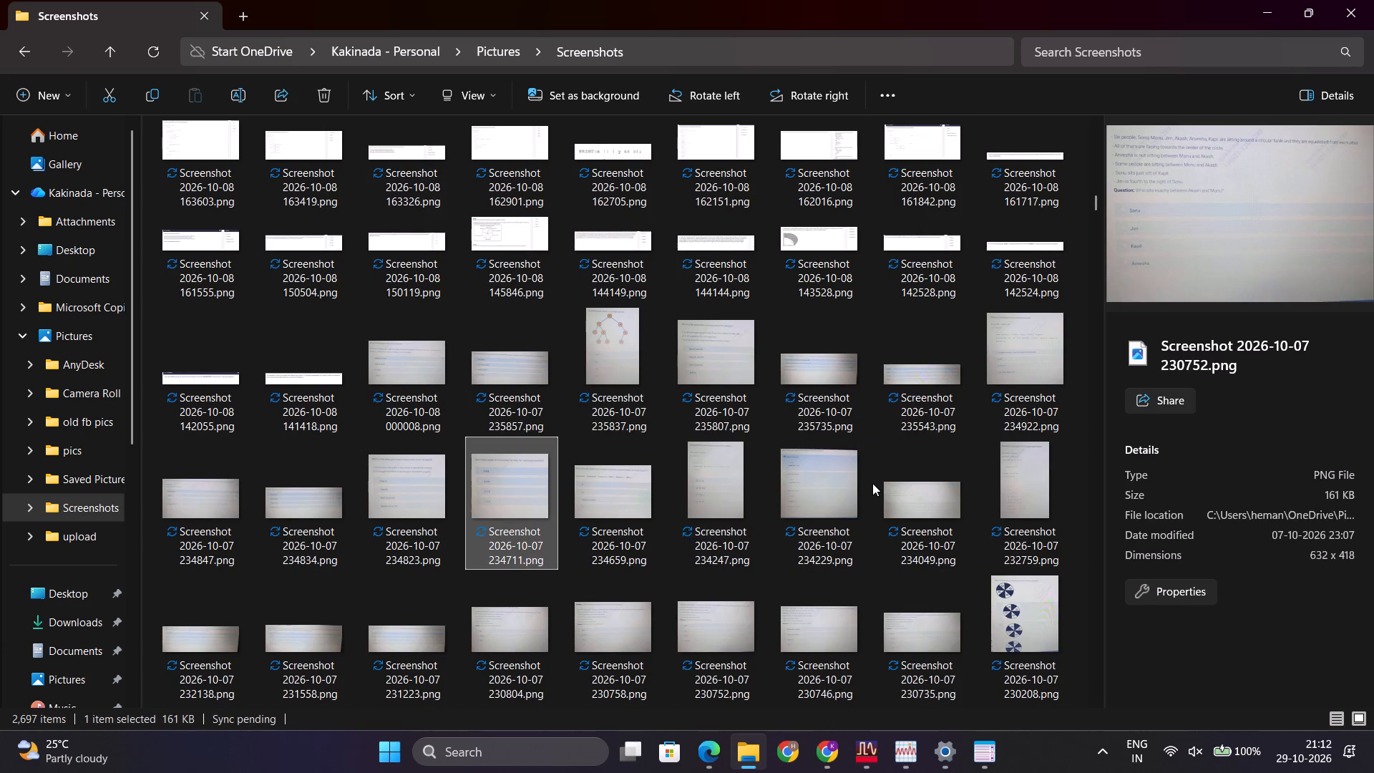
{"action": "key", "text": "Left"}
{"action": "key", "text": "Left"}
{"action": "key", "text": "Left"}
{"action": "key", "text": "Left"}
{"action": "key", "text": "Left"}
{"action": "key", "text": "Left"}
{"action": "key", "text": "Left"}
{"action": "key", "text": "Left"}
{"action": "key", "text": "Left"}
{"action": "key", "text": "Left"}
{"action": "key", "text": "Left"}
{"action": "key", "text": "Left"}
{"action": "key", "text": "Left"}
{"action": "key", "text": "Left"}
{"action": "key", "text": "Left"}
{"action": "key", "text": "Left"}
{"action": "key", "text": "Left"}
{"action": "key", "text": "Left"}
{"action": "key", "text": "Left"}
{"action": "key", "text": "Left"}
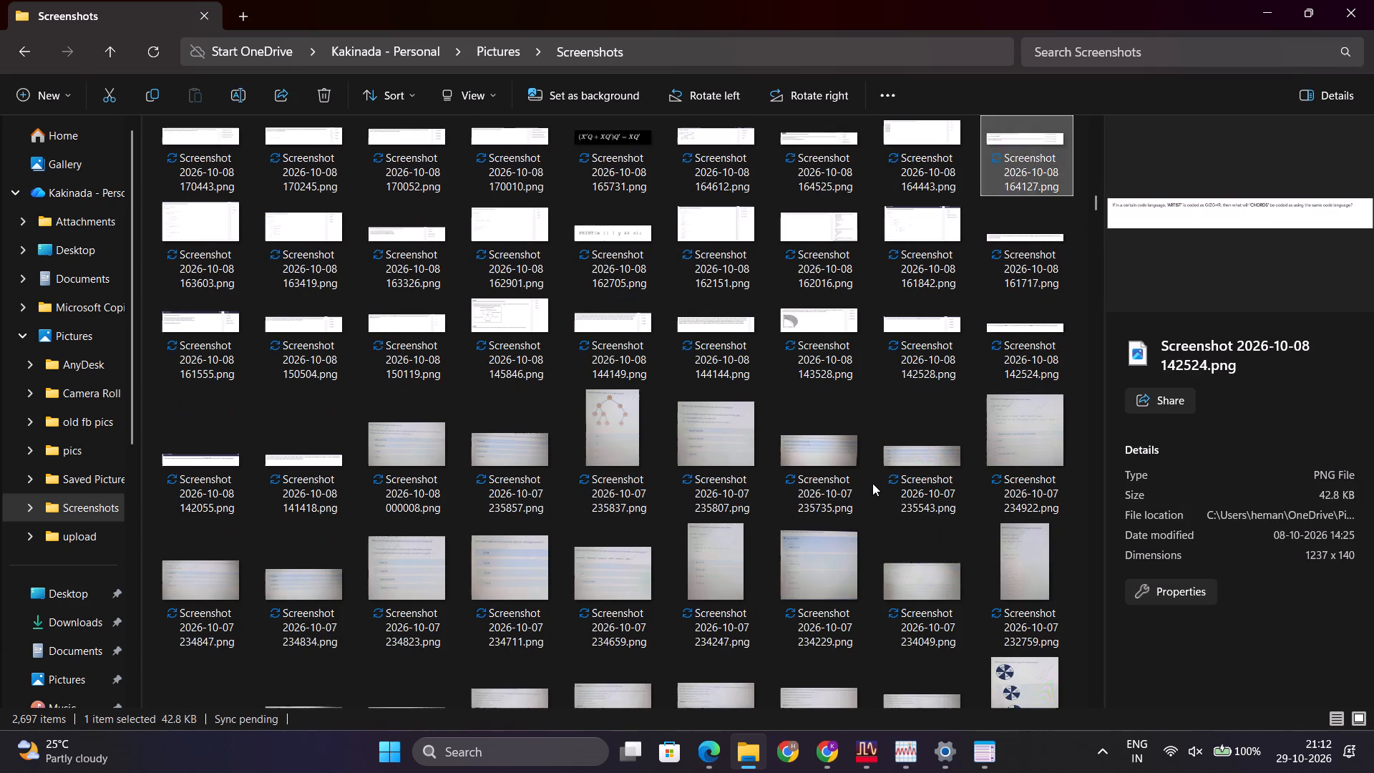
{"action": "scroll", "coordinate": [872, 483], "scroll_direction": "up", "scroll_amount": 1}
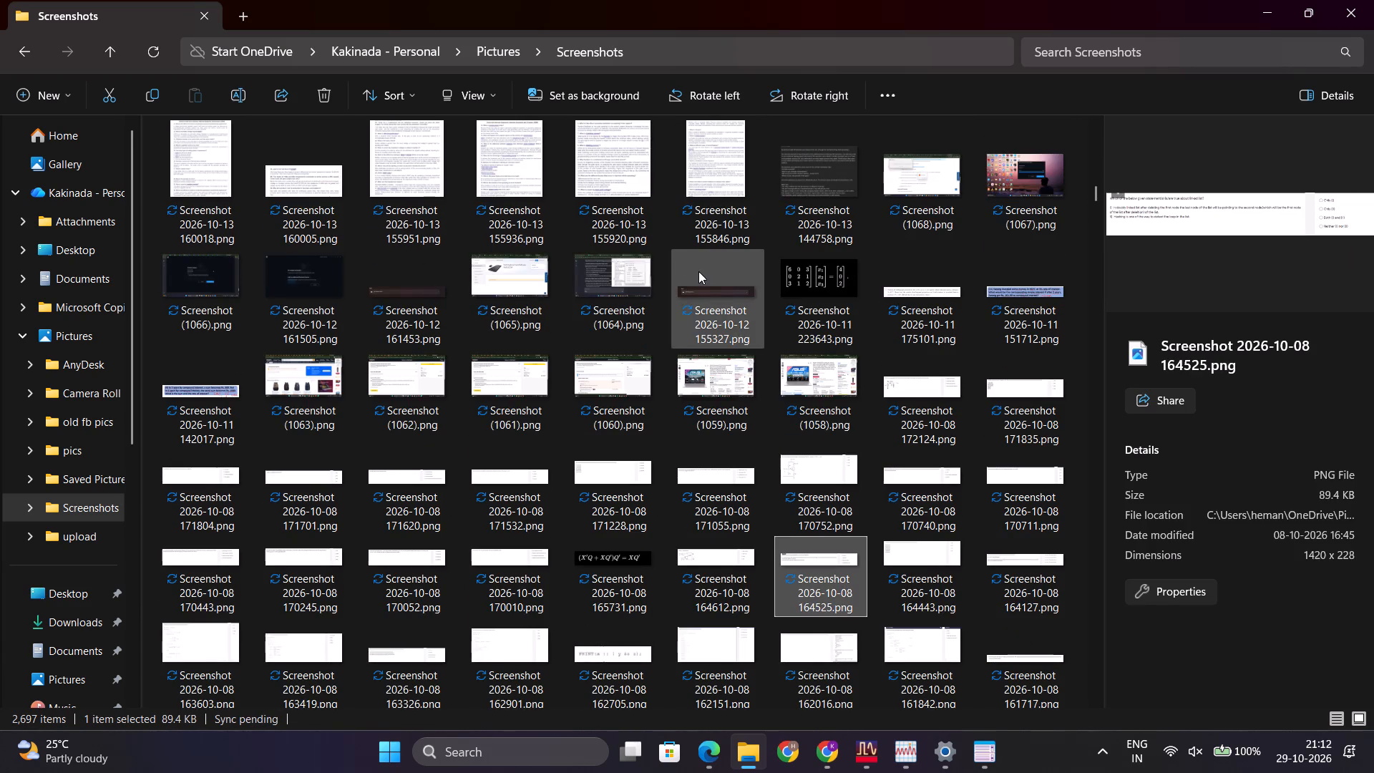
{"action": "scroll", "coordinate": [698, 271], "scroll_direction": "up", "scroll_amount": 1}
{"action": "left_click", "coordinate": [717, 507]}
{"action": "key", "text": "Left"}
{"action": "key", "text": "Left"}
{"action": "key", "text": "Left"}
{"action": "key", "text": "Left"}
{"action": "key", "text": "Left"}
{"action": "key", "text": "Left"}
{"action": "key", "text": "Left"}
{"action": "key", "text": "Left"}
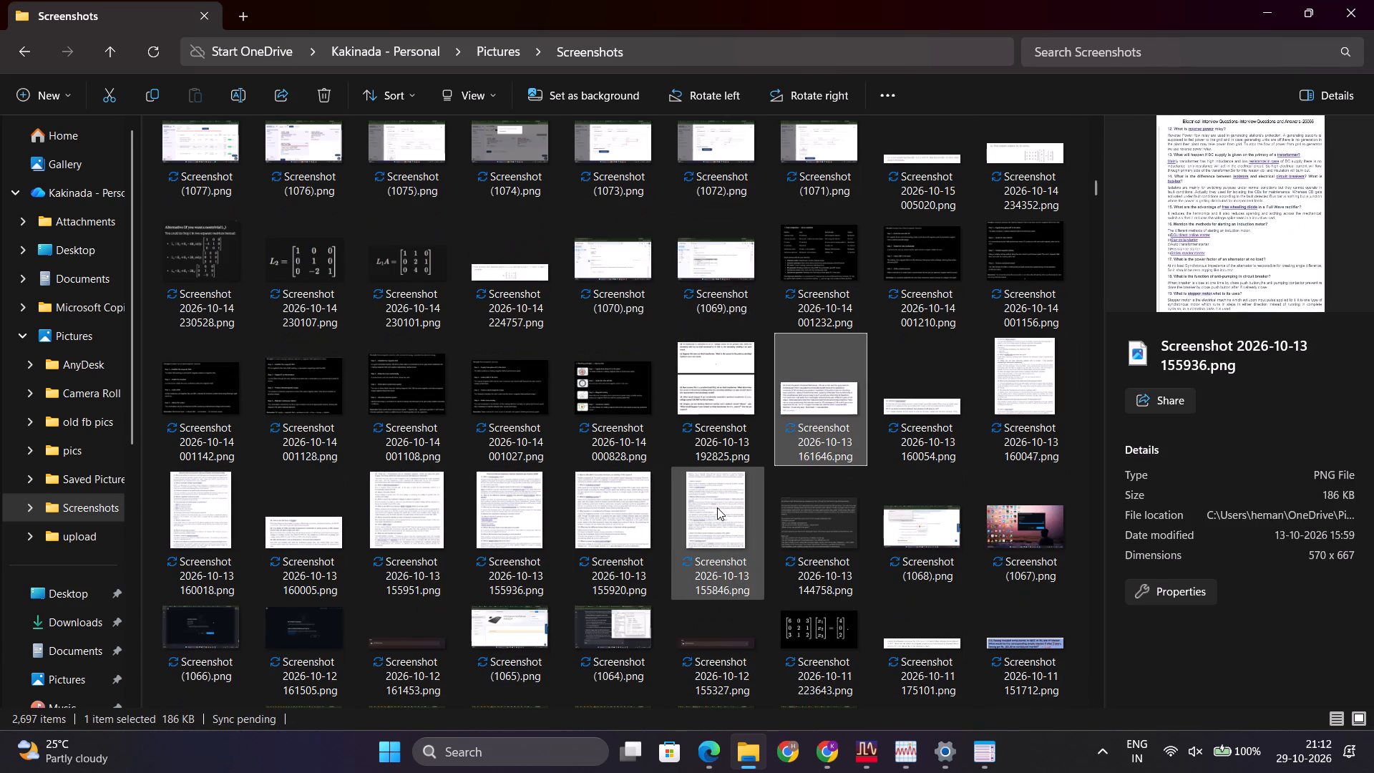
{"action": "key", "text": "Left"}
{"action": "key", "text": "Left"}
{"action": "key", "text": "Left"}
{"action": "key", "text": "Left"}
{"action": "key", "text": "Left"}
{"action": "key", "text": "Left"}
{"action": "key", "text": "Left"}
{"action": "key", "text": "Left"}
{"action": "key", "text": "Left"}
{"action": "key", "text": "Left"}
{"action": "scroll", "coordinate": [717, 507], "scroll_direction": "up", "scroll_amount": 1}
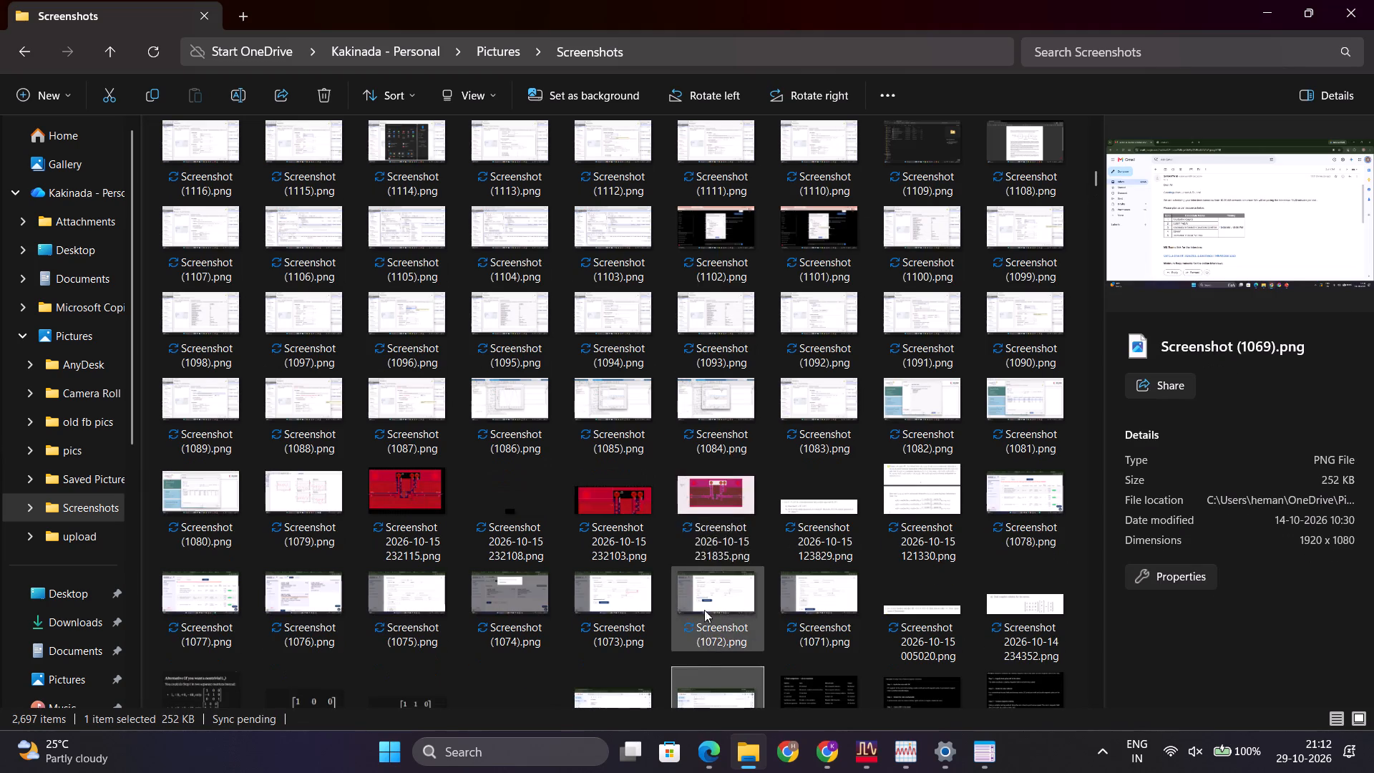
Preview the 15 October board layout screenshots, from 231835 through 232115.
{"action": "left_click", "coordinate": [725, 540]}
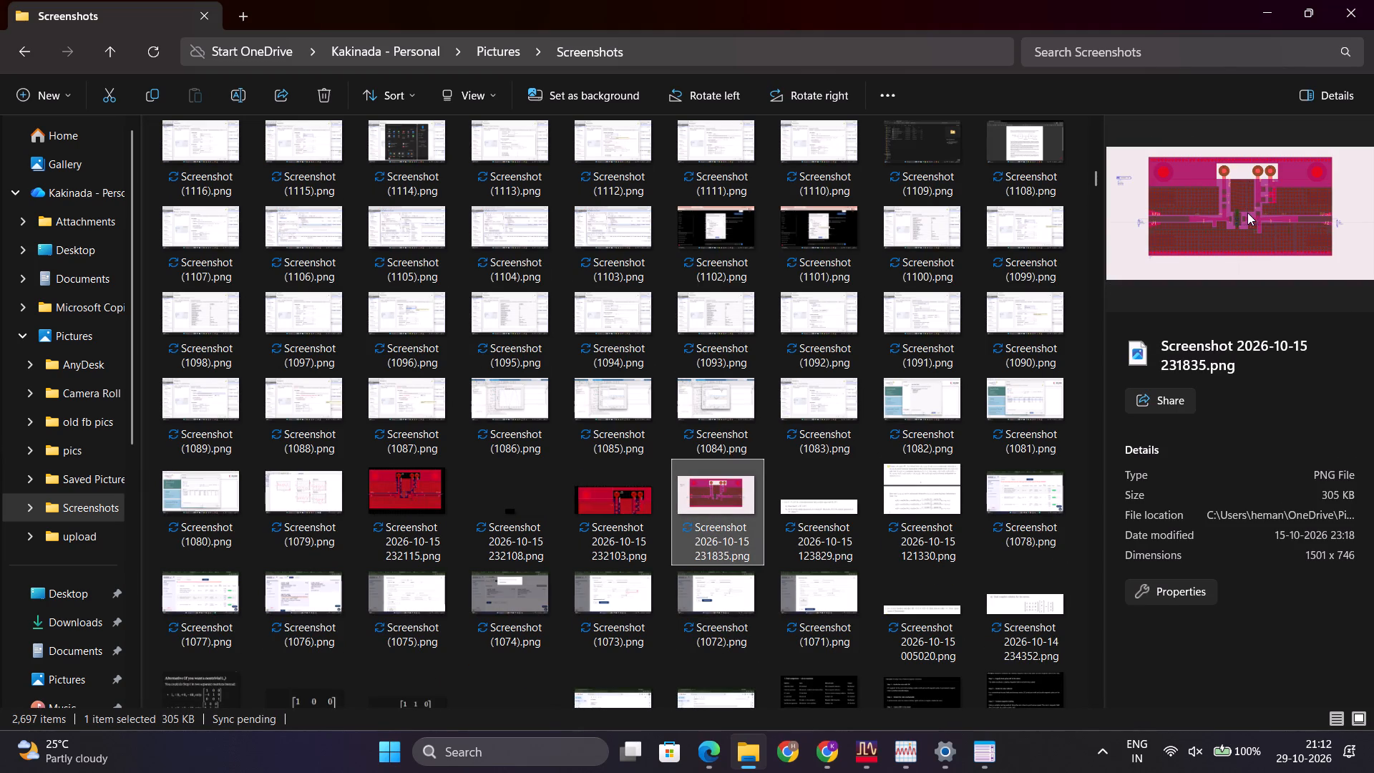
{"action": "scroll", "coordinate": [1244, 277], "scroll_direction": "up", "scroll_amount": 2}
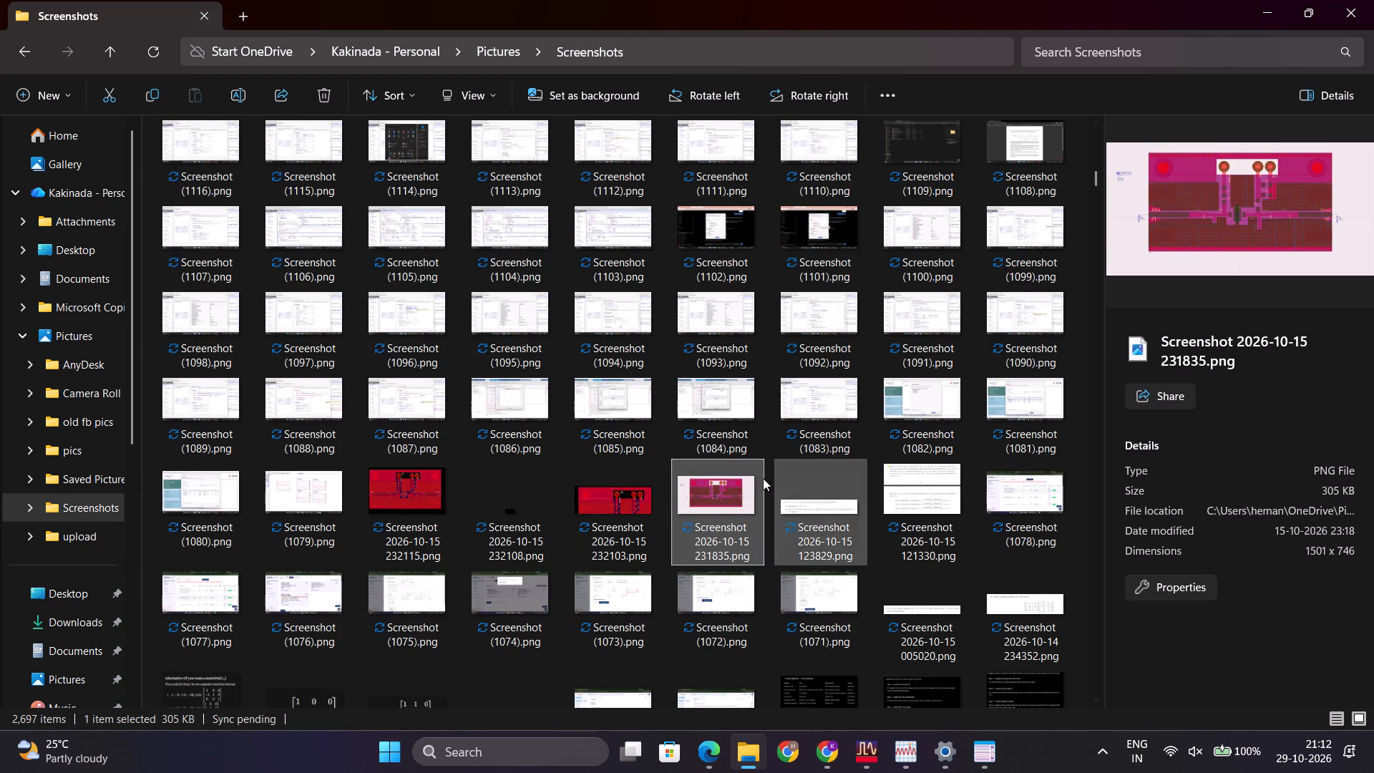
{"action": "left_click", "coordinate": [592, 501]}
{"action": "left_click", "coordinate": [505, 491]}
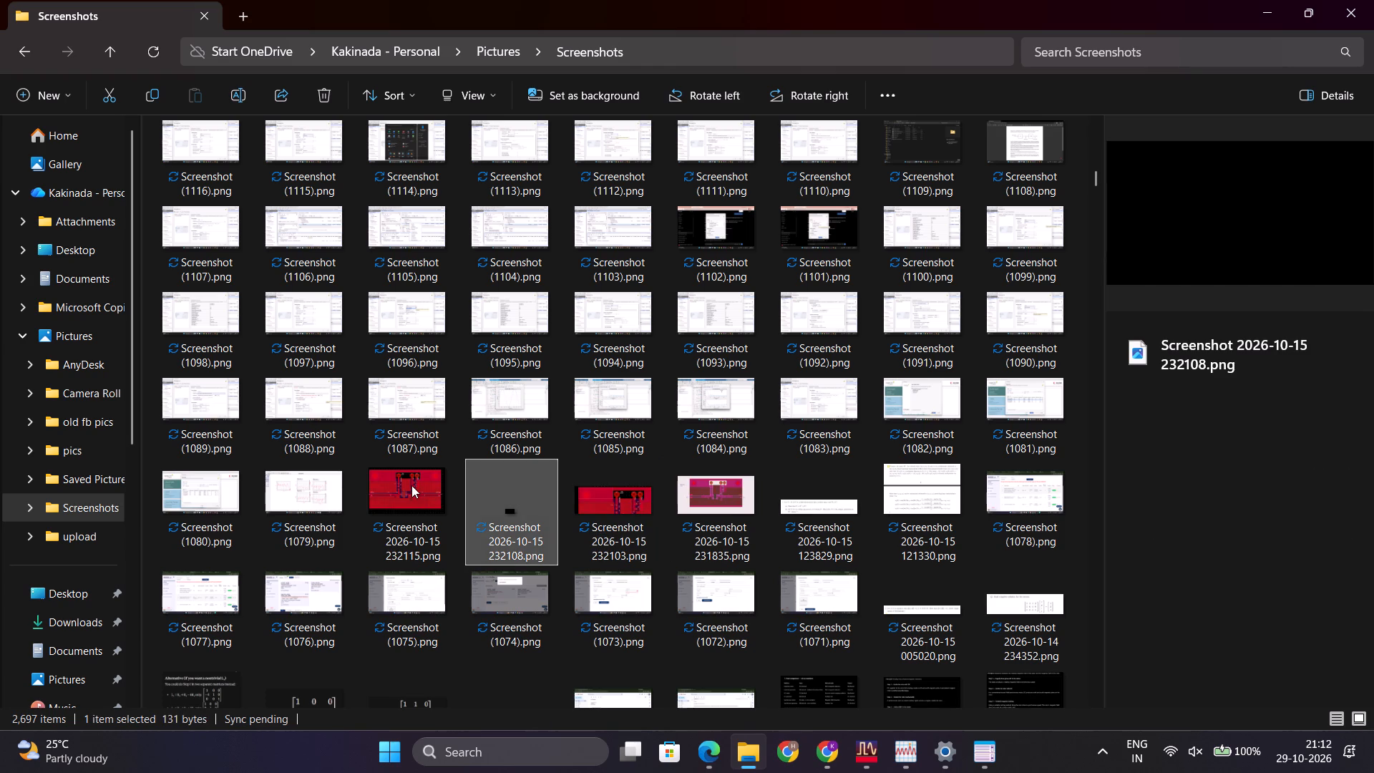
{"action": "left_click", "coordinate": [411, 485]}
Open Screenshot (1079) at full view and examine its S-parameter and noise figure plots.
{"action": "left_click", "coordinate": [313, 477]}
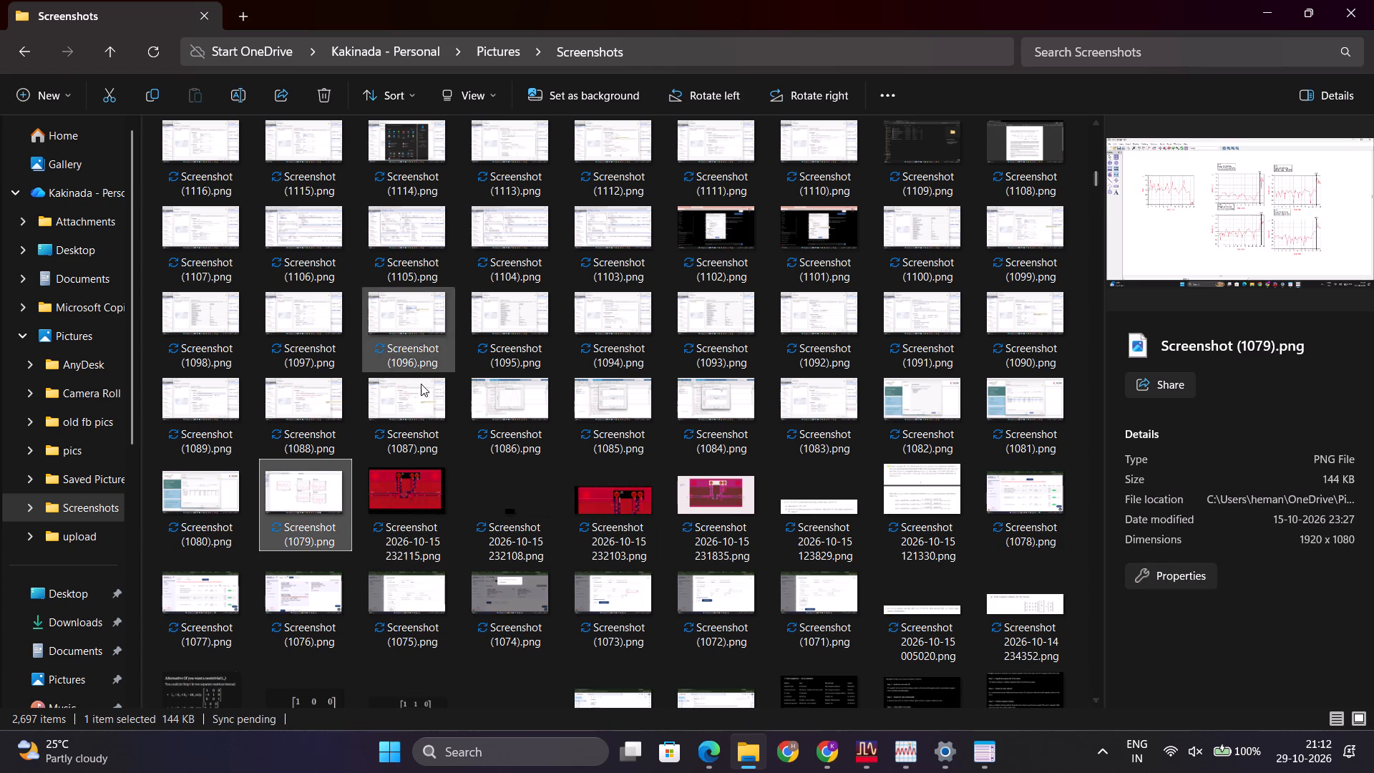
{"action": "double_click", "coordinate": [341, 497]}
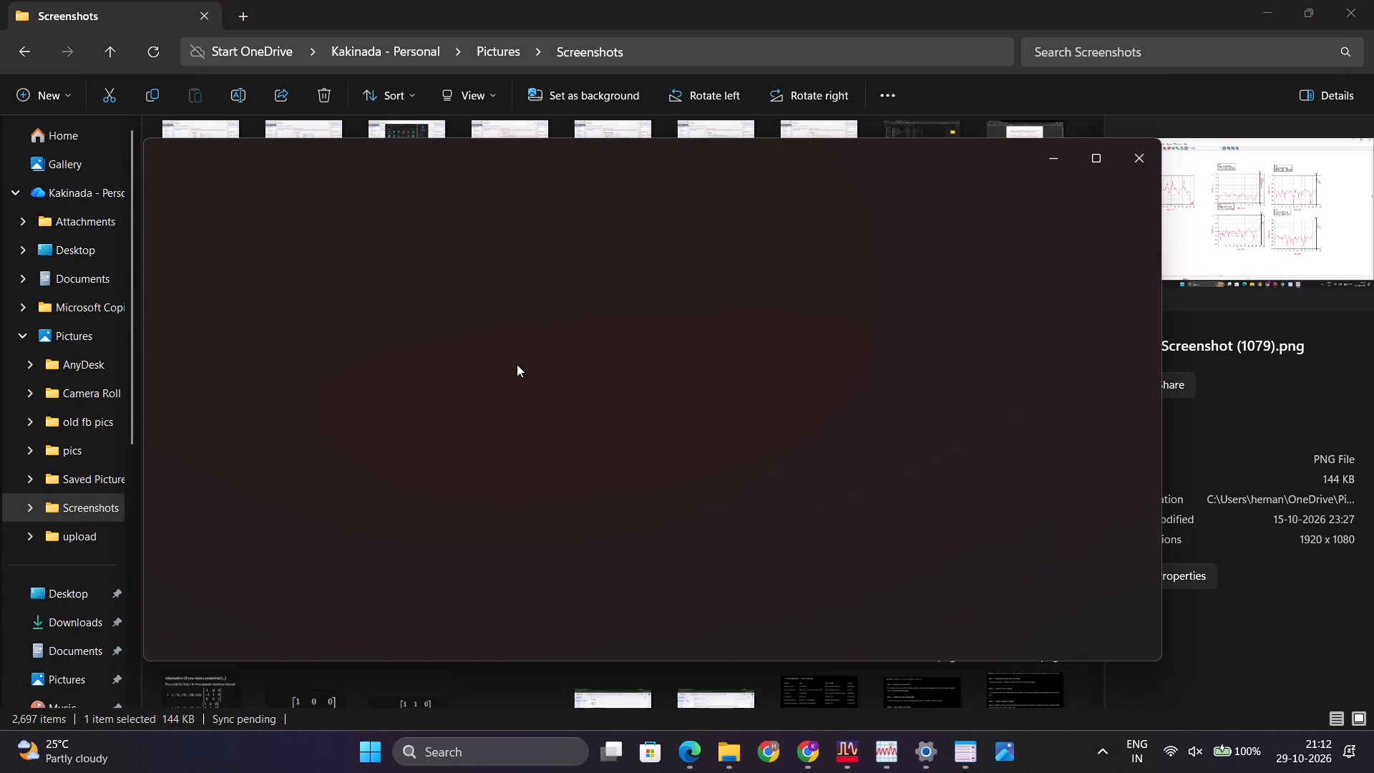
{"action": "scroll", "coordinate": [625, 356], "scroll_direction": "up", "scroll_amount": 5}
{"action": "scroll", "coordinate": [684, 435], "scroll_direction": "up", "scroll_amount": 3}
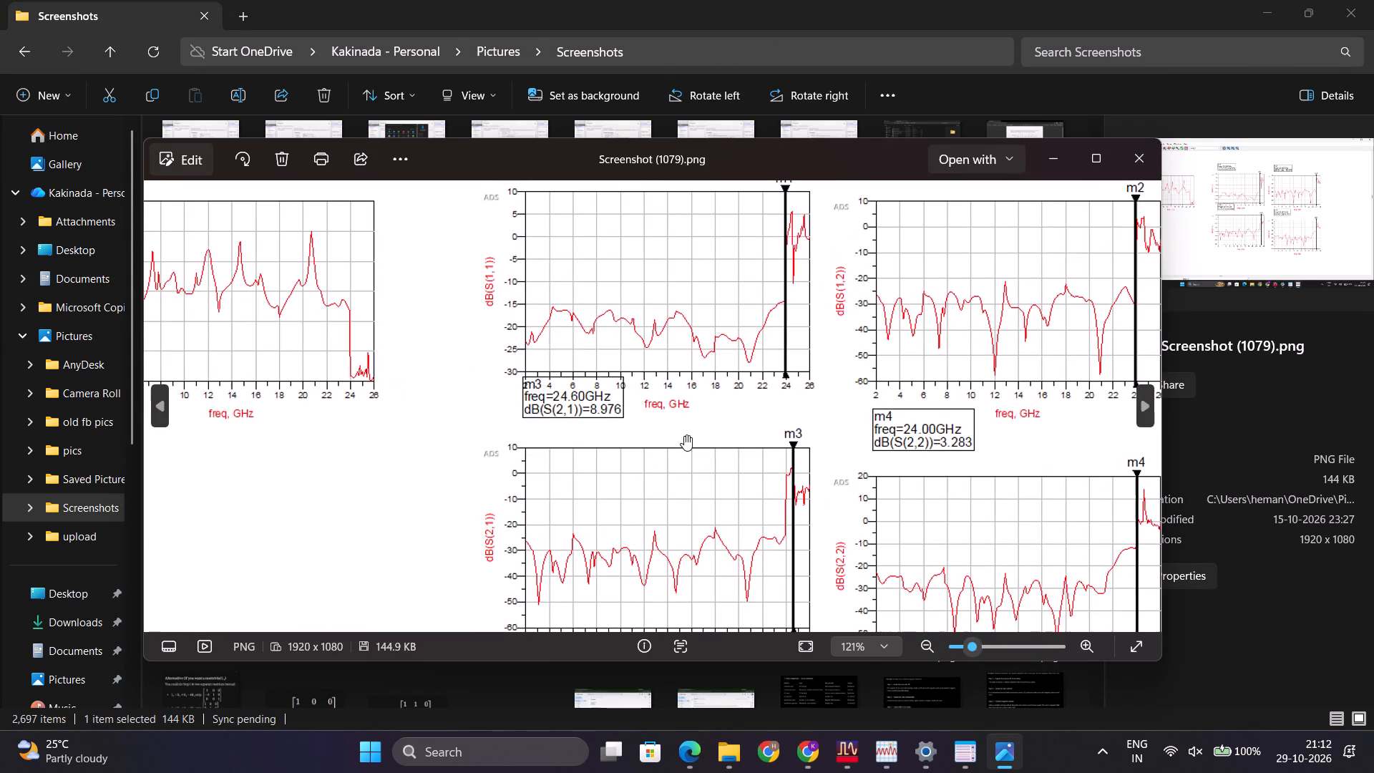
{"action": "scroll", "coordinate": [699, 440], "scroll_direction": "down", "scroll_amount": 1}
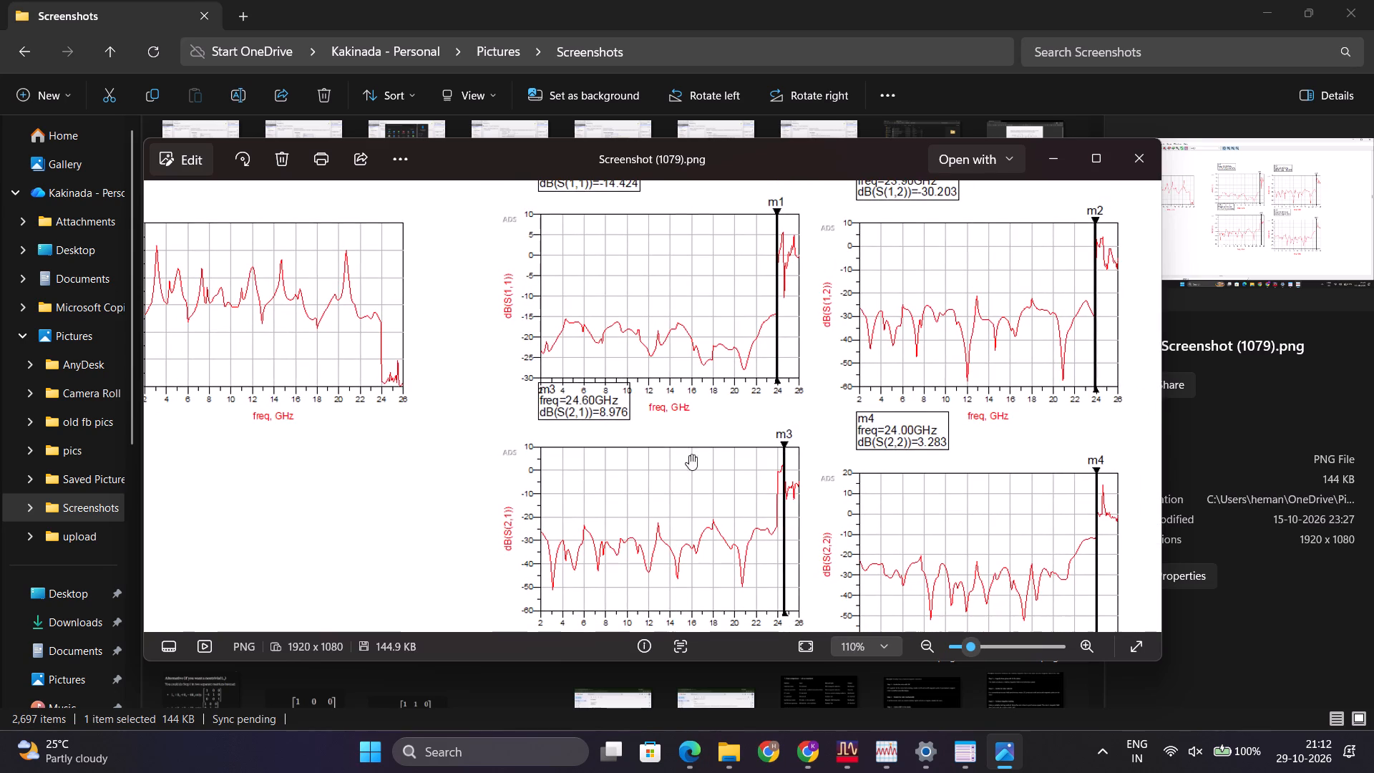
{"action": "scroll", "coordinate": [710, 422], "scroll_direction": "down", "scroll_amount": 3}
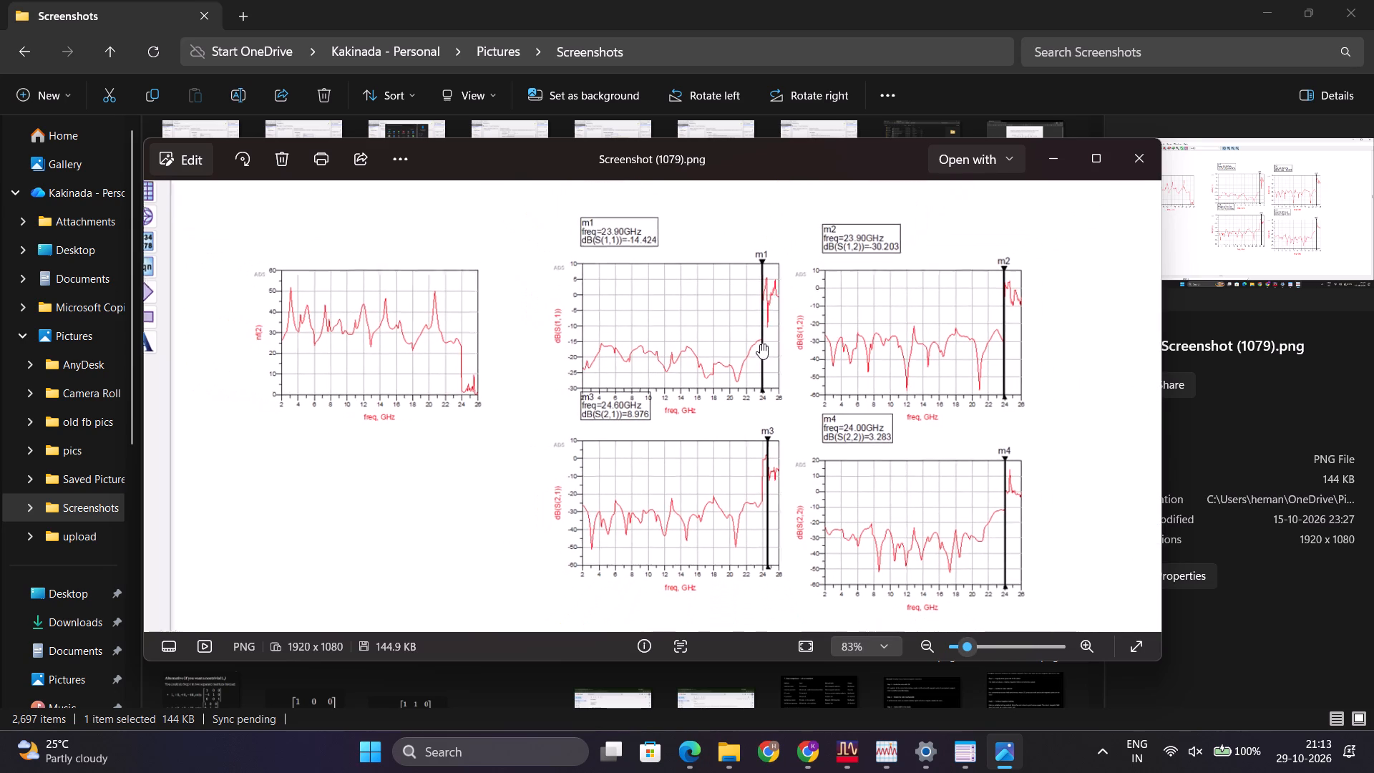
{"action": "scroll", "coordinate": [751, 368], "scroll_direction": "down", "scroll_amount": 1}
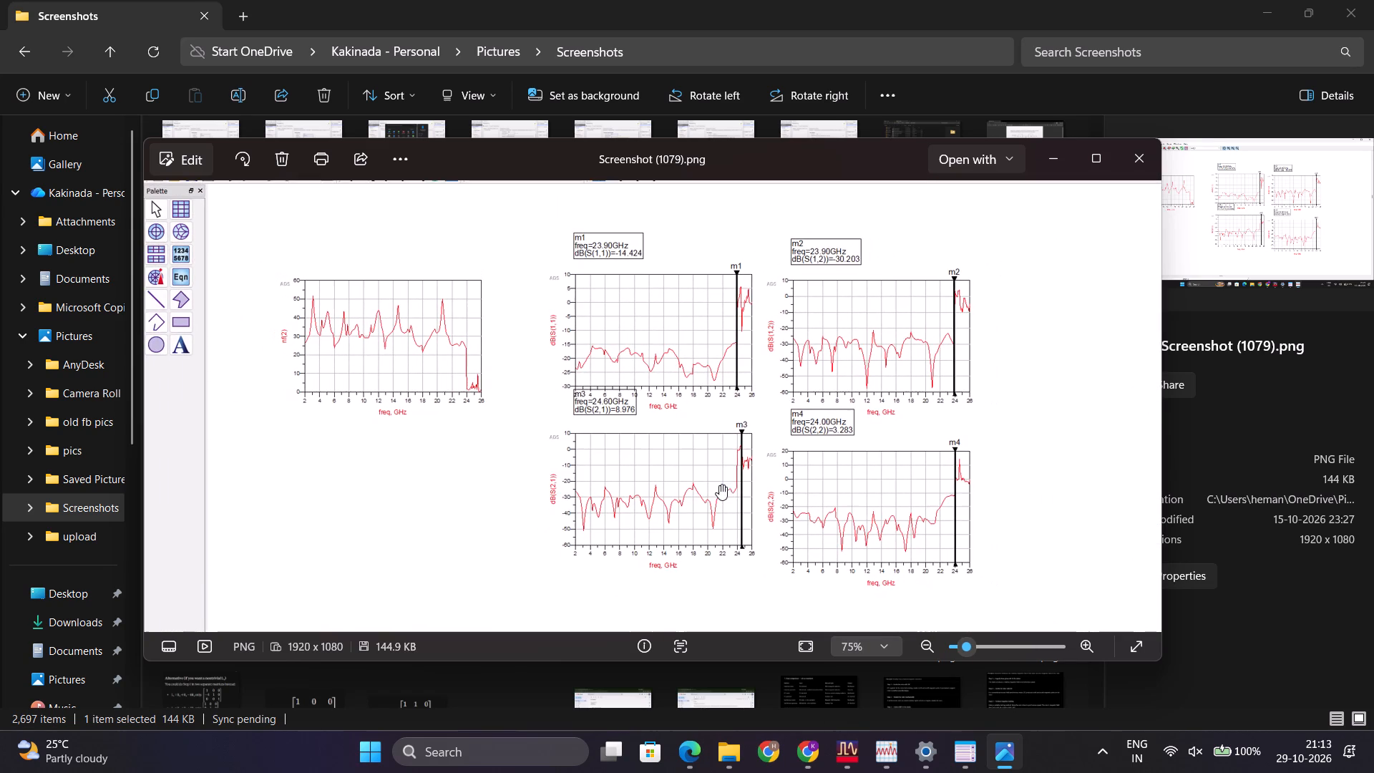
{"action": "scroll", "coordinate": [717, 458], "scroll_direction": "down", "scroll_amount": 4}
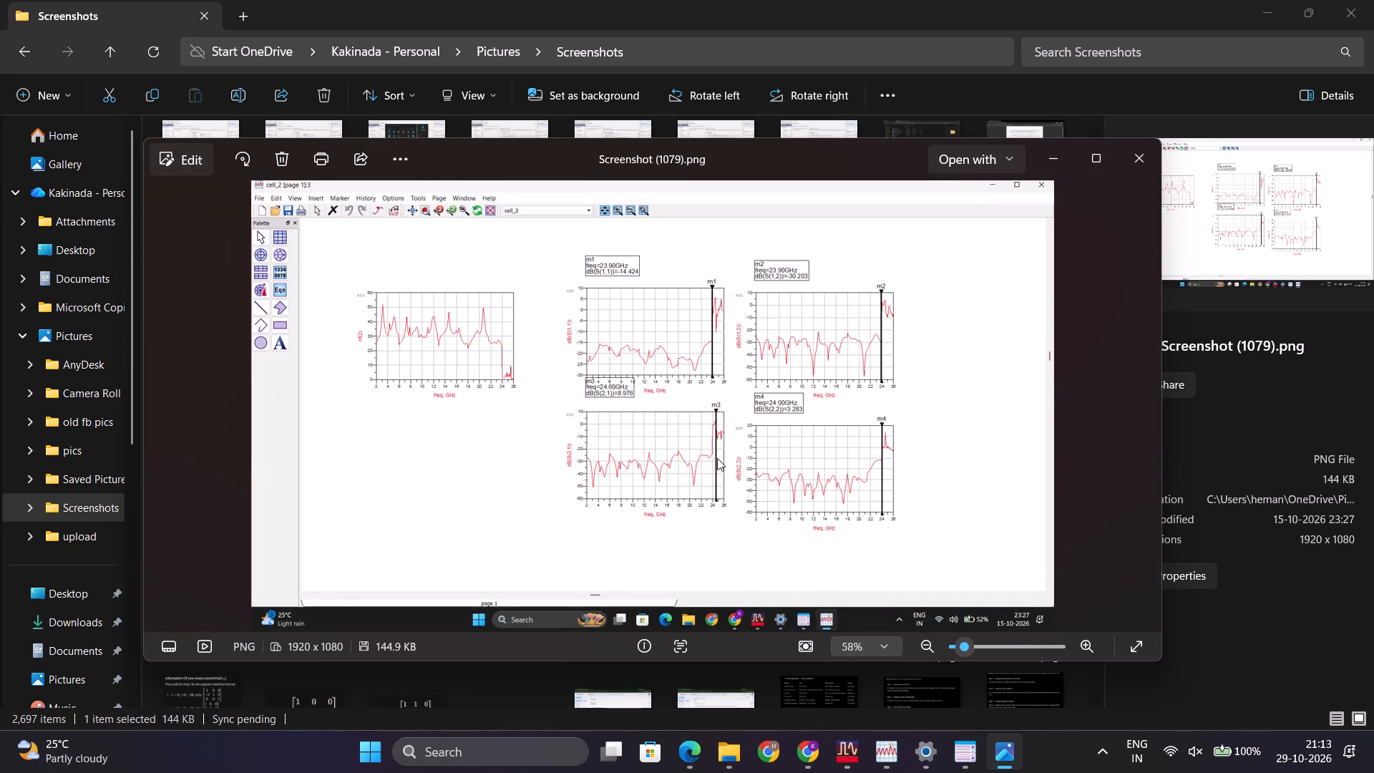
Compare the plots in Screenshot (1079) with the adjacent 15 October board layout images, including 232115 and 232103.
{"action": "key", "text": "Down"}
{"action": "key", "text": "Right"}
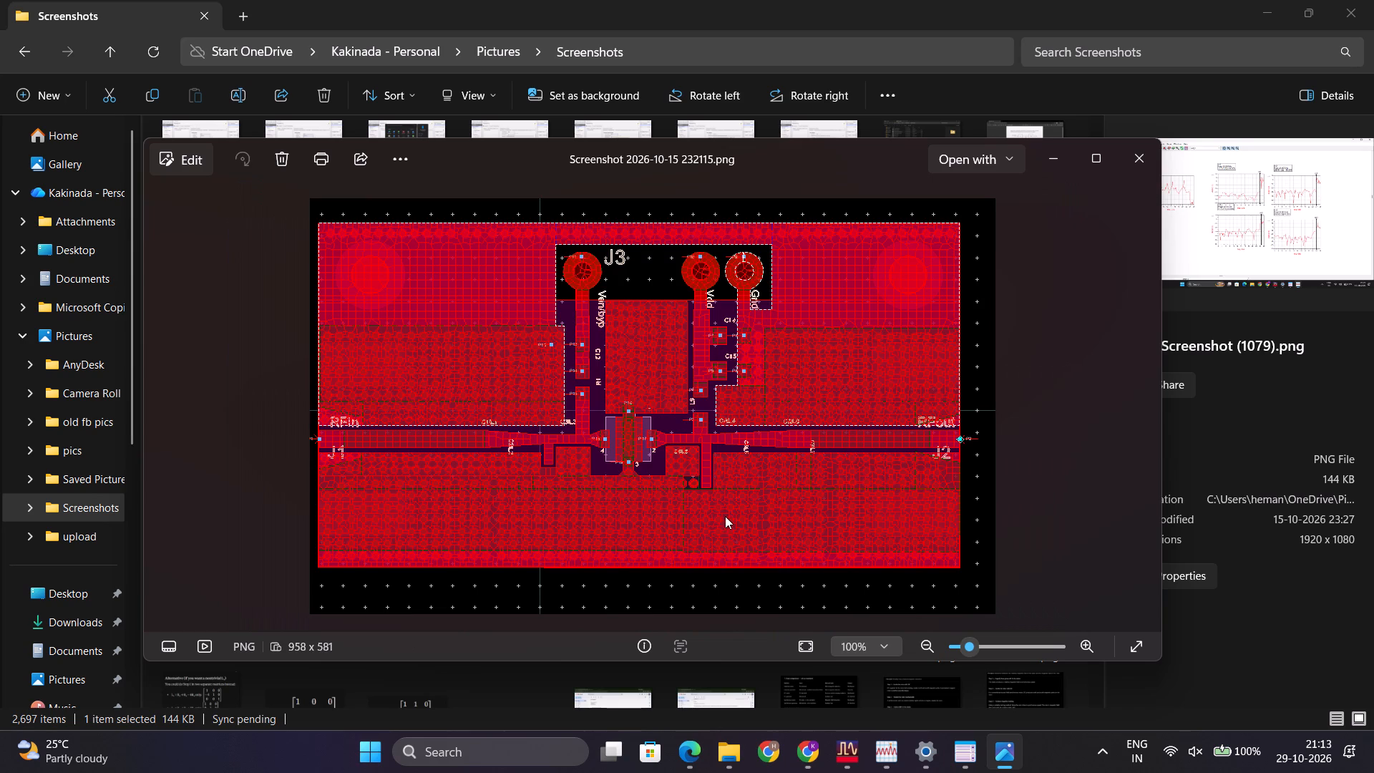
{"action": "key", "text": "Right"}
{"action": "key", "text": "Left"}
{"action": "key", "text": "Left"}
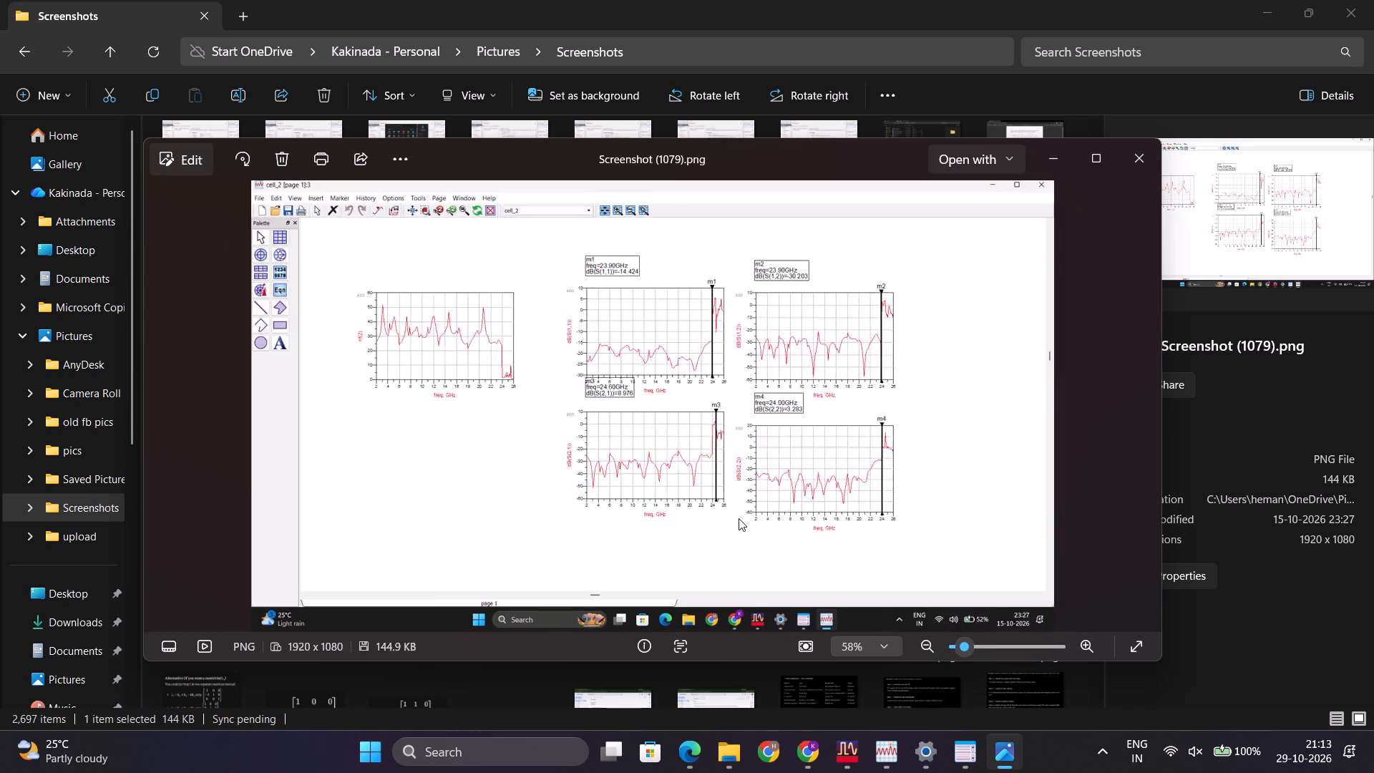
{"action": "key", "text": "Left"}
{"action": "key", "text": "Right"}
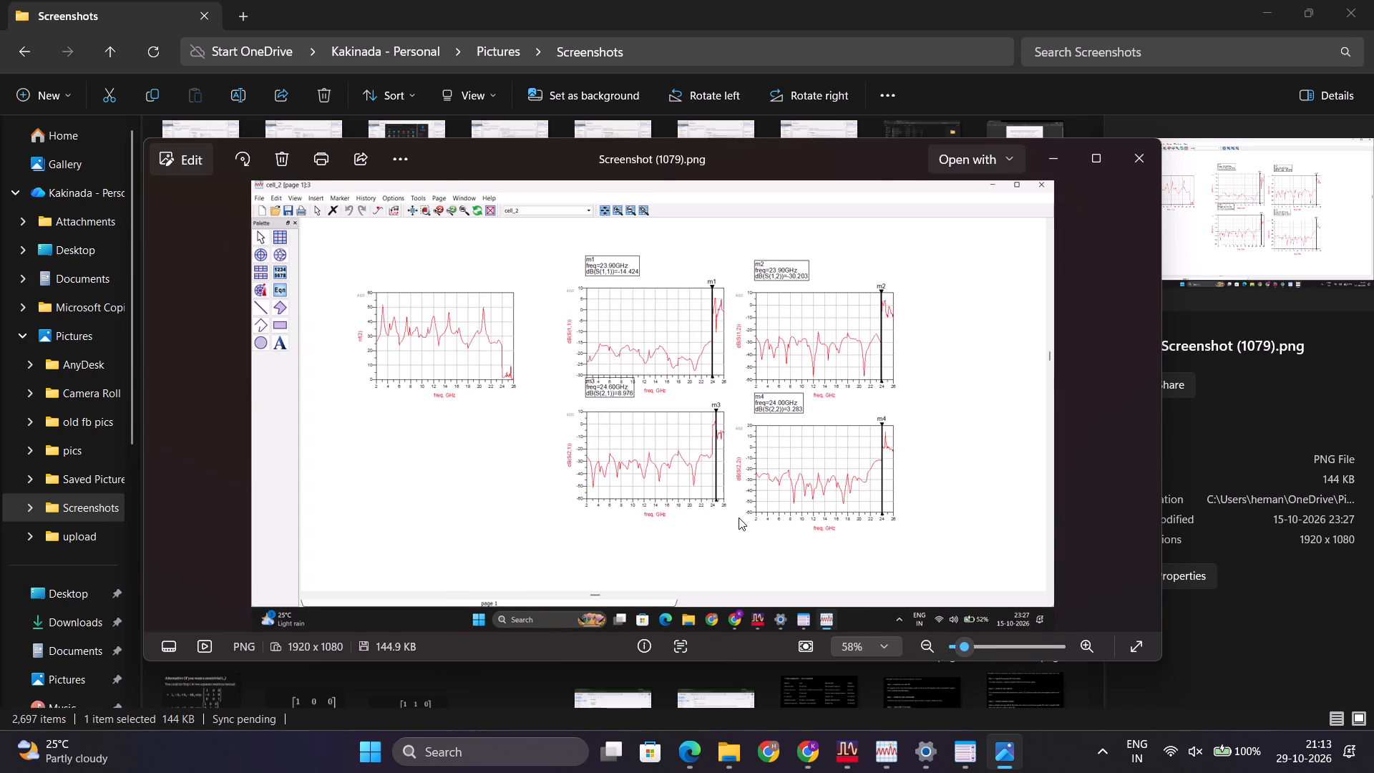
{"action": "key", "text": "Left"}
{"action": "key", "text": "Right"}
{"action": "key", "text": "Right"}
{"action": "key", "text": "Left"}
{"action": "key", "text": "Right"}
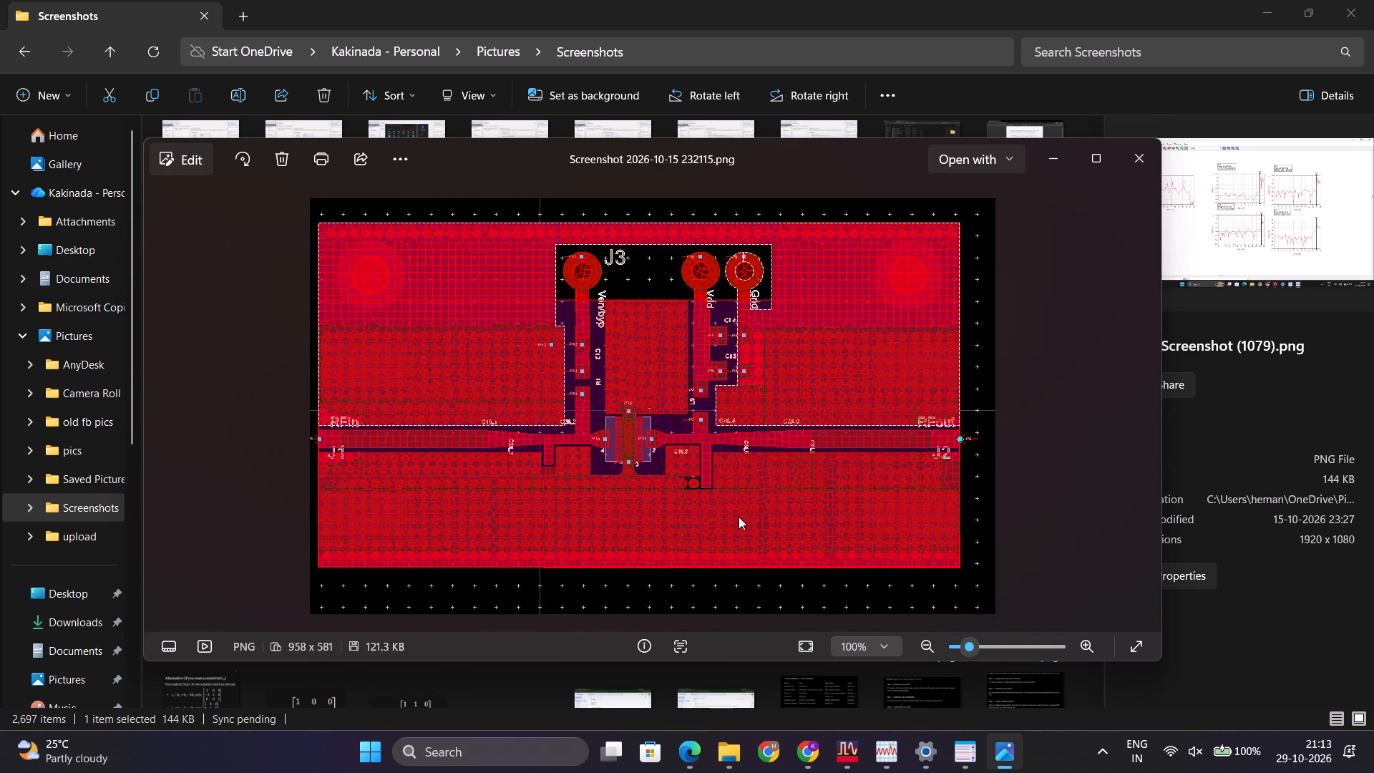
{"action": "key", "text": "Left"}
{"action": "key", "text": "Left"}
{"action": "key", "text": "Right"}
{"action": "key", "text": "Right"}
{"action": "key", "text": "Left"}
{"action": "key", "text": "Right"}
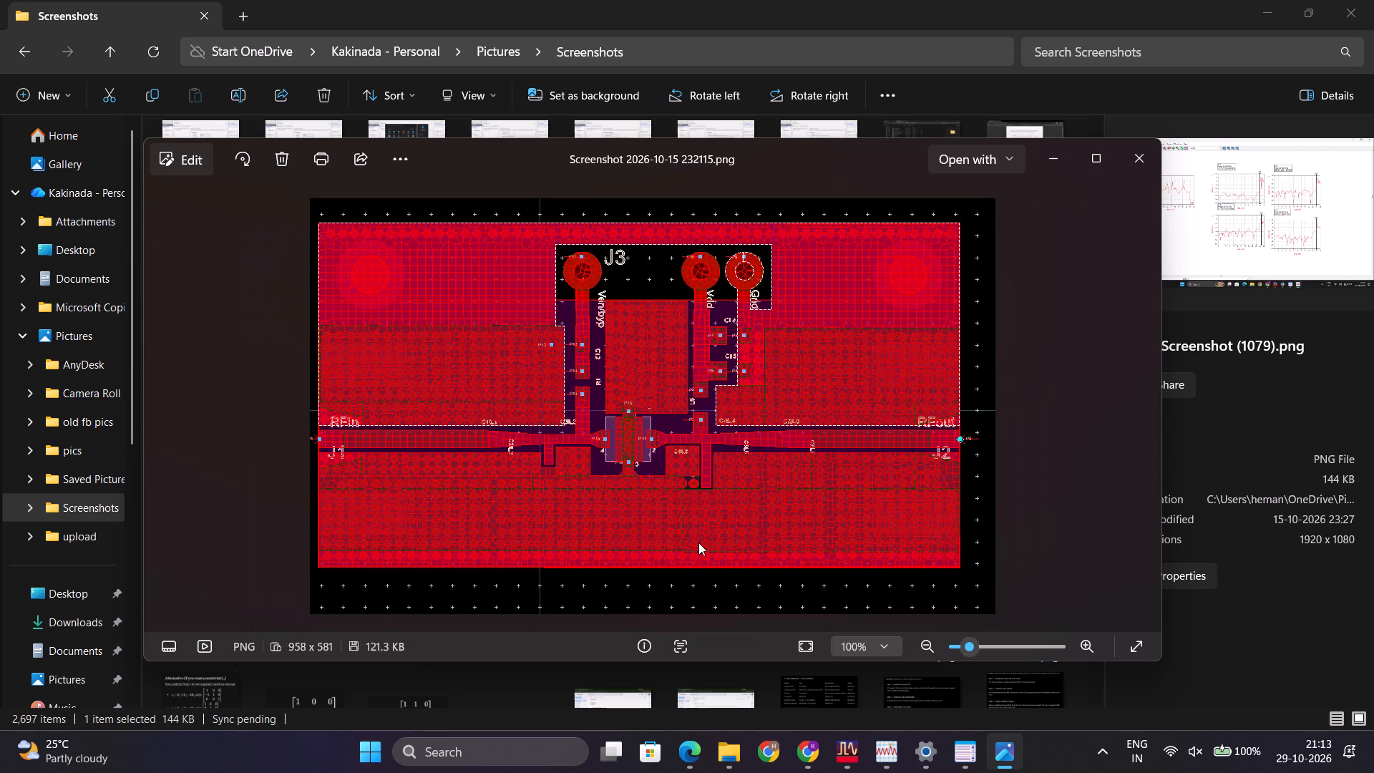
{"action": "key", "text": "Right"}
{"action": "key", "text": "Right"}
{"action": "key", "text": "Right"}
{"action": "key", "text": "Right"}
{"action": "key", "text": "Left"}
{"action": "key", "text": "Left"}
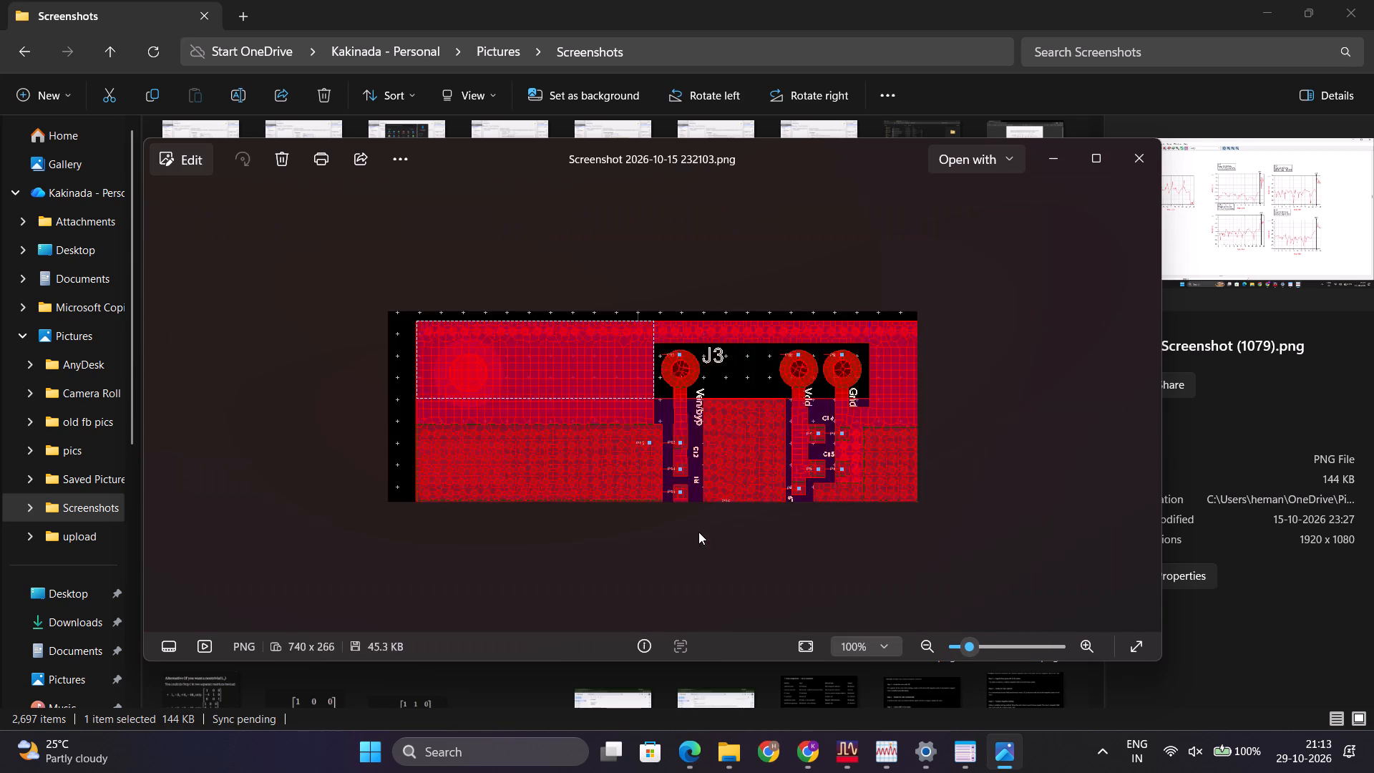
{"action": "key", "text": "Left"}
{"action": "key", "text": "Left"}
{"action": "key", "text": "Left"}
Examine the S-parameter curves and the m1 to m4 marker labels in Screenshot (1079) more closely.
{"action": "scroll", "coordinate": [648, 384], "scroll_direction": "up", "scroll_amount": 6}
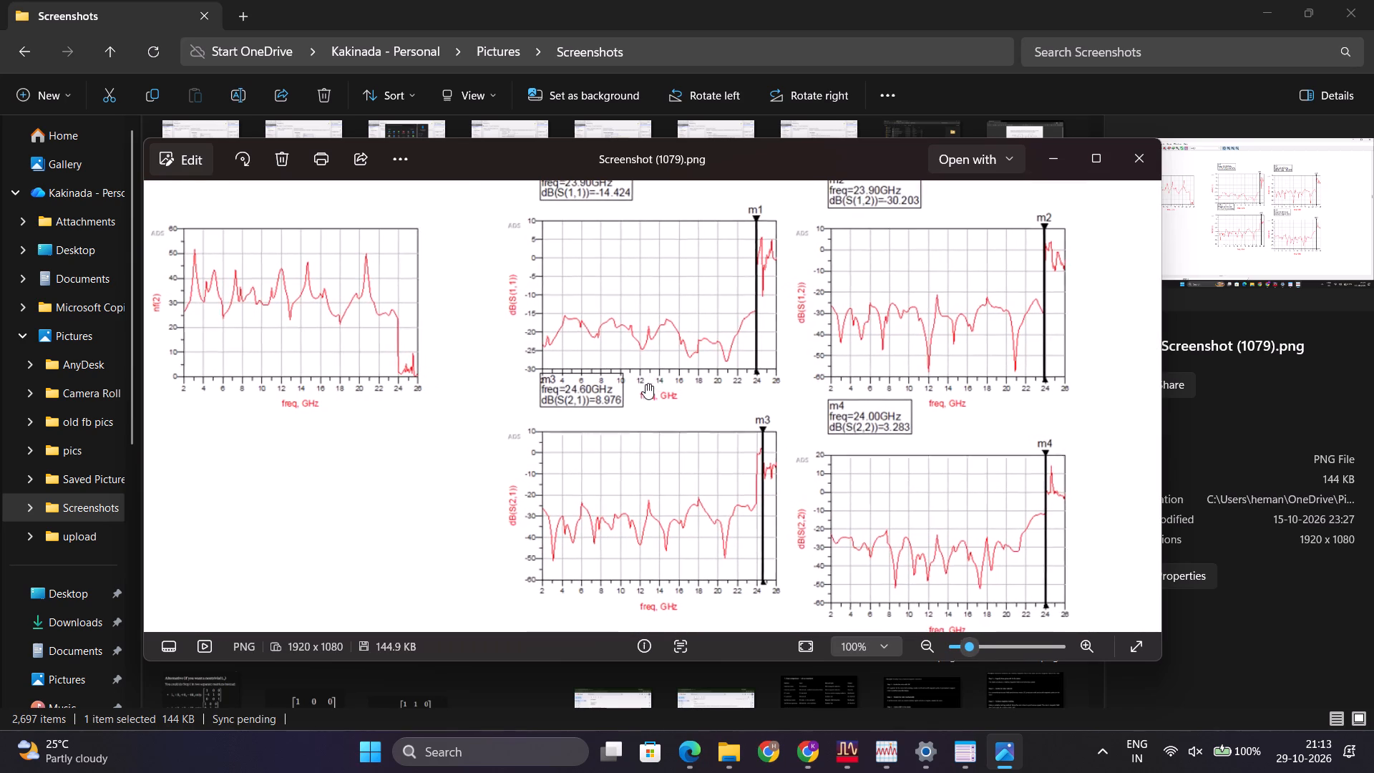
{"action": "left_click_drag", "start_coordinate": [764, 324], "coordinate": [720, 515]}
{"action": "scroll", "coordinate": [645, 545], "scroll_direction": "down", "scroll_amount": 4}
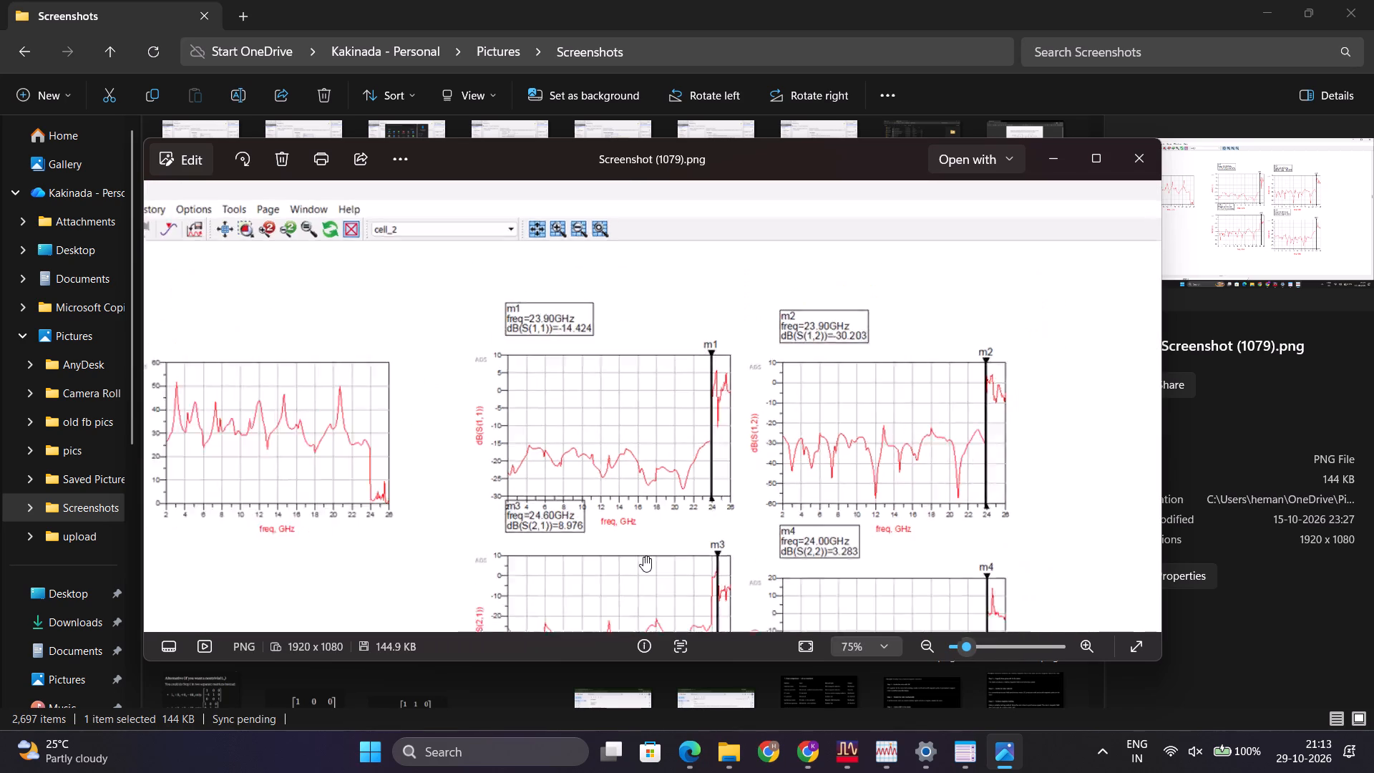
{"action": "scroll", "coordinate": [643, 556], "scroll_direction": "down", "scroll_amount": 1}
{"action": "left_click", "coordinate": [640, 500]}
{"action": "scroll", "coordinate": [640, 502], "scroll_direction": "up", "scroll_amount": 6}
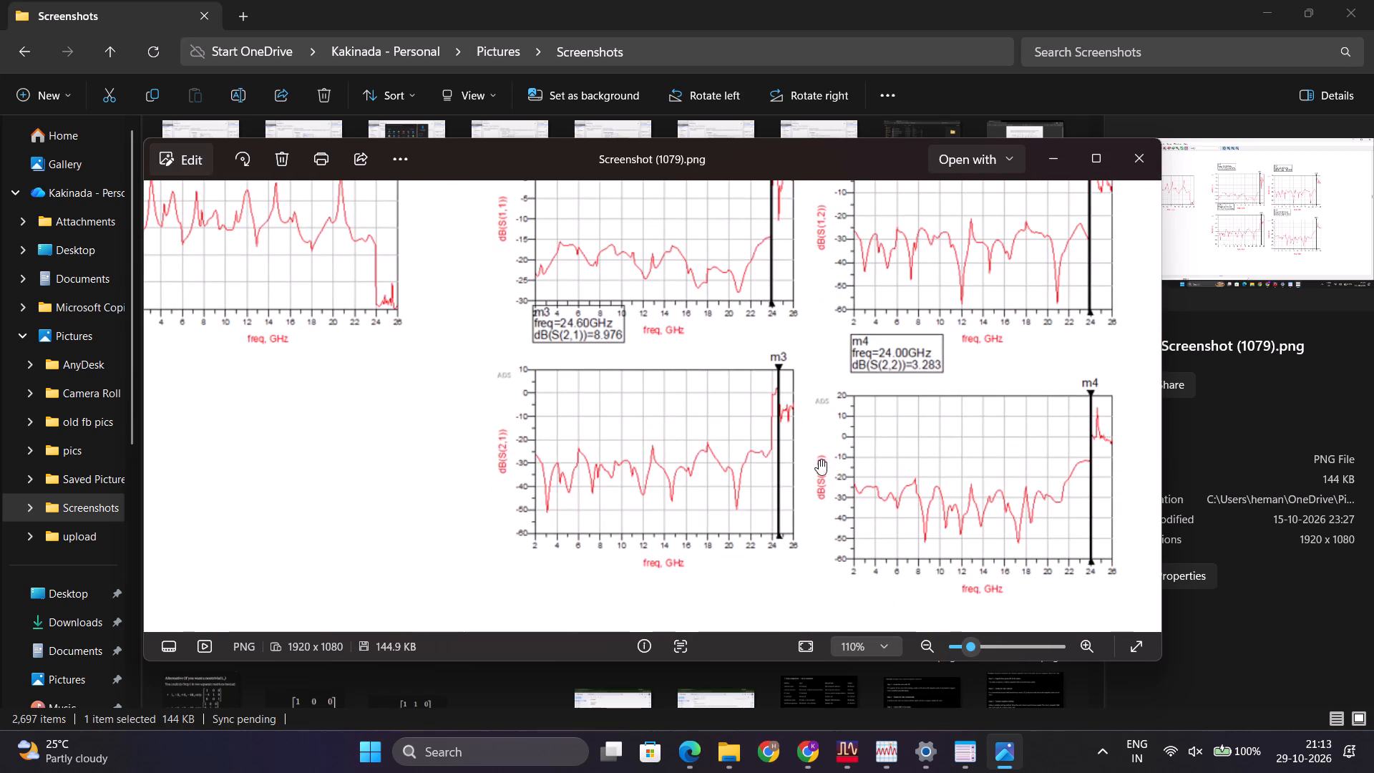
{"action": "scroll", "coordinate": [801, 445], "scroll_direction": "down", "scroll_amount": 2}
{"action": "scroll", "coordinate": [668, 409], "scroll_direction": "down", "scroll_amount": 1}
{"action": "scroll", "coordinate": [895, 178], "scroll_direction": "up", "scroll_amount": 2}
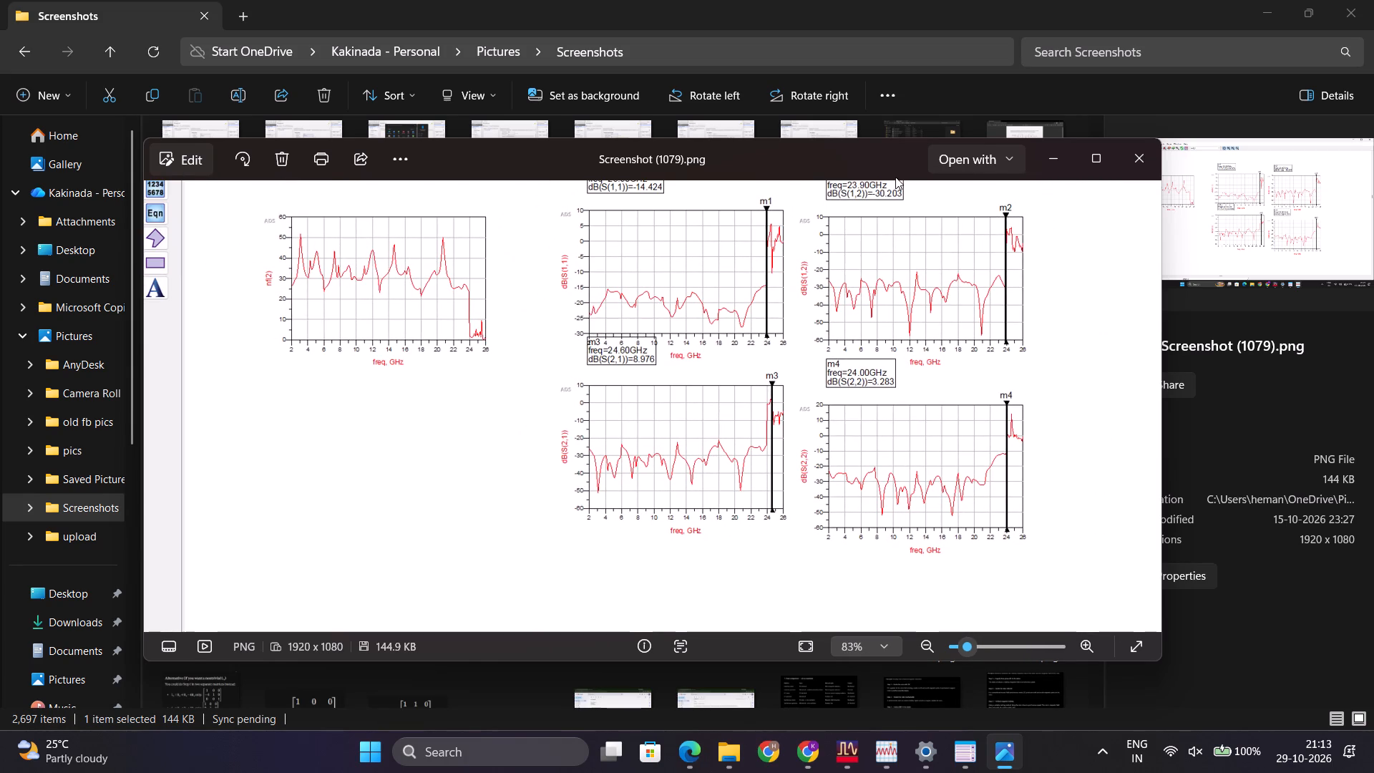
{"action": "scroll", "coordinate": [895, 177], "scroll_direction": "up", "scroll_amount": 5}
{"action": "left_click_drag", "start_coordinate": [831, 413], "coordinate": [829, 475]}
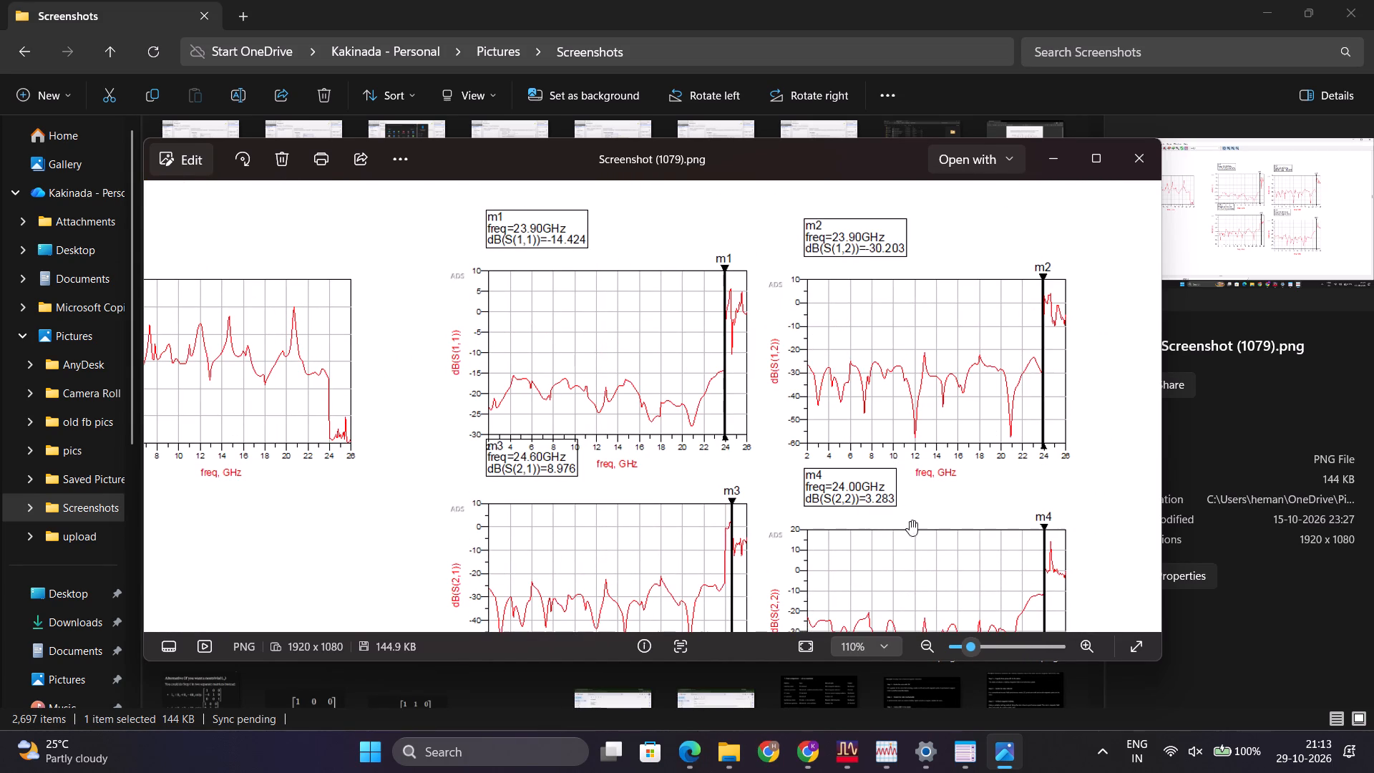
{"action": "scroll", "coordinate": [939, 426], "scroll_direction": "down", "scroll_amount": 3}
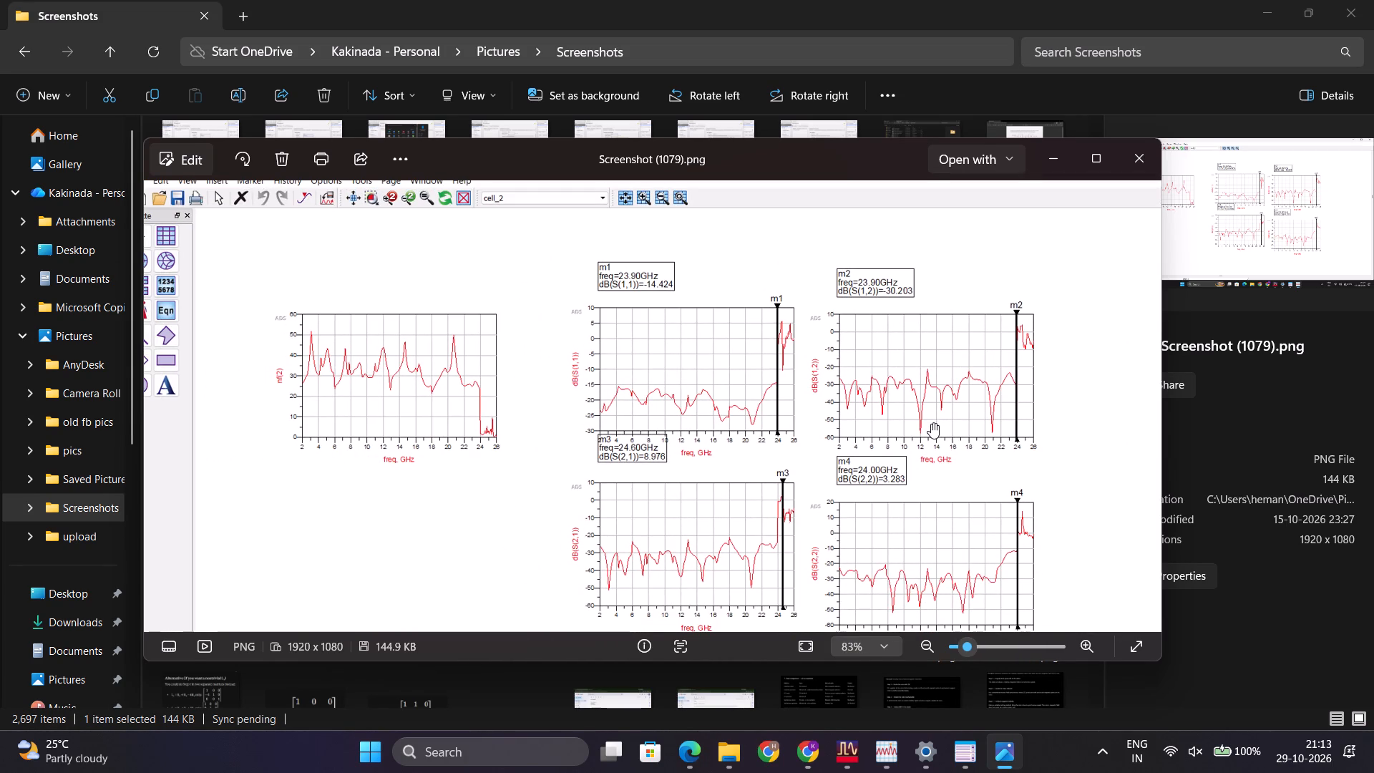
Browse onward from Screenshot (1079) through Screenshot (1082) to look for further LNA simulation plots.
{"action": "key", "text": "Left"}
{"action": "key", "text": "Left"}
{"action": "key", "text": "Left"}
{"action": "key", "text": "Left"}
{"action": "key", "text": "Left"}
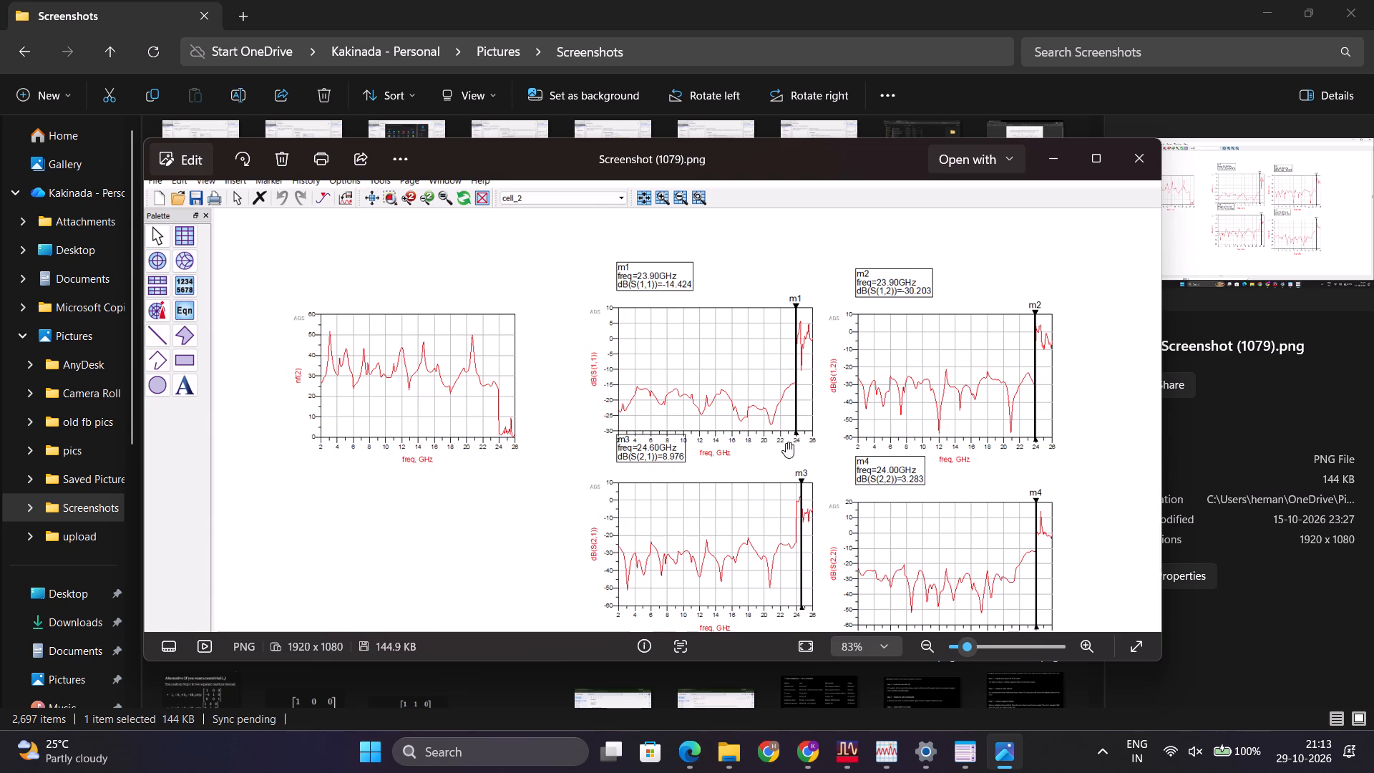
{"action": "key", "text": "Left"}
{"action": "scroll", "coordinate": [806, 488], "scroll_direction": "down", "scroll_amount": 3}
{"action": "key", "text": "Left"}
{"action": "key", "text": "Left"}
{"action": "key", "text": "Left"}
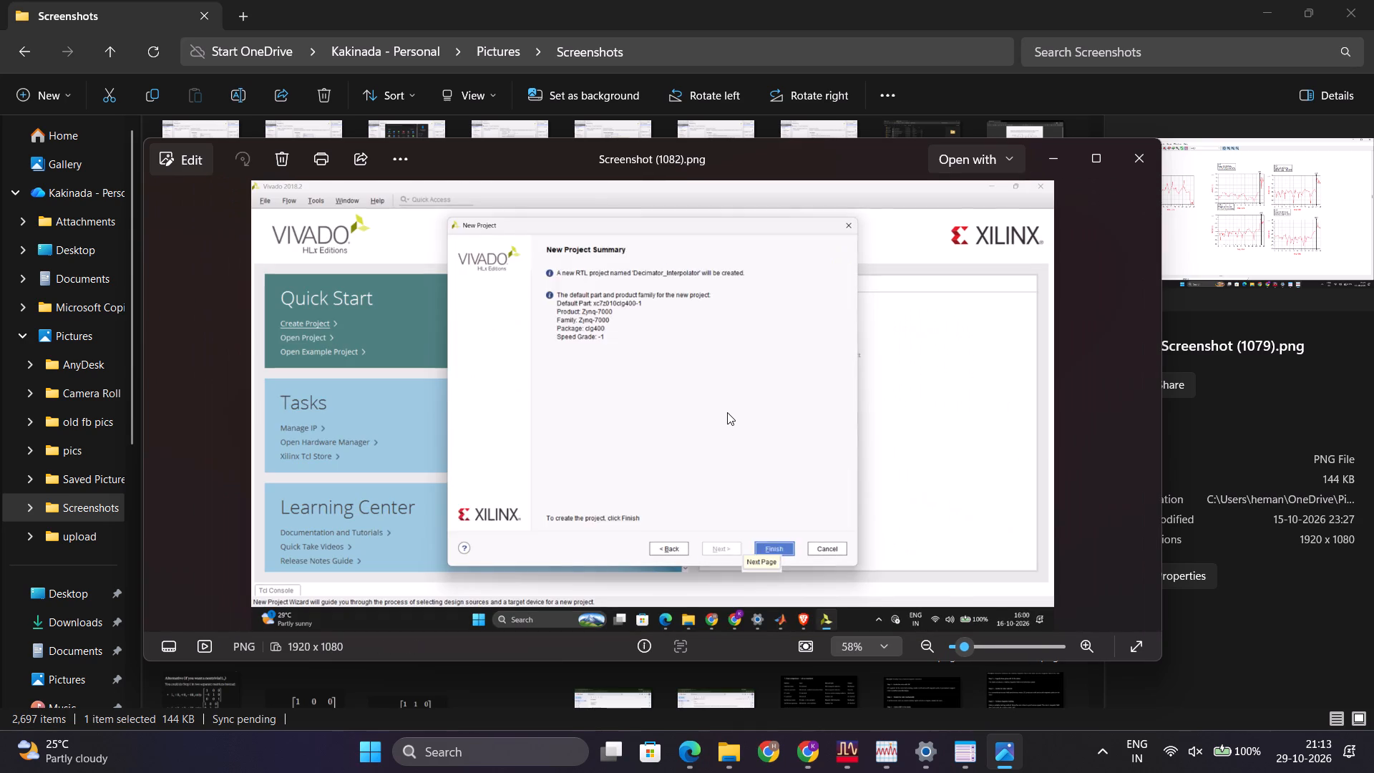
Skim the 16 October Vivado screenshots from (1082) through (1115), looking for LNA layout or EM result images.
{"action": "key", "text": "Left"}
{"action": "key", "text": "Left"}
{"action": "key", "text": "Left"}
{"action": "key", "text": "Left"}
{"action": "key", "text": "Left"}
{"action": "key", "text": "Left"}
{"action": "key", "text": "Left"}
{"action": "key", "text": "Left"}
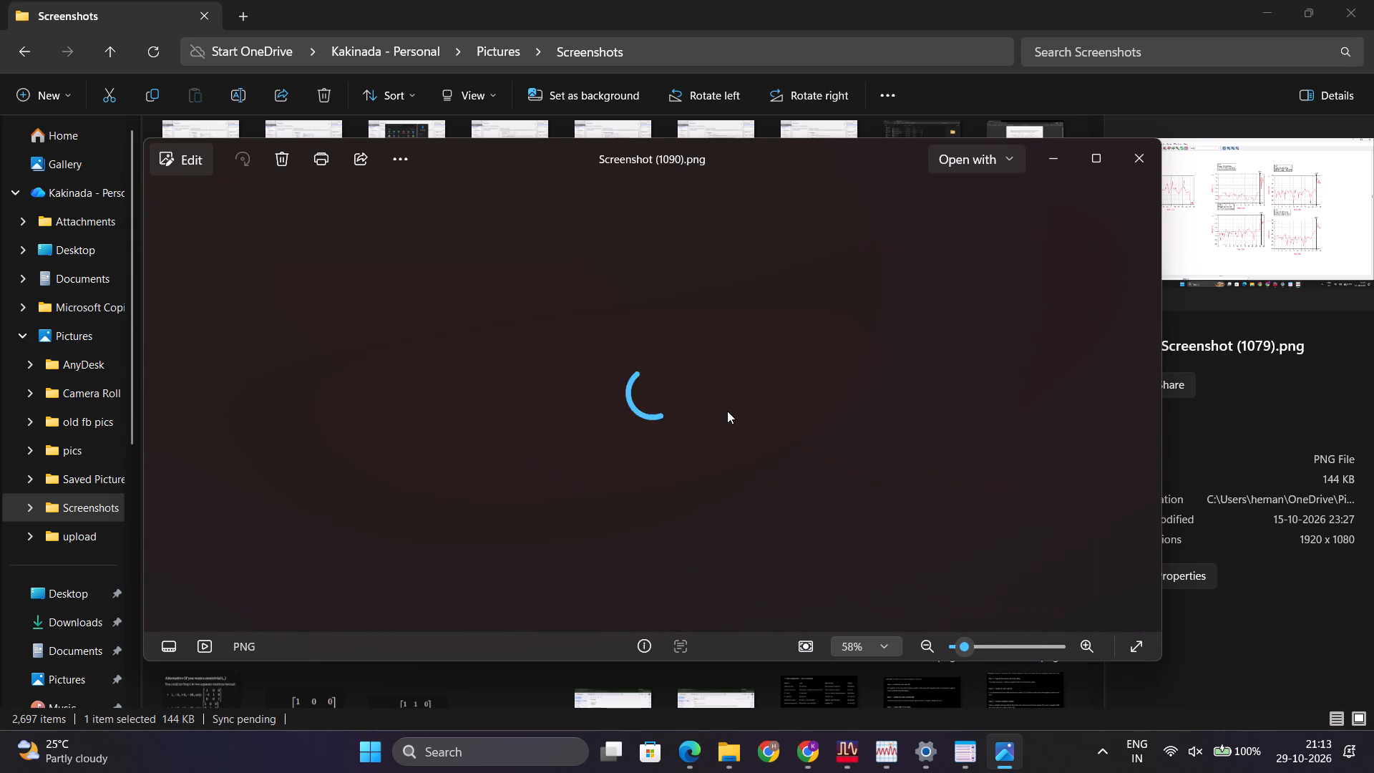
{"action": "key", "text": "Left"}
{"action": "key", "text": "Left"}
{"action": "key", "text": "Left"}
{"action": "key", "text": "Left"}
{"action": "key", "text": "Left"}
{"action": "key", "text": "Left"}
{"action": "key", "text": "Left"}
{"action": "key", "text": "Left"}
{"action": "key", "text": "Left"}
{"action": "key", "text": "Left"}
{"action": "key", "text": "Left"}
{"action": "key", "text": "Left"}
{"action": "key", "text": "Left"}
{"action": "key", "text": "Left"}
{"action": "key", "text": "Left"}
{"action": "key", "text": "Left"}
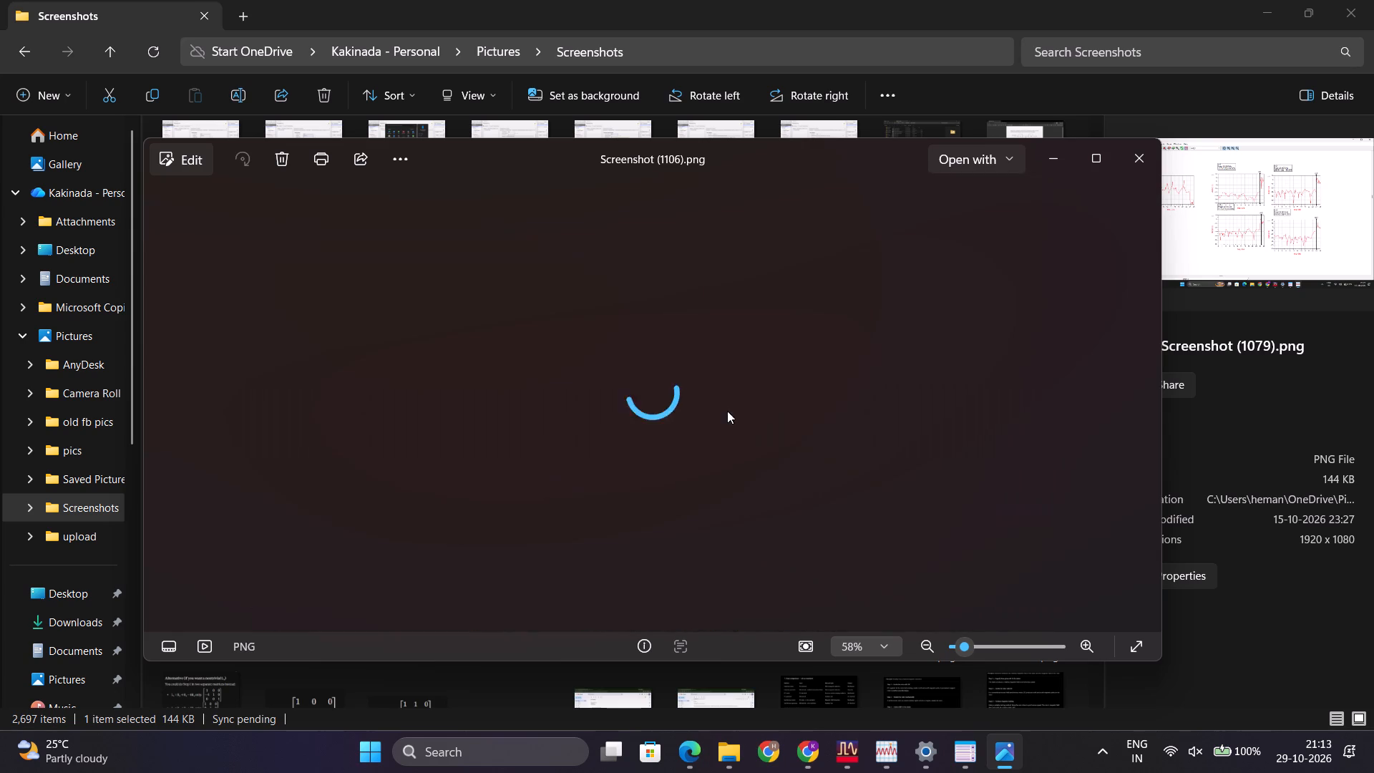
{"action": "key", "text": "Left"}
{"action": "key", "text": "Left"}
{"action": "key", "text": "Left"}
{"action": "key", "text": "Left"}
{"action": "key", "text": "Left"}
{"action": "key", "text": "Left"}
{"action": "key", "text": "Left"}
{"action": "key", "text": "Left"}
{"action": "key", "text": "Left"}
{"action": "key", "text": "Left"}
{"action": "key", "text": "Left"}
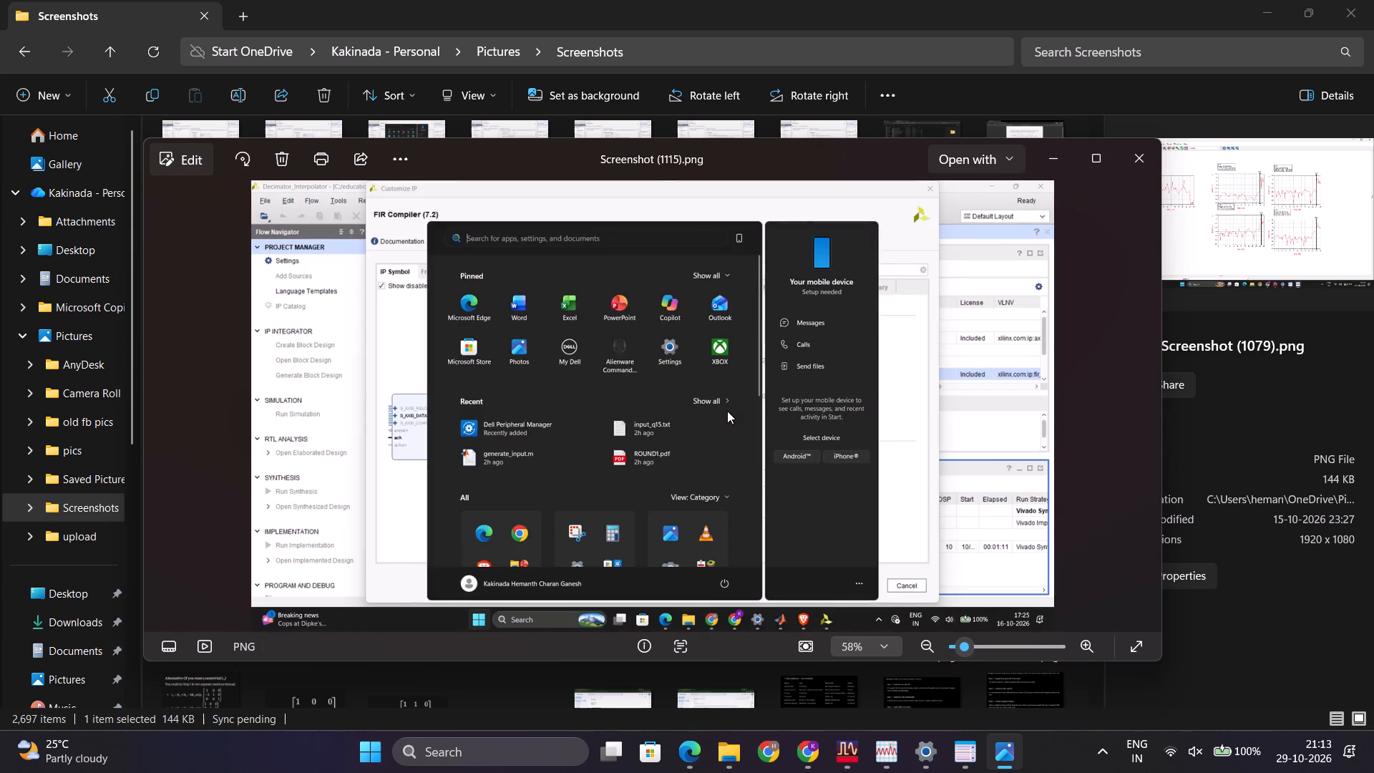
Continue through the block design screenshots up to Screenshot (1130), checking for any LNA results.
{"action": "key", "text": "Left"}
{"action": "key", "text": "Left"}
{"action": "key", "text": "Left"}
{"action": "key", "text": "Left"}
{"action": "key", "text": "Left"}
{"action": "key", "text": "Left"}
{"action": "key", "text": "Left"}
{"action": "key", "text": "Left"}
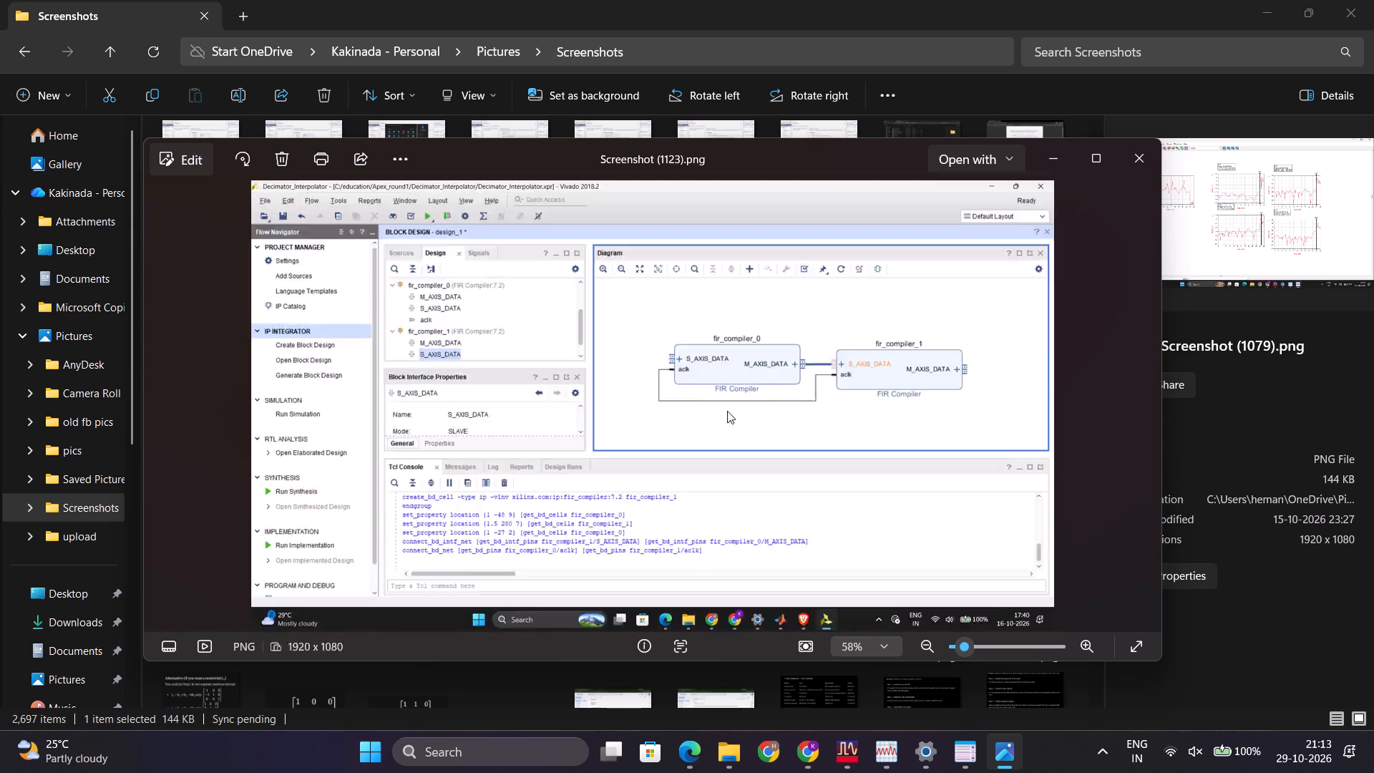
{"action": "key", "text": "Left"}
{"action": "key", "text": "Left"}
{"action": "key", "text": "Left"}
{"action": "key", "text": "Left"}
{"action": "key", "text": "Left"}
{"action": "key", "text": "Left"}
{"action": "key", "text": "Left"}
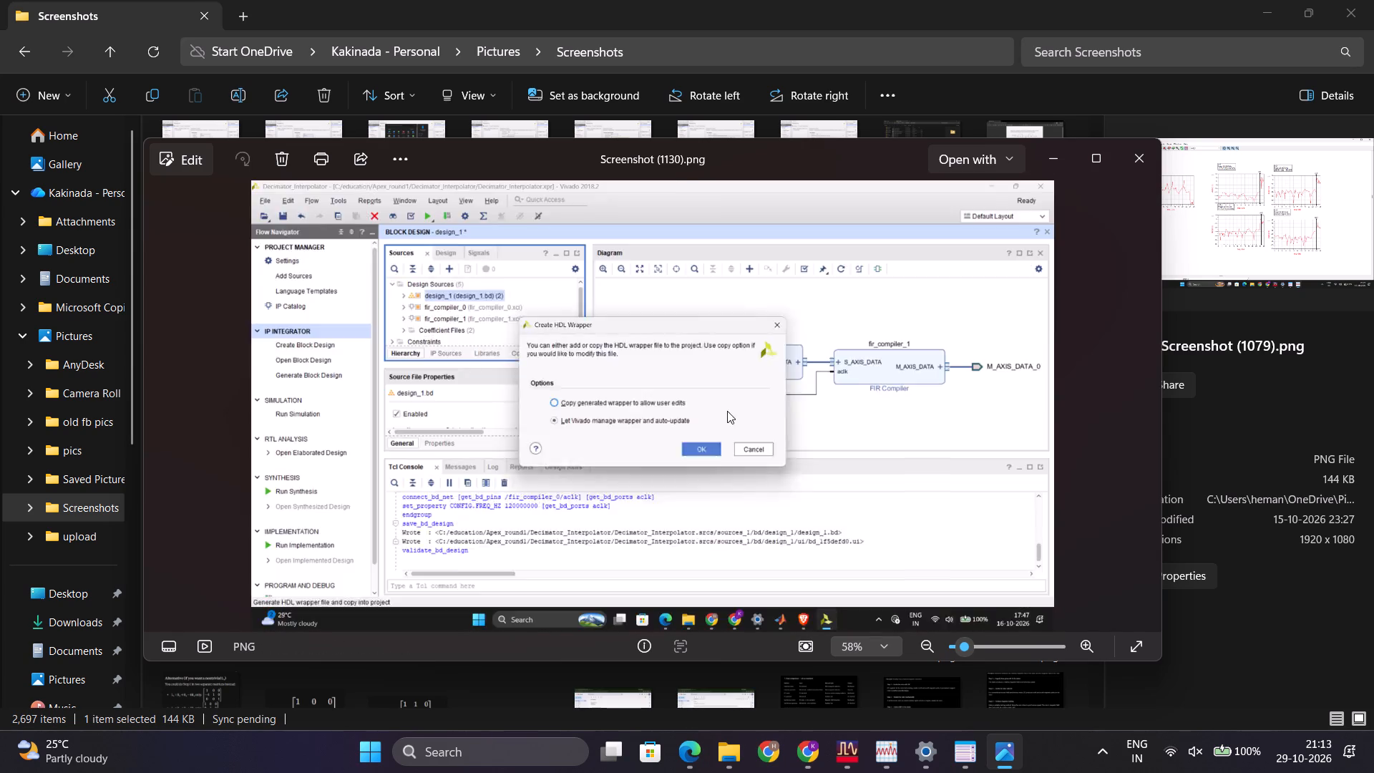
Check the screenshots after (1130) up to Screenshot (1149) for LNA simulation results.
{"action": "key", "text": "Left"}
{"action": "key", "text": "Left"}
{"action": "key", "text": "Left"}
{"action": "key", "text": "Left"}
{"action": "key", "text": "Left"}
{"action": "key", "text": "Left"}
{"action": "key", "text": "Left"}
{"action": "key", "text": "Left"}
{"action": "key", "text": "Left"}
{"action": "key", "text": "Left"}
{"action": "key", "text": "Left"}
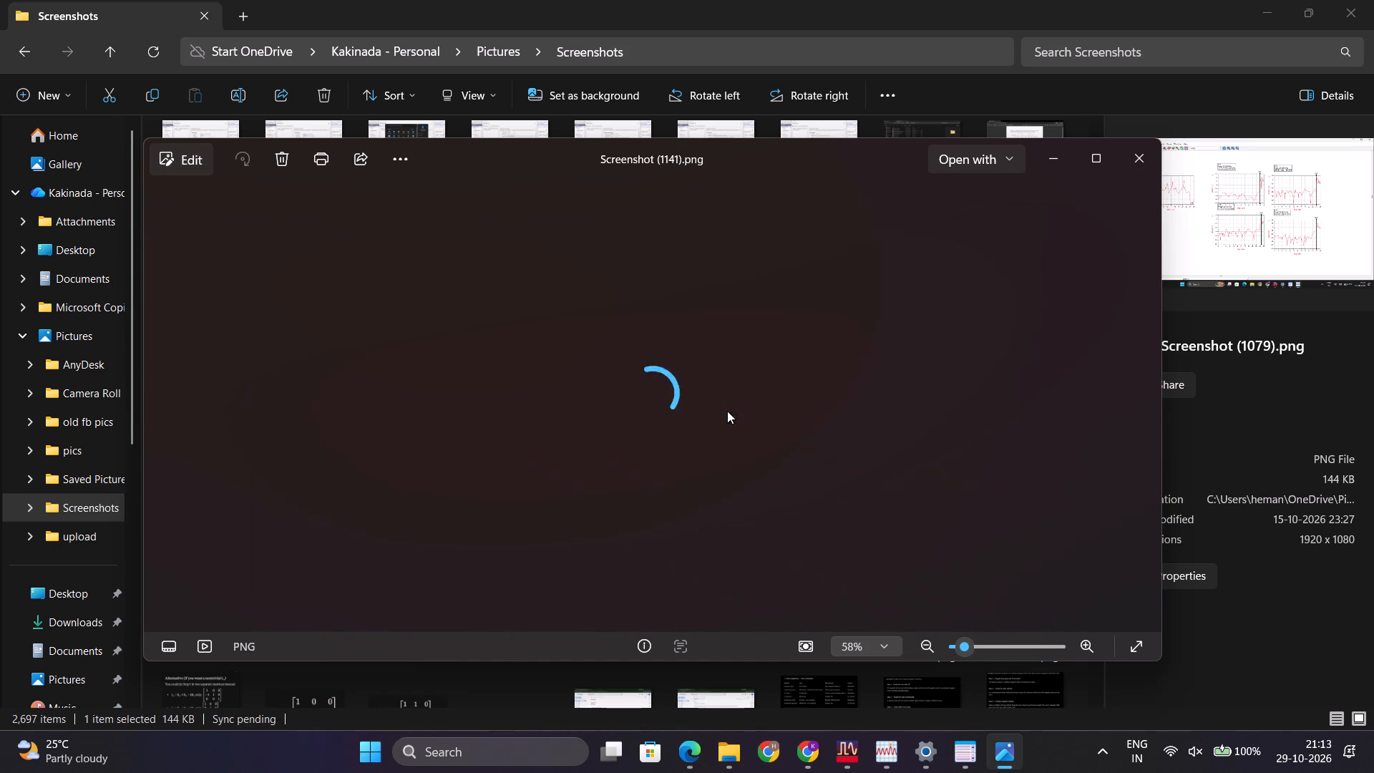
{"action": "key", "text": "Left"}
{"action": "key", "text": "Left"}
{"action": "key", "text": "Left"}
{"action": "key", "text": "Left"}
{"action": "key", "text": "Left"}
{"action": "key", "text": "Left"}
{"action": "key", "text": "Left"}
{"action": "key", "text": "Left"}
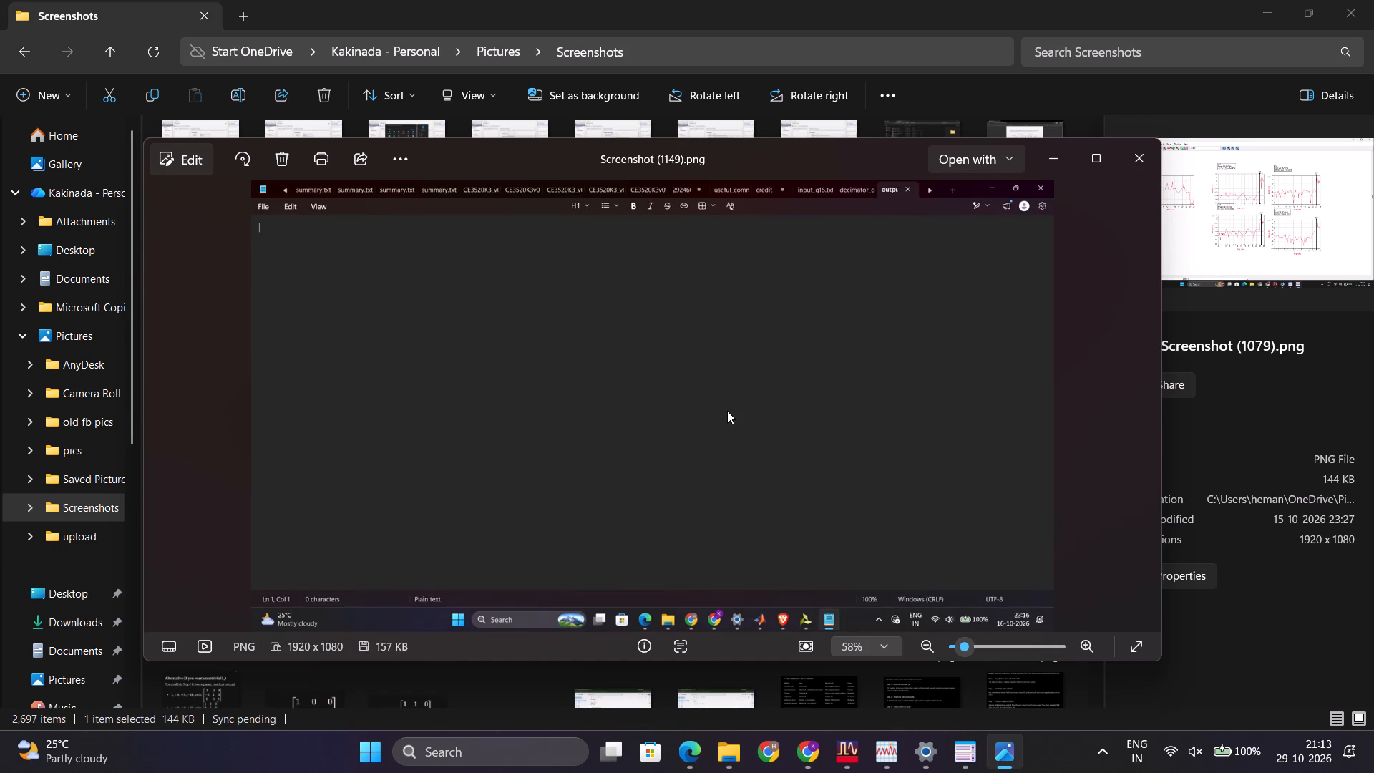
Skim the screenshots from (1149) through the FIR Compiler settings in Screenshot (1165) for LNA-related images.
{"action": "key", "text": "Left"}
{"action": "key", "text": "Left"}
{"action": "key", "text": "Left"}
{"action": "key", "text": "Left"}
{"action": "key", "text": "Left"}
{"action": "key", "text": "Left"}
{"action": "key", "text": "Left"}
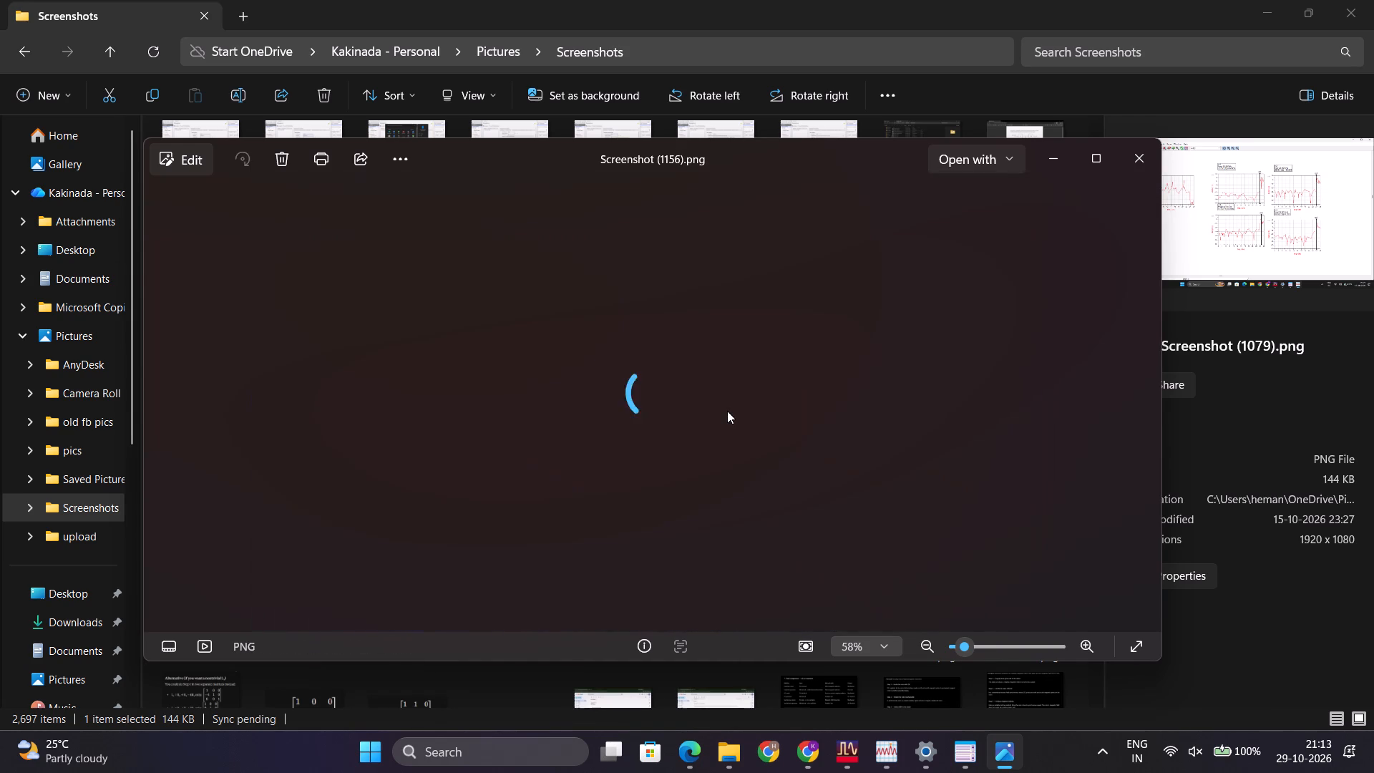
{"action": "key", "text": "Left"}
{"action": "key", "text": "Left"}
{"action": "key", "text": "Left"}
{"action": "key", "text": "Left"}
{"action": "key", "text": "Left"}
{"action": "key", "text": "Left"}
{"action": "key", "text": "Left"}
{"action": "key", "text": "Left"}
{"action": "key", "text": "Left"}
{"action": "key", "text": "Left"}
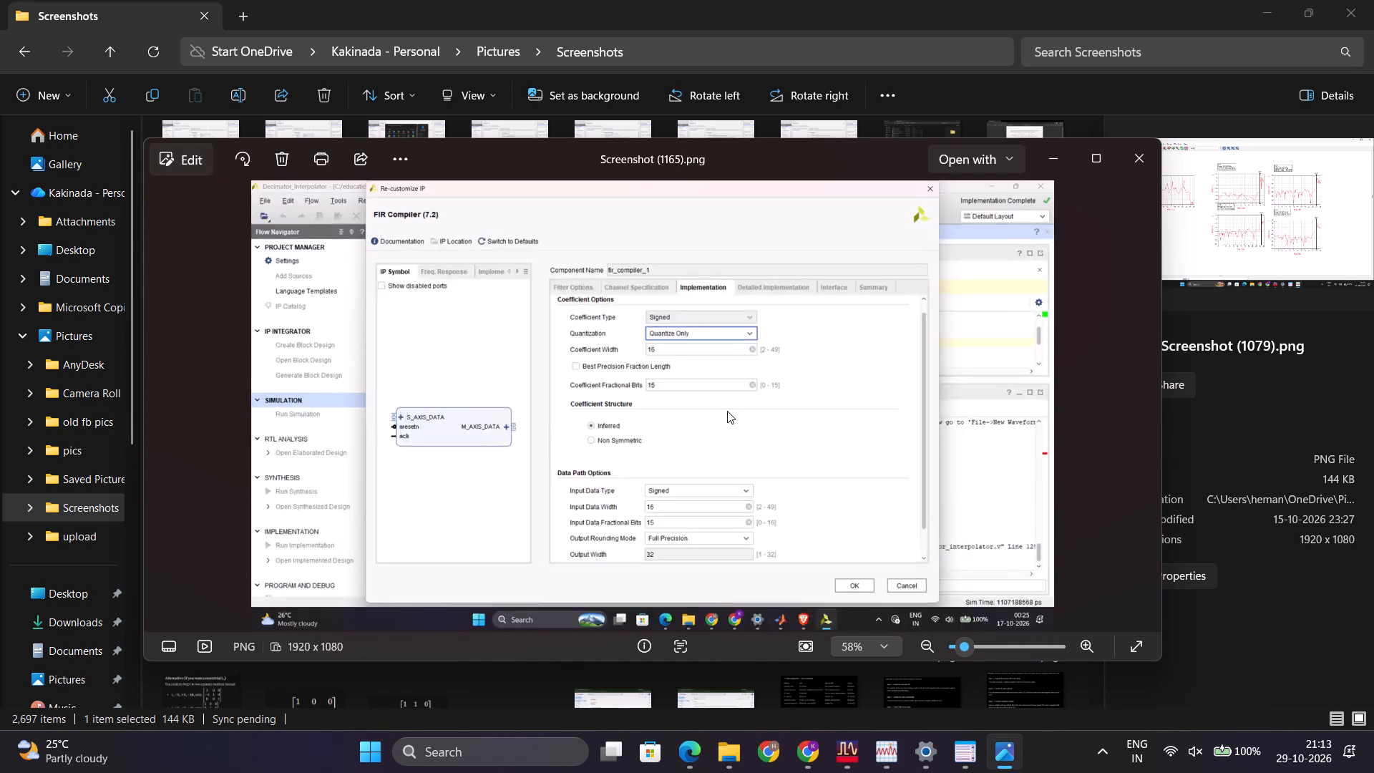
Browse the 17 October screenshots from (1165) through (1189) in search of LNA layout or EM plots.
{"action": "key", "text": "Left"}
{"action": "key", "text": "Left"}
{"action": "key", "text": "Left"}
{"action": "key", "text": "Left"}
{"action": "key", "text": "Left"}
{"action": "key", "text": "Left"}
{"action": "key", "text": "Left"}
{"action": "key", "text": "Left"}
{"action": "key", "text": "Left"}
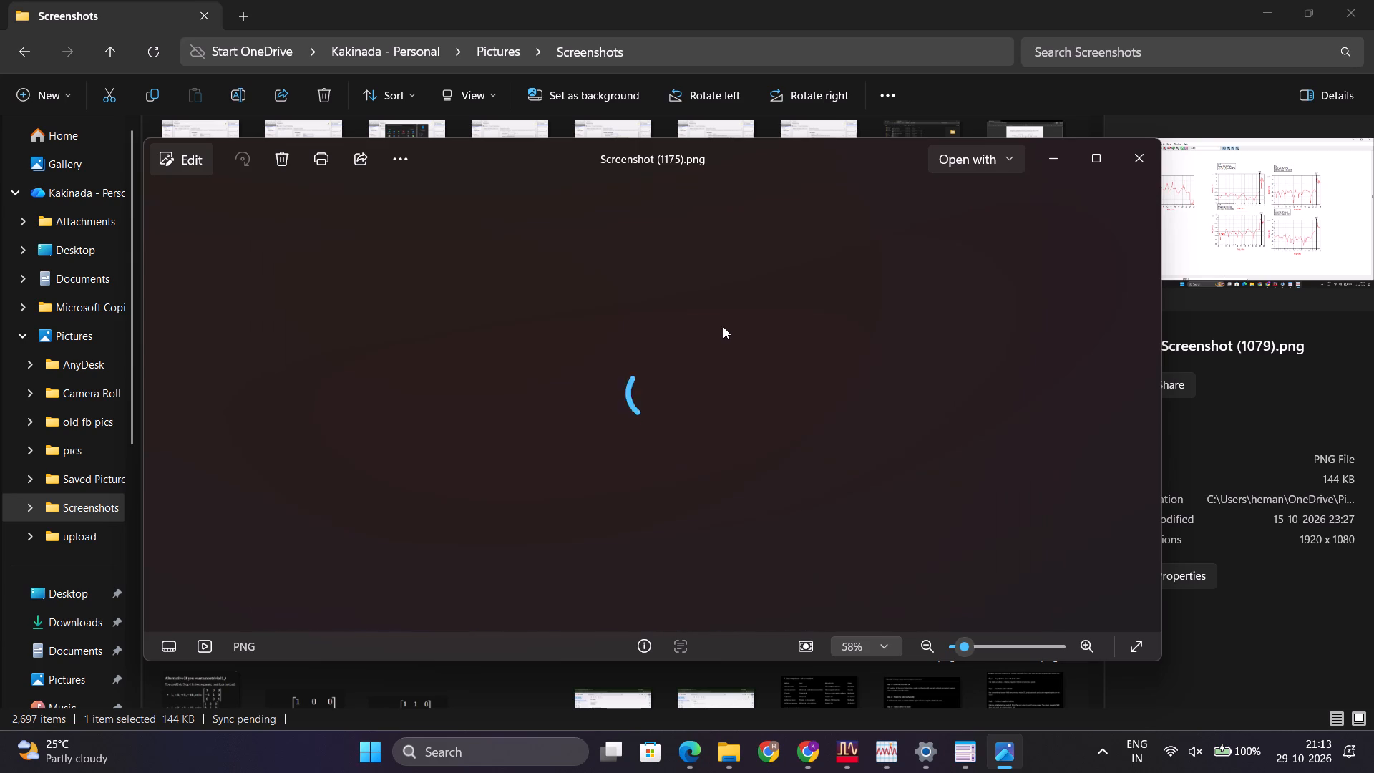
{"action": "key", "text": "Left"}
{"action": "key", "text": "Left"}
{"action": "key", "text": "Left"}
{"action": "key", "text": "Left"}
{"action": "key", "text": "Left"}
{"action": "key", "text": "Left"}
{"action": "key", "text": "Left"}
{"action": "key", "text": "Left"}
{"action": "key", "text": "Left"}
{"action": "key", "text": "Left"}
{"action": "key", "text": "Left"}
{"action": "key", "text": "Left"}
{"action": "key", "text": "Left"}
{"action": "key", "text": "Left"}
{"action": "key", "text": "Left"}
{"action": "key", "text": "Left"}
{"action": "key", "text": "Page_Up"}
{"action": "key", "text": "Left"}
{"action": "key", "text": "Left"}
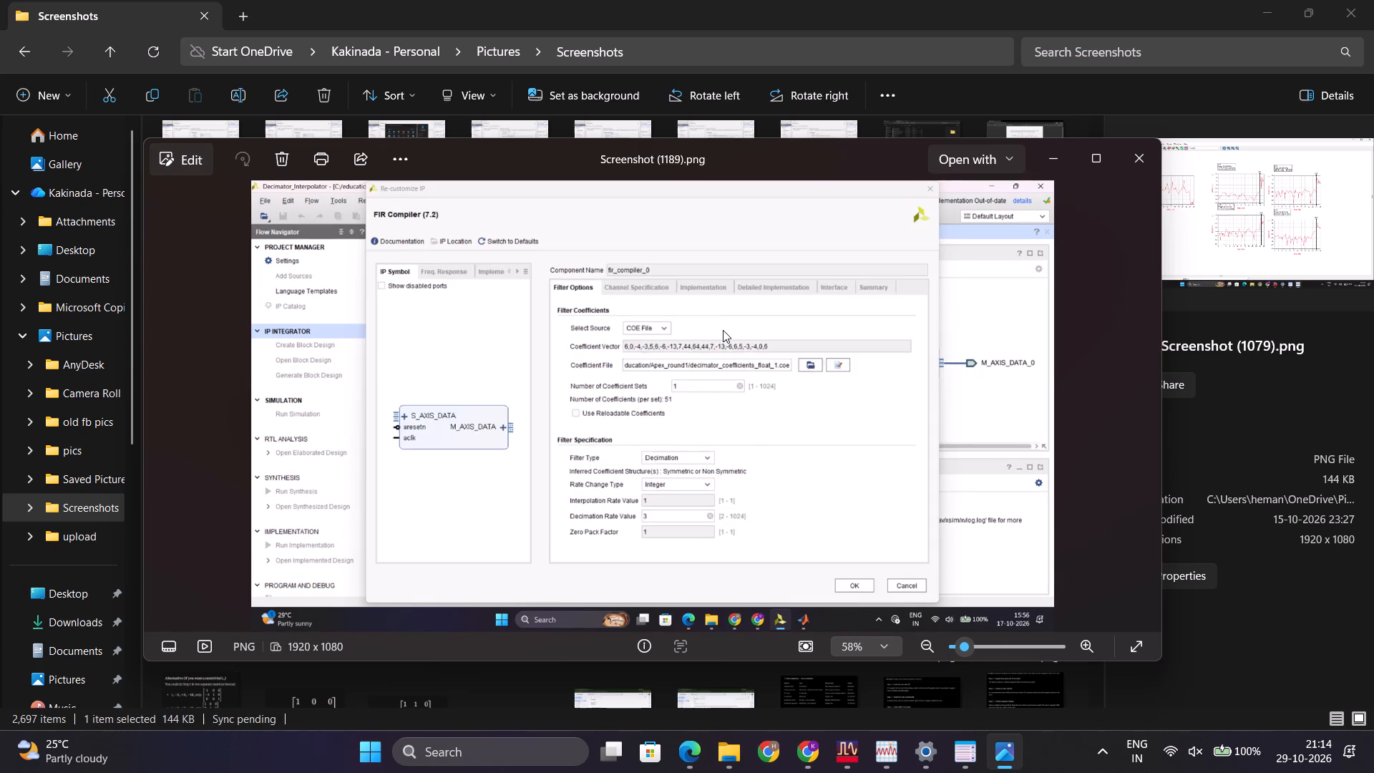
Browse the 17 October screenshots from (1189) through (1196), looking for LNA layout or EM plots.
{"action": "key", "text": "Left"}
{"action": "key", "text": "Left"}
{"action": "key", "text": "Left"}
{"action": "key", "text": "Left"}
{"action": "key", "text": "Left"}
{"action": "key", "text": "Left"}
{"action": "key", "text": "Left"}
{"action": "key", "text": "Left"}
{"action": "key", "text": "Left"}
{"action": "key", "text": "Left"}
{"action": "key", "text": "Left"}
{"action": "key", "text": "Left"}
{"action": "key", "text": "Left"}
{"action": "key", "text": "Left"}
{"action": "key", "text": "Left"}
{"action": "key", "text": "Left"}
{"action": "key", "text": "Left"}
{"action": "key", "text": "Left"}
{"action": "key", "text": "Left"}
{"action": "key", "text": "Left"}
{"action": "key", "text": "Left"}
{"action": "key", "text": "Left"}
{"action": "key", "text": "Left"}
{"action": "key", "text": "Left"}
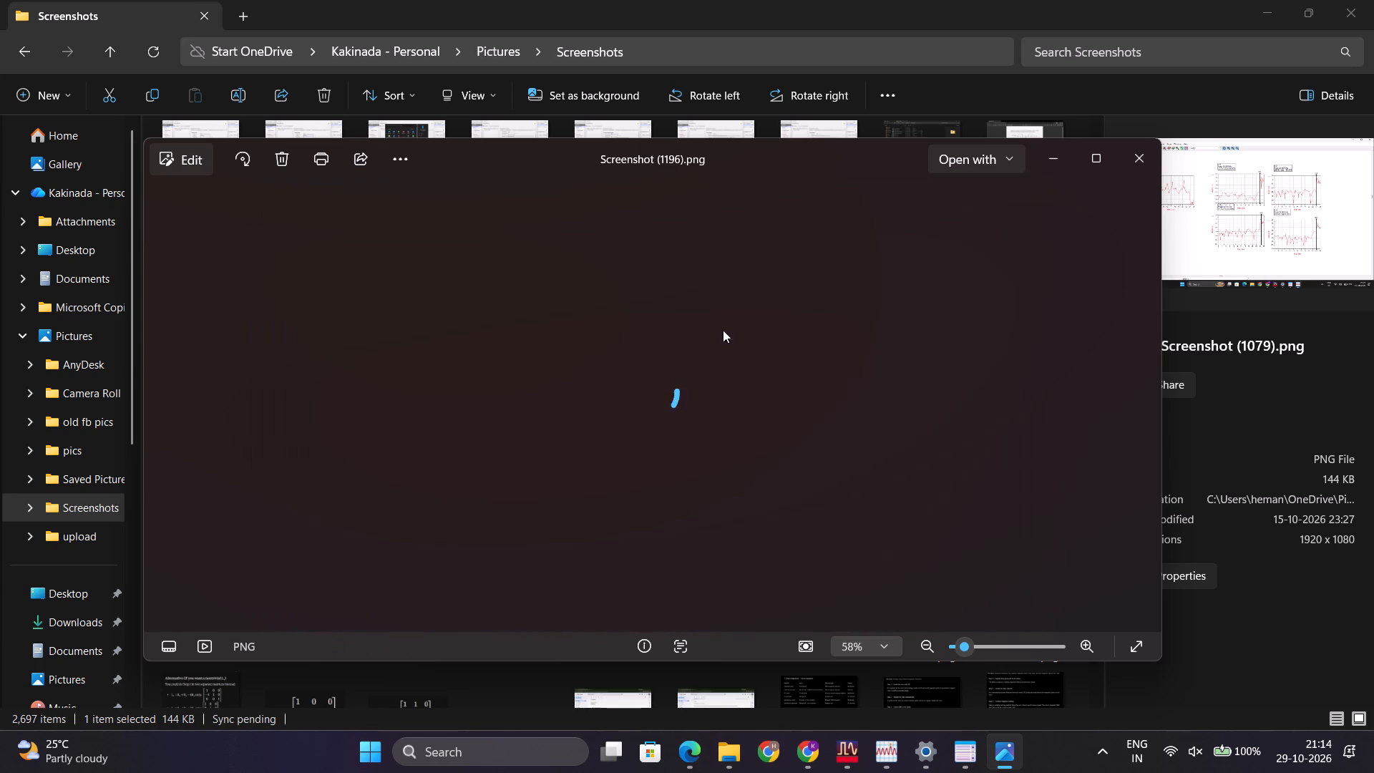
Continue through the screenshots from (1196) up to (1205) in search of LNA simulation results.
{"action": "key", "text": "Left"}
{"action": "key", "text": "Left"}
{"action": "key", "text": "Left"}
{"action": "key", "text": "Left"}
{"action": "key", "text": "Left"}
{"action": "key", "text": "Left"}
{"action": "key", "text": "Left"}
{"action": "key", "text": "Left"}
{"action": "key", "text": "Left"}
{"action": "key", "text": "Left"}
{"action": "key", "text": "Left"}
{"action": "key", "text": "Left"}
{"action": "key", "text": "Left"}
{"action": "key", "text": "Left"}
{"action": "key", "text": "Left"}
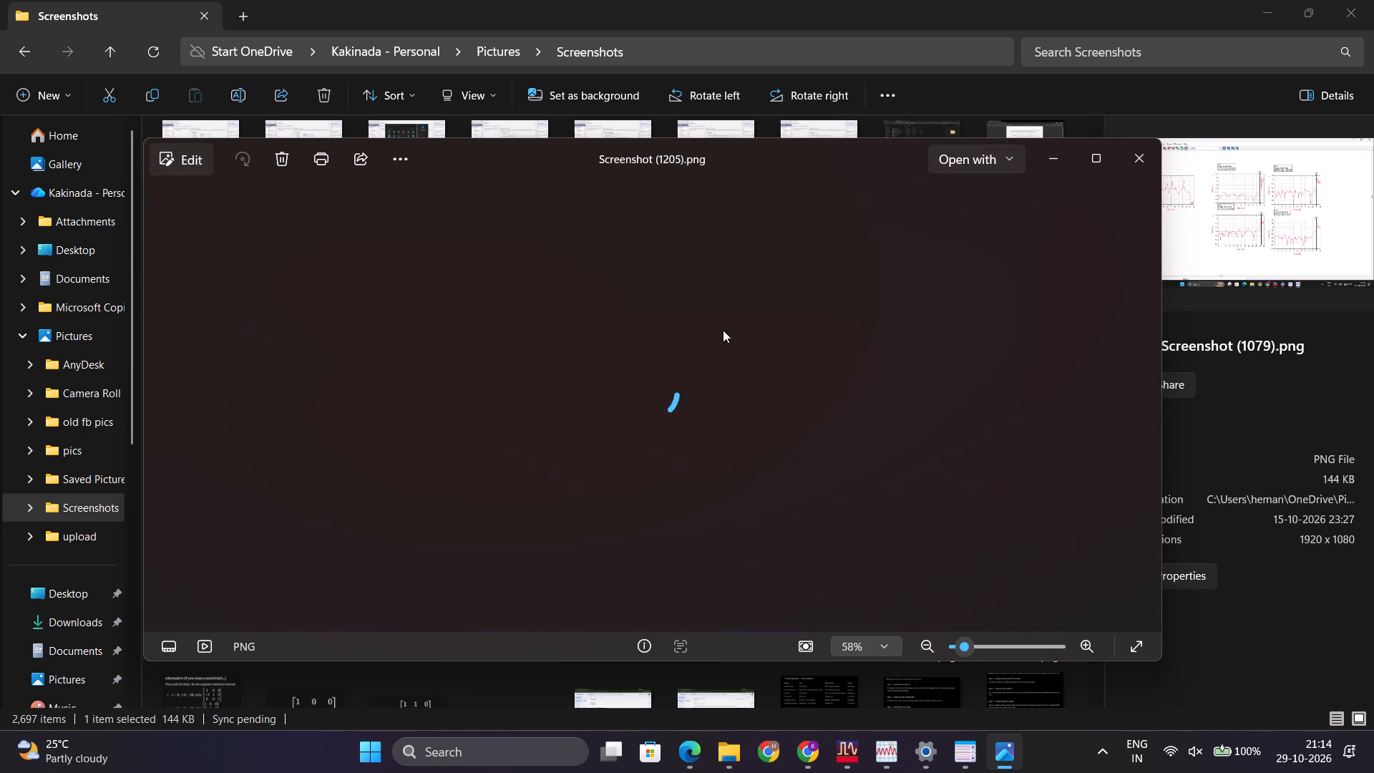
Check the screenshots from (1205) through the block design in Screenshot (1212) for LNA-related images.
{"action": "key", "text": "Left"}
{"action": "key", "text": "Left"}
{"action": "key", "text": "Left"}
{"action": "key", "text": "Left"}
{"action": "key", "text": "Left"}
{"action": "key", "text": "Left"}
{"action": "key", "text": "Left"}
{"action": "key", "text": "Left"}
{"action": "key", "text": "Left"}
{"action": "key", "text": "Left"}
{"action": "key", "text": "Left"}
{"action": "key", "text": "Left"}
{"action": "key", "text": "Left"}
{"action": "key", "text": "Left"}
{"action": "key", "text": "Left"}
{"action": "key", "text": "Left"}
{"action": "key", "text": "Left"}
{"action": "key", "text": "Left"}
{"action": "key", "text": "Left"}
{"action": "key", "text": "Left"}
{"action": "key", "text": "Left"}
{"action": "key", "text": "Left"}
{"action": "key", "text": "Left"}
{"action": "key", "text": "Left"}
{"action": "key", "text": "Left"}
{"action": "key", "text": "Left"}
{"action": "key", "text": "Left"}
{"action": "key", "text": "Left"}
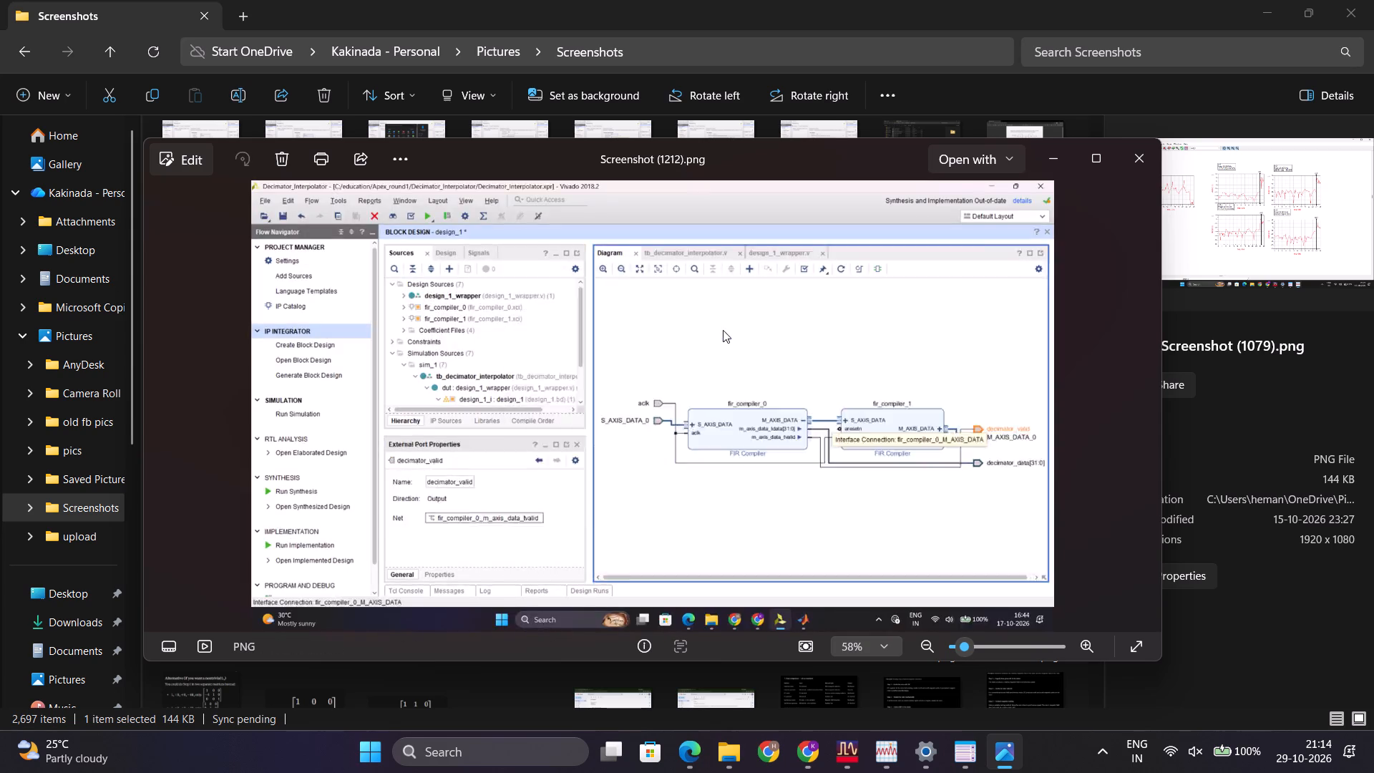
Examine the screenshots around the ADS PCB layout in Screenshot (1215), continuing up to Screenshot (1220).
{"action": "key", "text": "Right"}
{"action": "key", "text": "Right"}
{"action": "key", "text": "Right"}
{"action": "key", "text": "Left"}
{"action": "key", "text": "Left"}
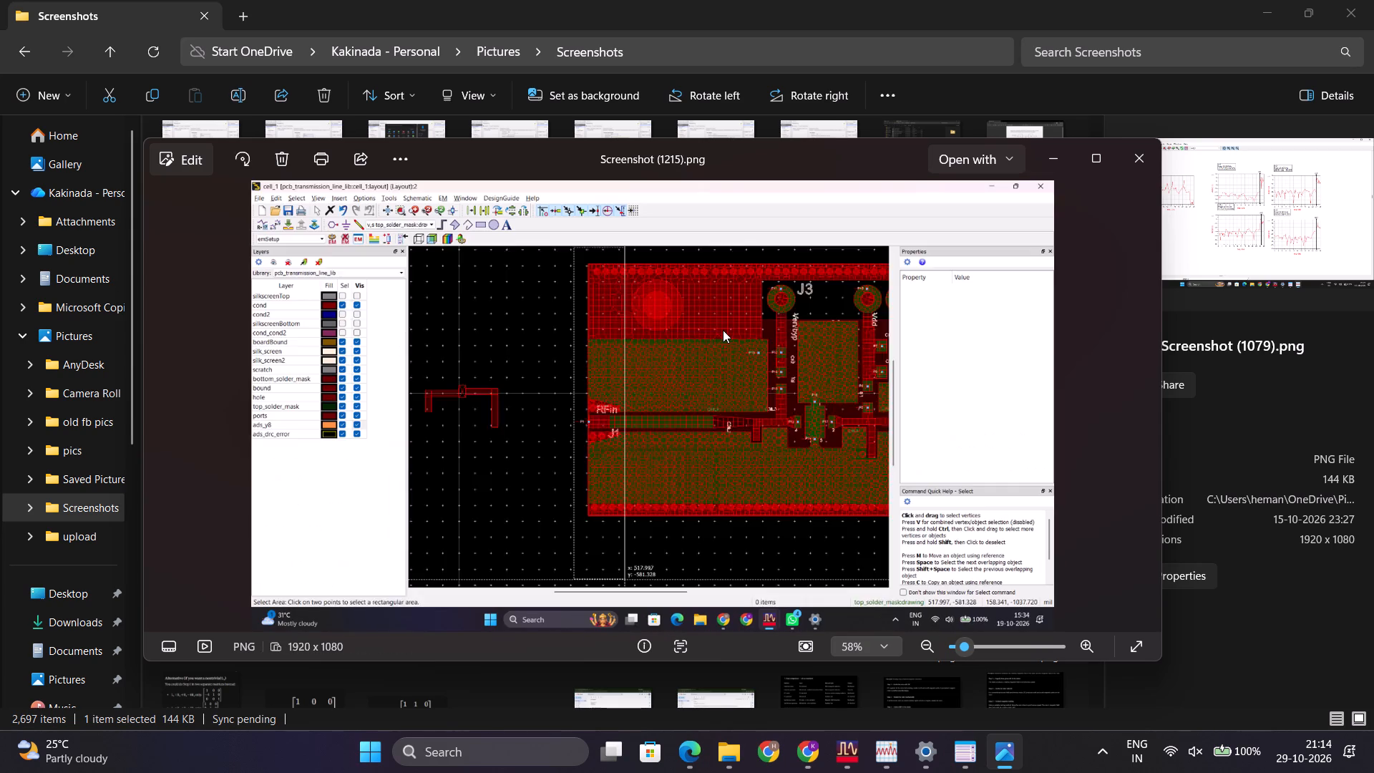
{"action": "key", "text": "Left"}
{"action": "key", "text": "Left"}
{"action": "key", "text": "Left"}
{"action": "key", "text": "Left"}
{"action": "key", "text": "Left"}
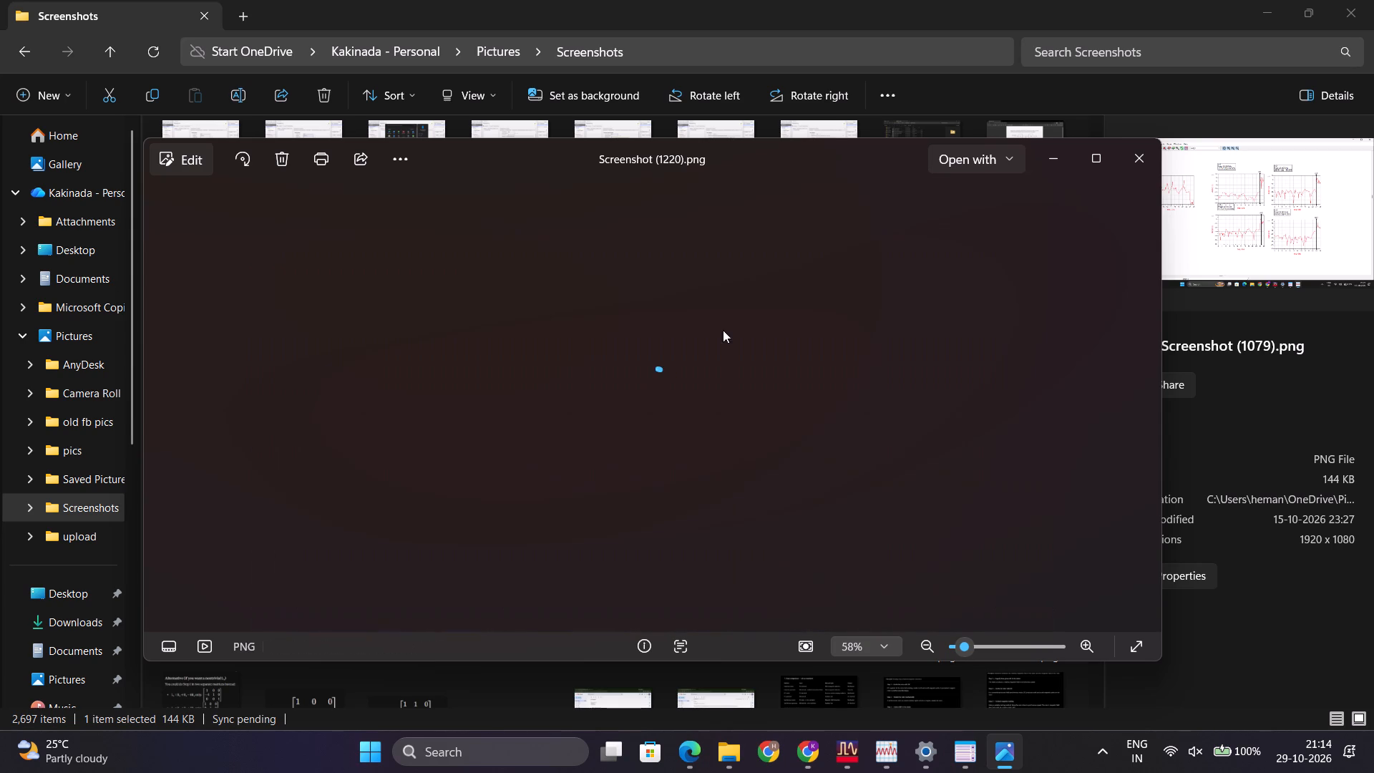
Browse from Screenshot (1220) to the 20 October lecture-slide captures, checking for EM co-simulation plots.
{"action": "key", "text": "Left"}
{"action": "key", "text": "Left"}
{"action": "key", "text": "Left"}
{"action": "key", "text": "Left"}
{"action": "key", "text": "Left"}
{"action": "key", "text": "Left"}
{"action": "key", "text": "Left"}
{"action": "key", "text": "Left"}
{"action": "key", "text": "Left"}
{"action": "key", "text": "Left"}
{"action": "key", "text": "Left"}
{"action": "key", "text": "Left"}
{"action": "key", "text": "Left"}
{"action": "key", "text": "Left"}
{"action": "key", "text": "Left"}
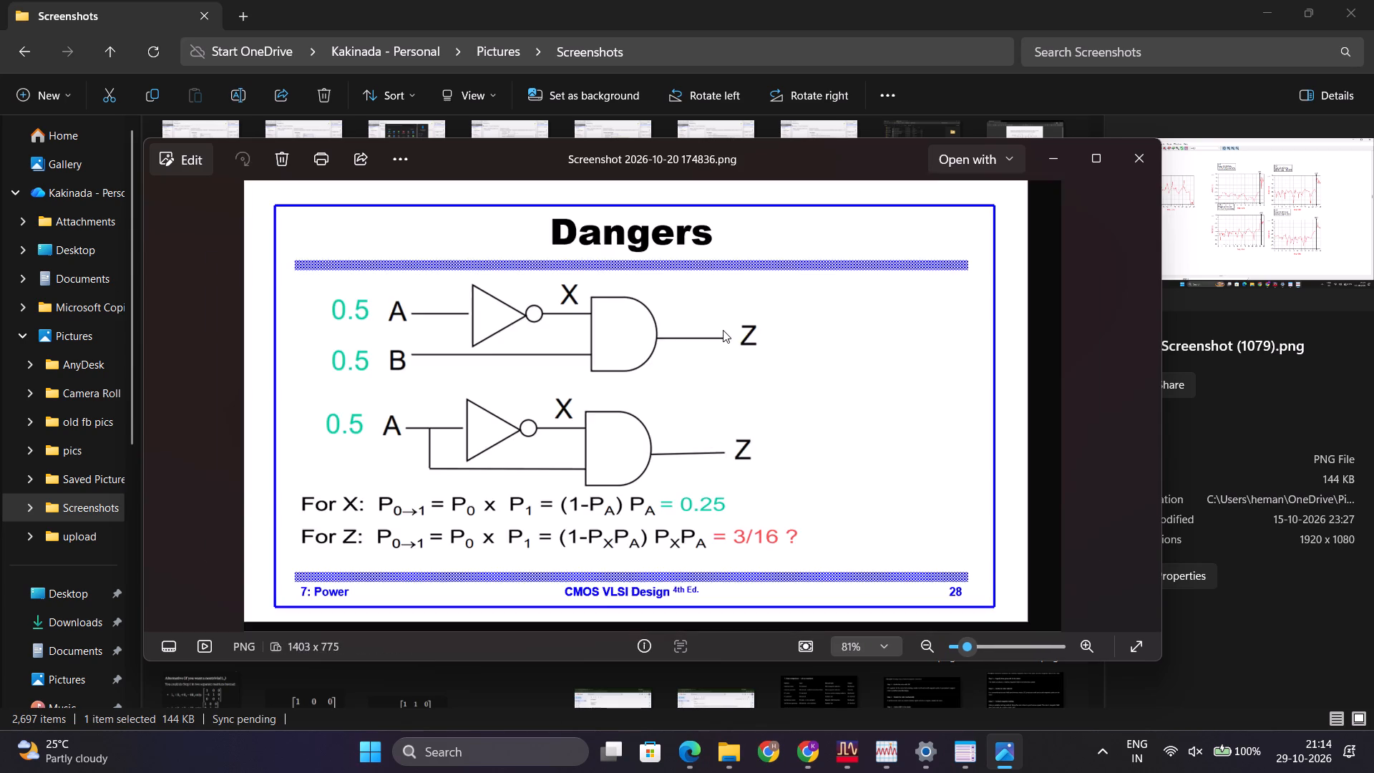
Skim the captures from the 20 October CMOS VLSI slides to the 21 October STA exam question for LNA images.
{"action": "key", "text": "Left"}
{"action": "key", "text": "Left"}
{"action": "key", "text": "Left"}
{"action": "key", "text": "Left"}
{"action": "key", "text": "Left"}
{"action": "key", "text": "Left"}
{"action": "key", "text": "Left"}
{"action": "key", "text": "Left"}
{"action": "key", "text": "Left"}
{"action": "key", "text": "Left"}
{"action": "key", "text": "Left"}
{"action": "key", "text": "Left"}
{"action": "key", "text": "Left"}
{"action": "key", "text": "Left"}
{"action": "key", "text": "Left"}
{"action": "key", "text": "Left"}
{"action": "key", "text": "Left"}
{"action": "key", "text": "Left"}
{"action": "key", "text": "Left"}
{"action": "key", "text": "Left"}
{"action": "key", "text": "Left"}
{"action": "key", "text": "Left"}
{"action": "key", "text": "Left"}
{"action": "key", "text": "Left"}
{"action": "key", "text": "Left"}
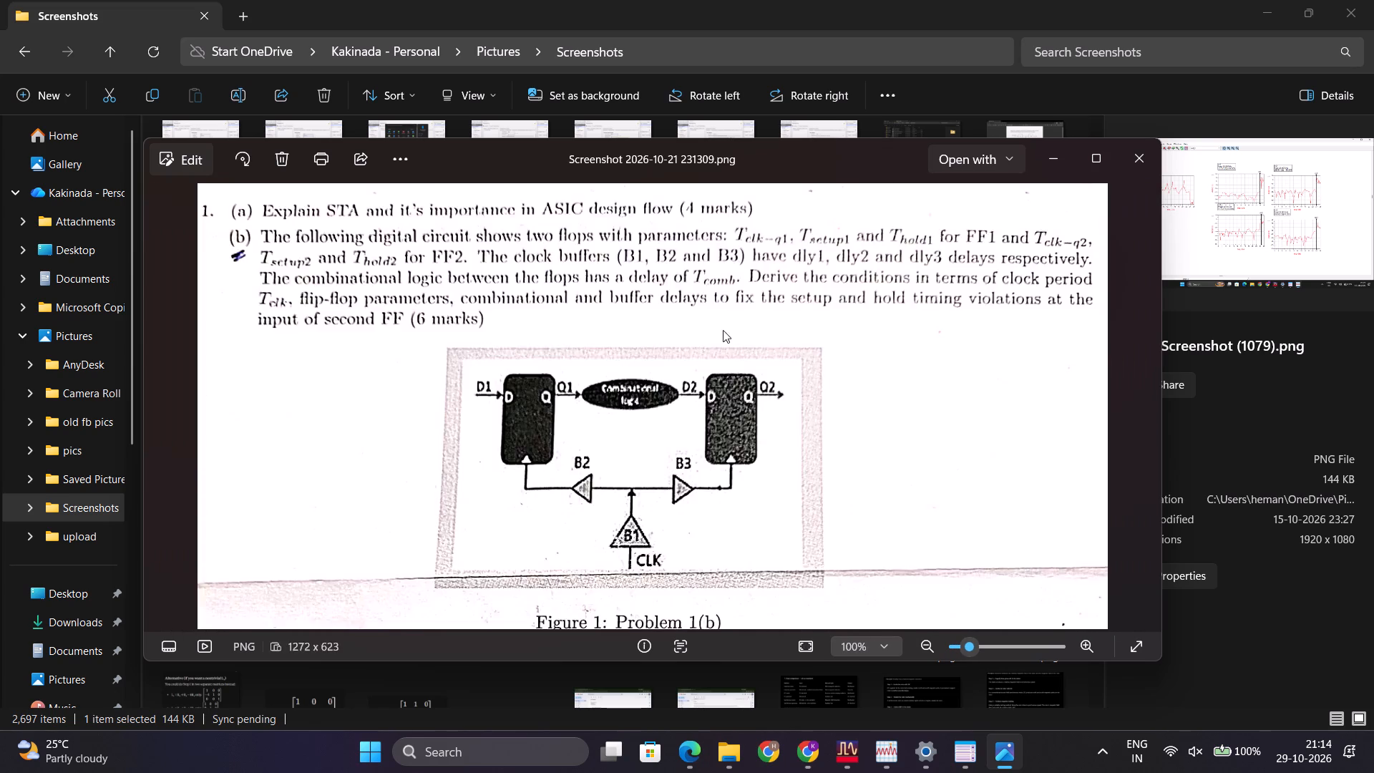
{"action": "key", "text": "Left"}
{"action": "key", "text": "Left"}
{"action": "key", "text": "Left"}
{"action": "key", "text": "Left"}
{"action": "key", "text": "Left"}
{"action": "key", "text": "Left"}
{"action": "key", "text": "Left"}
{"action": "key", "text": "Left"}
{"action": "key", "text": "Left"}
{"action": "key", "text": "Left"}
{"action": "key", "text": "Left"}
{"action": "key", "text": "Left"}
{"action": "key", "text": "Left"}
{"action": "key", "text": "Left"}
{"action": "key", "text": "Left"}
{"action": "key", "text": "Left"}
{"action": "key", "text": "Left"}
{"action": "key", "text": "Left"}
{"action": "key", "text": "Left"}
{"action": "key", "text": "Left"}
{"action": "key", "text": "Left"}
{"action": "key", "text": "Left"}
{"action": "key", "text": "Left"}
{"action": "key", "text": "Left"}
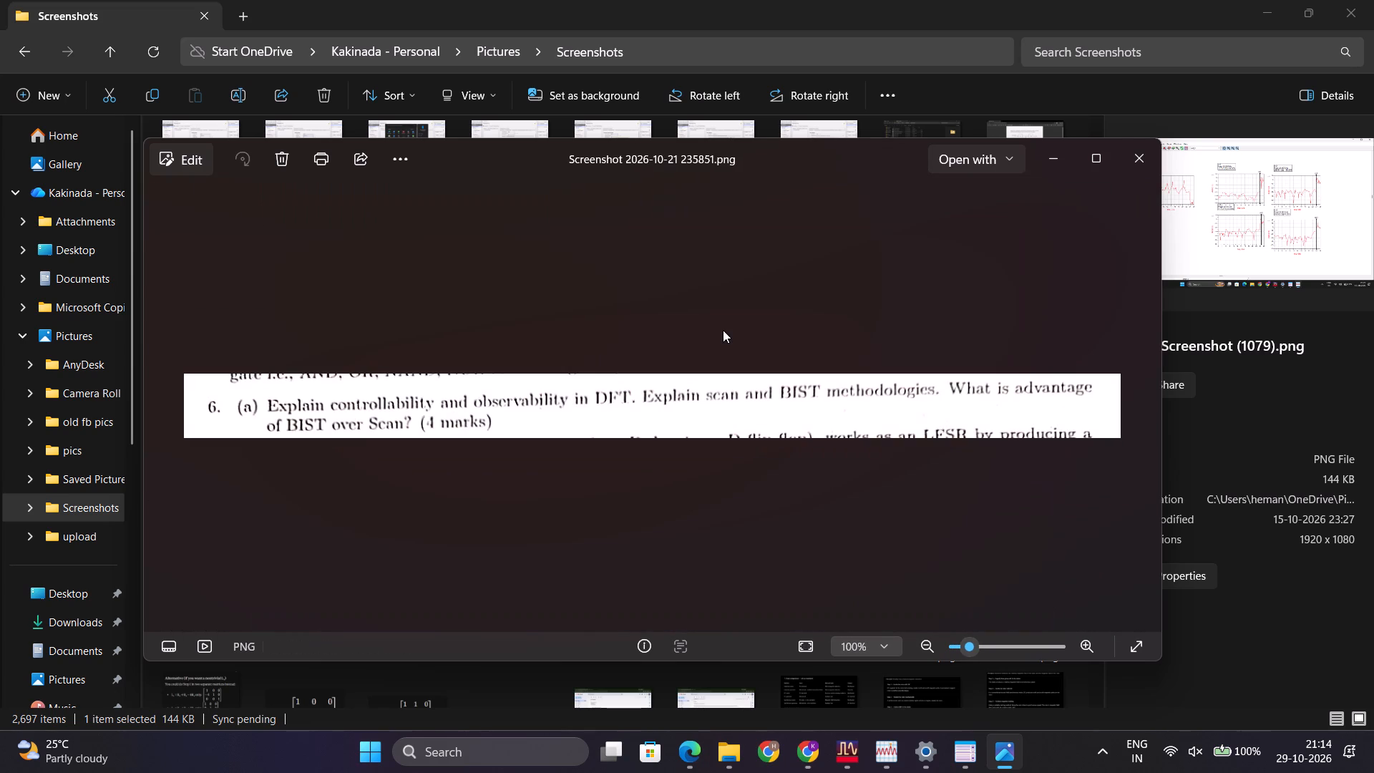
Check the screenshots up to Screenshot (1232) for LNA results, then close the image viewer.
{"action": "key", "text": "Left"}
{"action": "key", "text": "Left"}
{"action": "key", "text": "Left"}
{"action": "key", "text": "Left"}
{"action": "key", "text": "Left"}
{"action": "key", "text": "Left"}
{"action": "key", "text": "Left"}
{"action": "key", "text": "Left"}
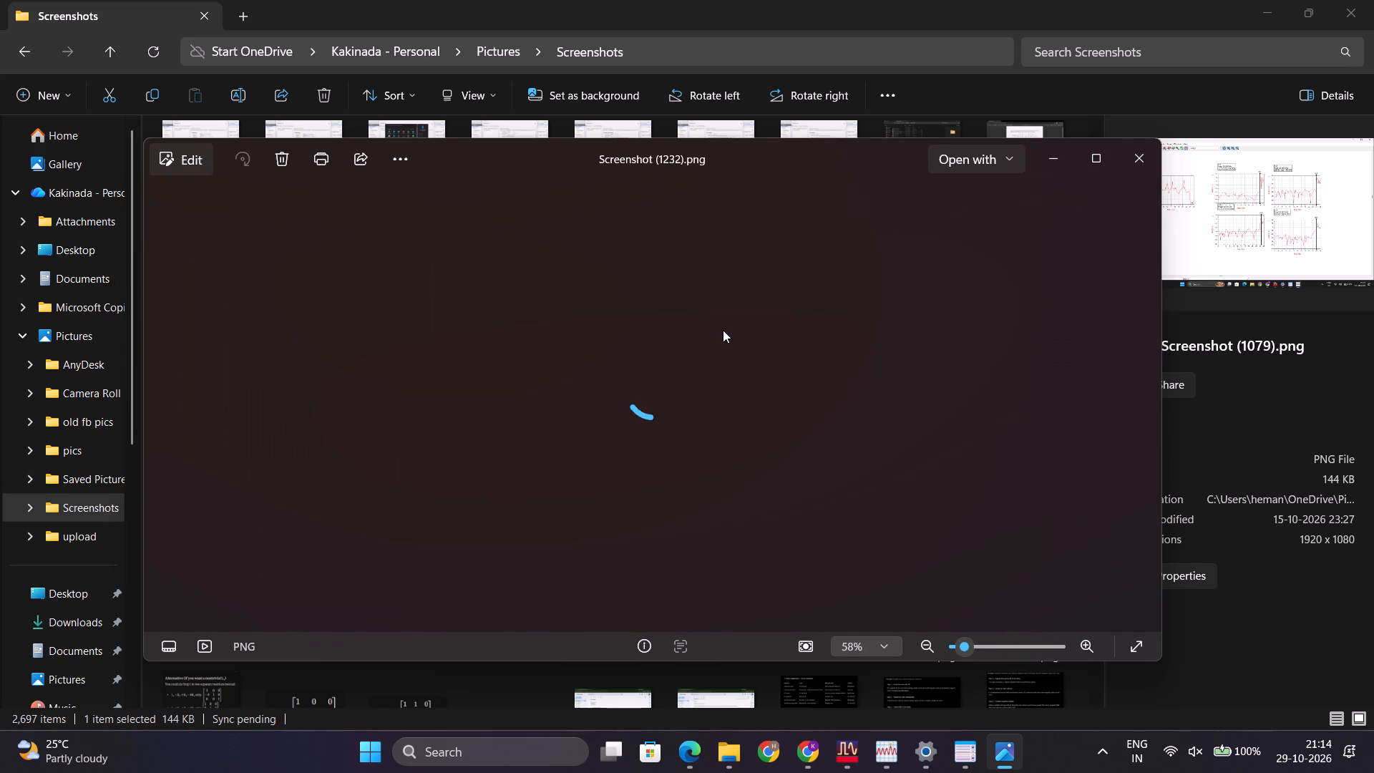
{"action": "left_click", "coordinate": [1134, 156]}
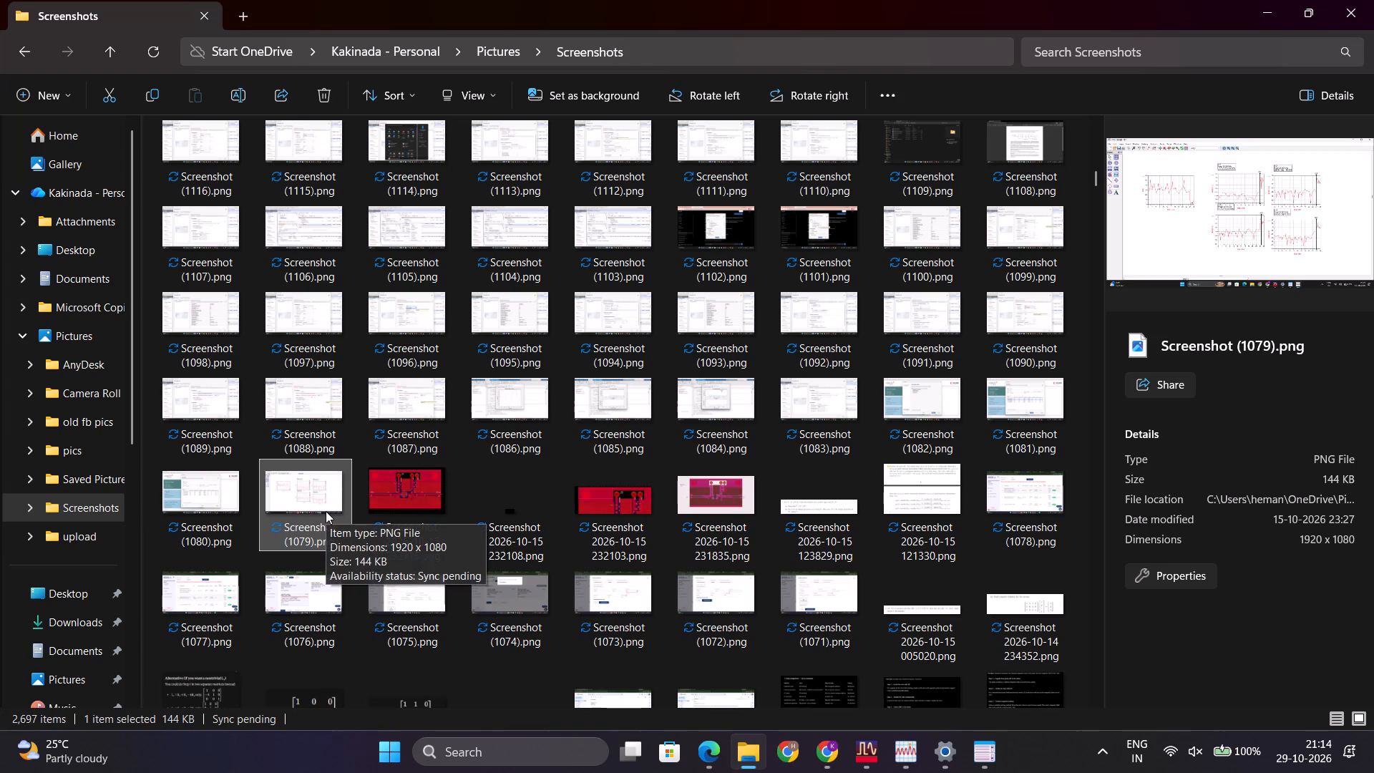
Compare the previews of Screenshot (1079) and the 15 October PCB layout captures 232115, 232103 and 231835.
{"action": "left_click", "coordinate": [401, 495]}
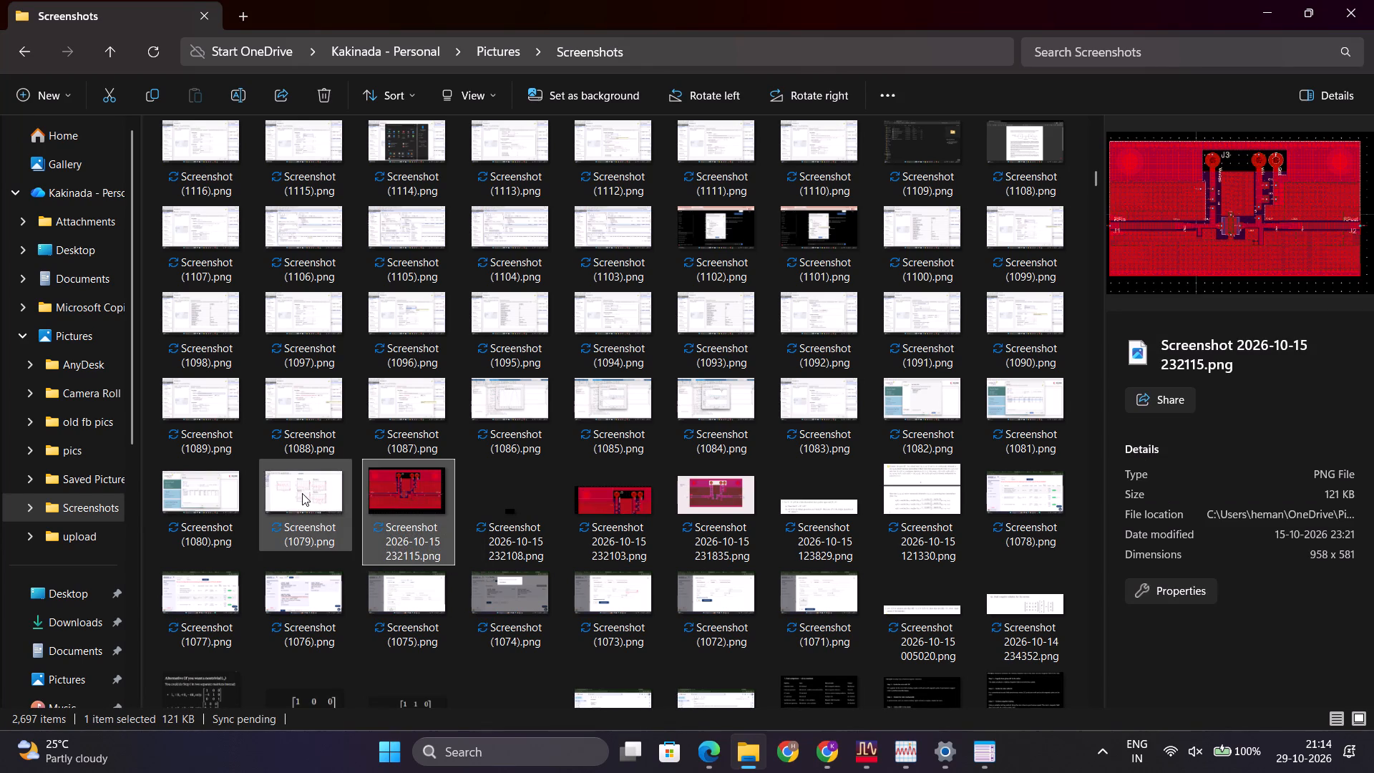
{"action": "left_click", "coordinate": [302, 492]}
{"action": "left_click", "coordinate": [389, 472]}
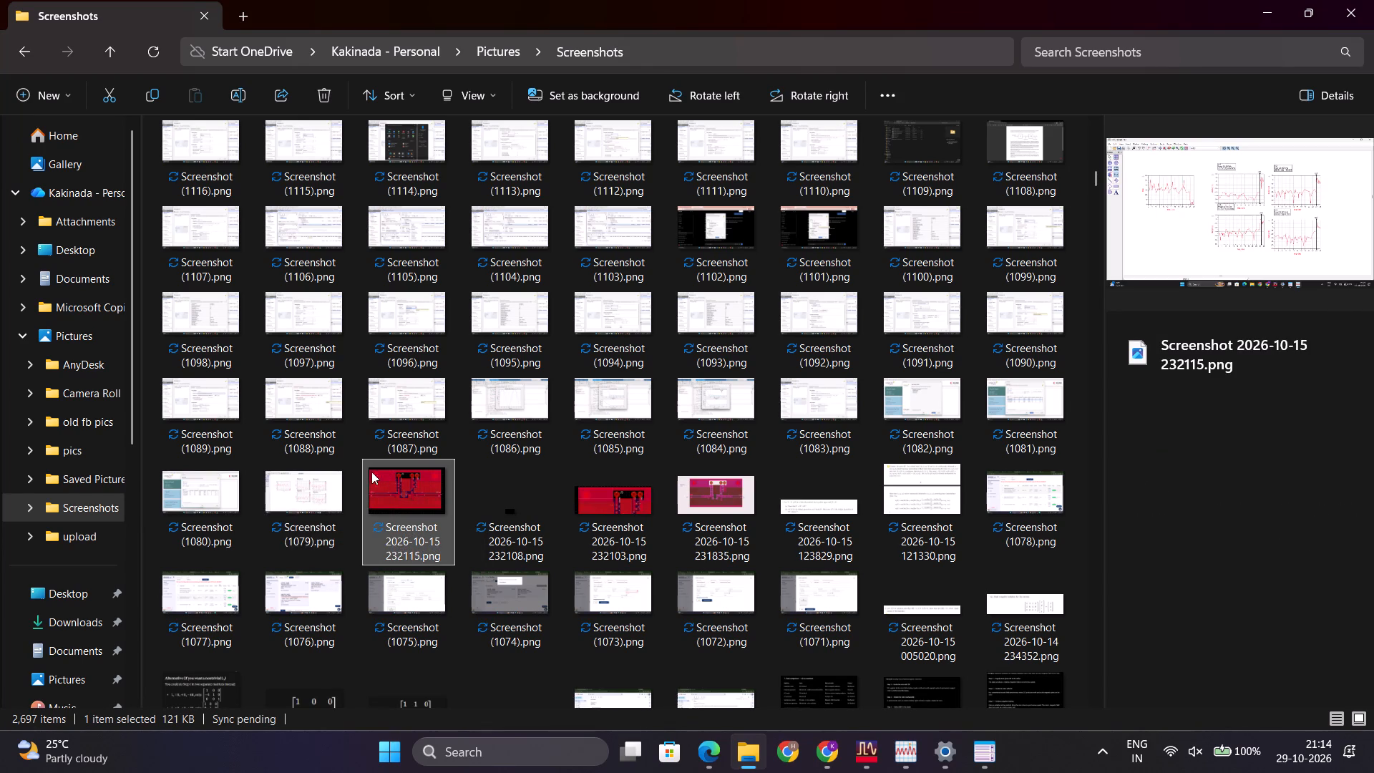
{"action": "left_click", "coordinate": [326, 477]}
{"action": "left_click", "coordinate": [396, 469]}
{"action": "left_click", "coordinate": [318, 487]}
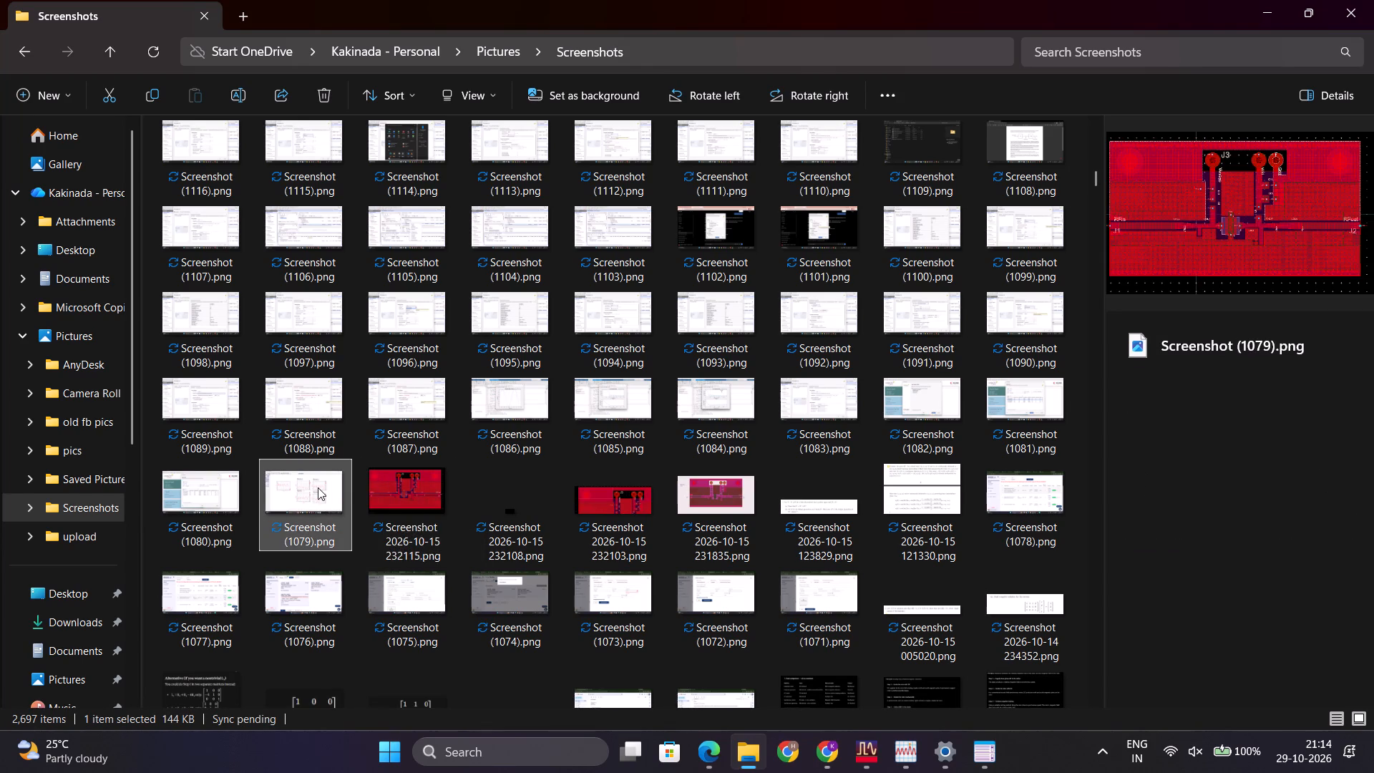
{"action": "left_click", "coordinate": [606, 487]}
{"action": "left_click", "coordinate": [745, 490]}
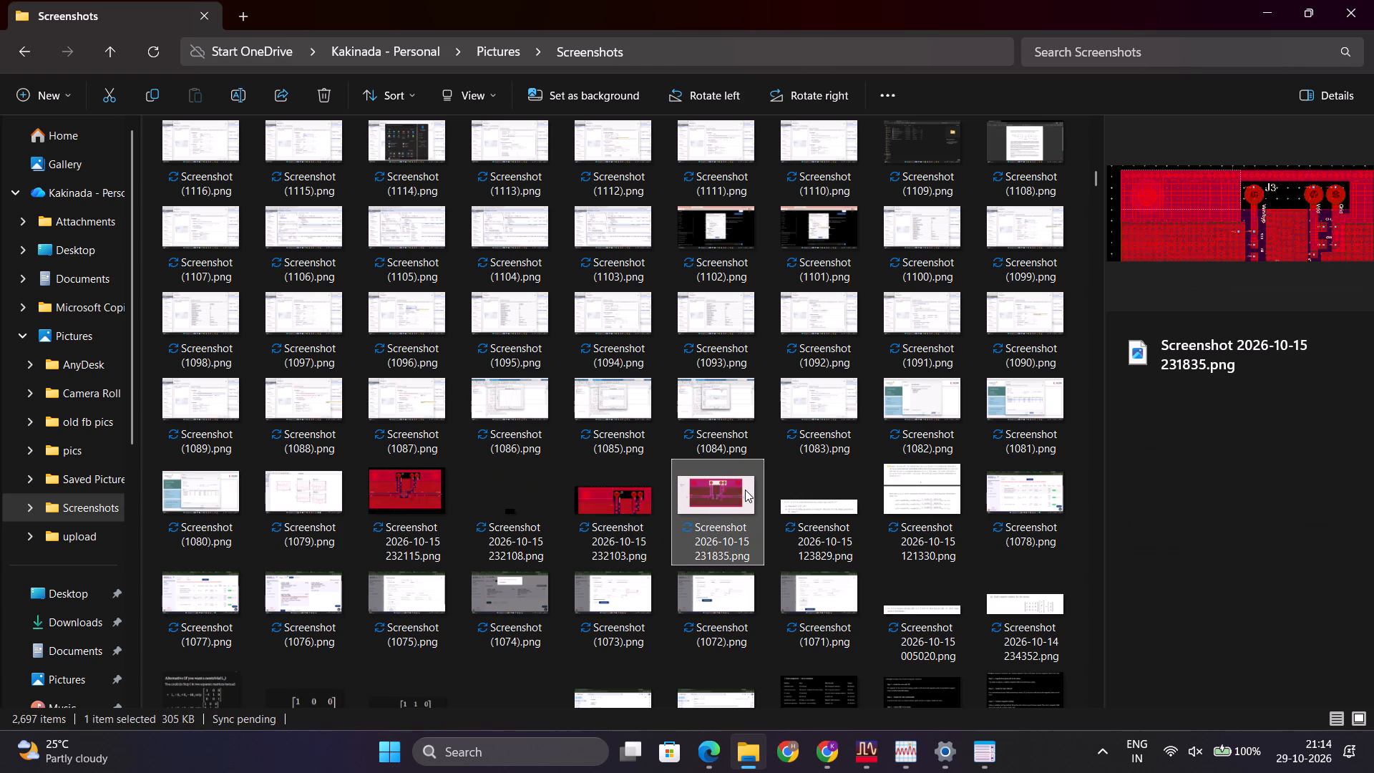
Open Screenshot (1079), the image with the simulation plots, at full view.
{"action": "left_click", "coordinate": [314, 492]}
{"action": "double_click", "coordinate": [315, 492]}
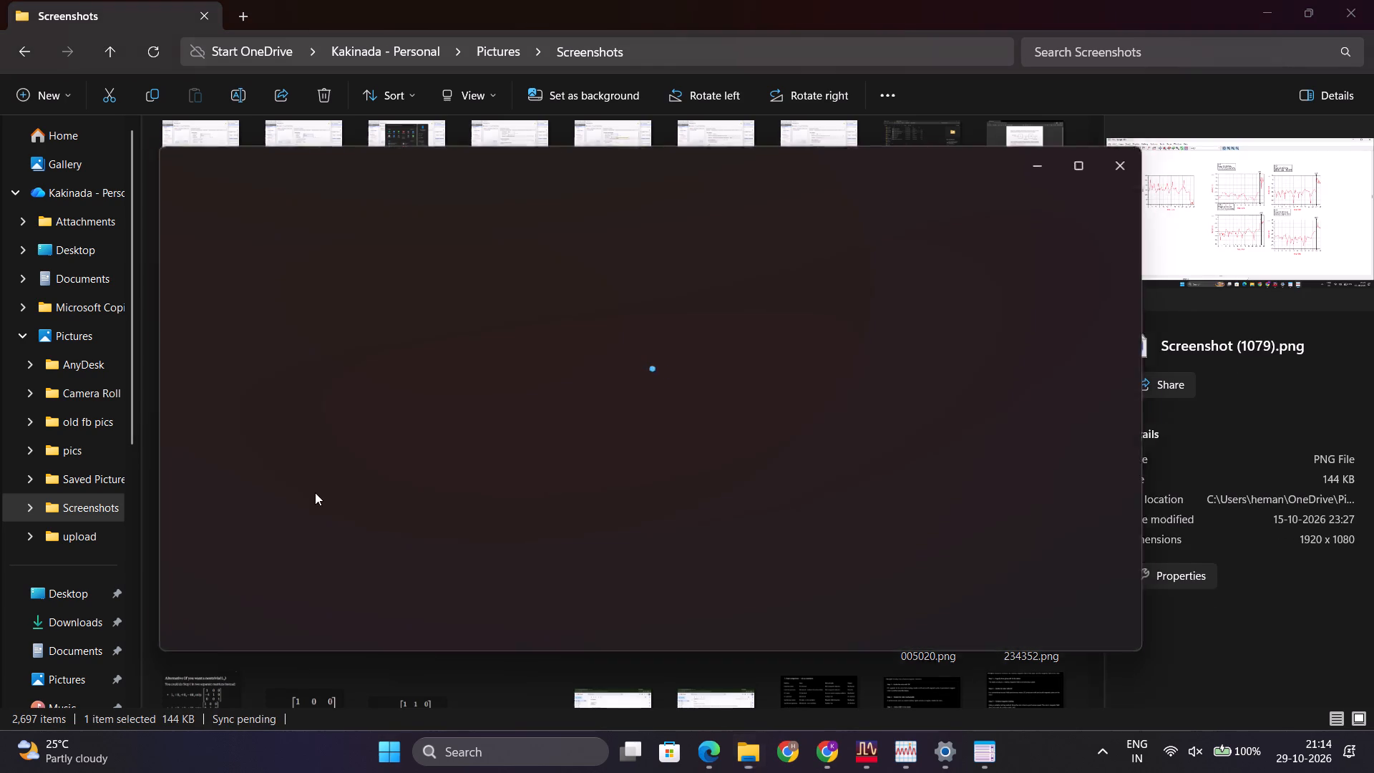
Examine the S-parameter plots and their markers in Screenshot (1079), then return to the Screenshots folder.
{"action": "scroll", "coordinate": [546, 432], "scroll_direction": "up", "scroll_amount": 4}
{"action": "scroll", "coordinate": [789, 427], "scroll_direction": "down", "scroll_amount": 2}
{"action": "scroll", "coordinate": [769, 403], "scroll_direction": "up", "scroll_amount": 5}
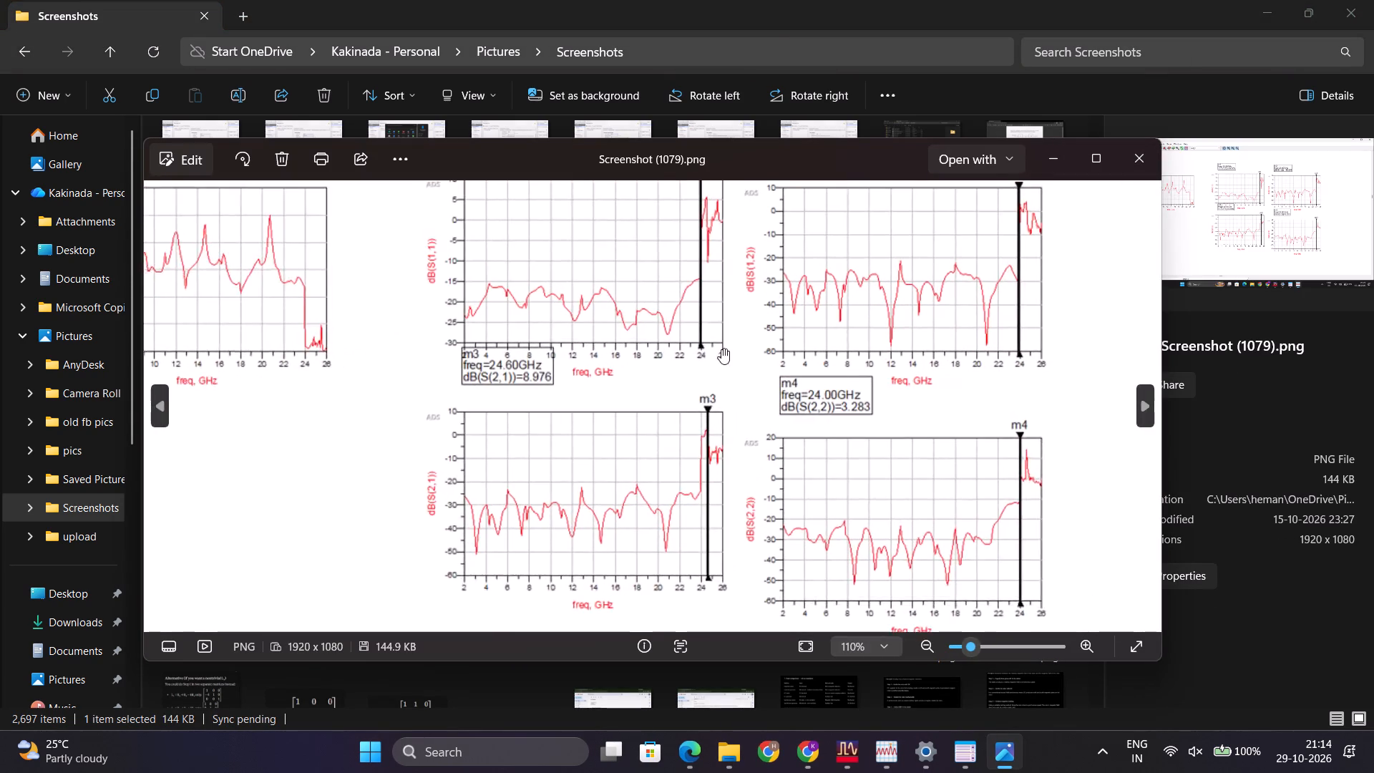
{"action": "left_click_drag", "start_coordinate": [696, 379], "coordinate": [674, 452]}
{"action": "scroll", "coordinate": [594, 447], "scroll_direction": "down", "scroll_amount": 3}
{"action": "key", "text": "Right"}
{"action": "key", "text": "Right"}
{"action": "key", "text": "Right"}
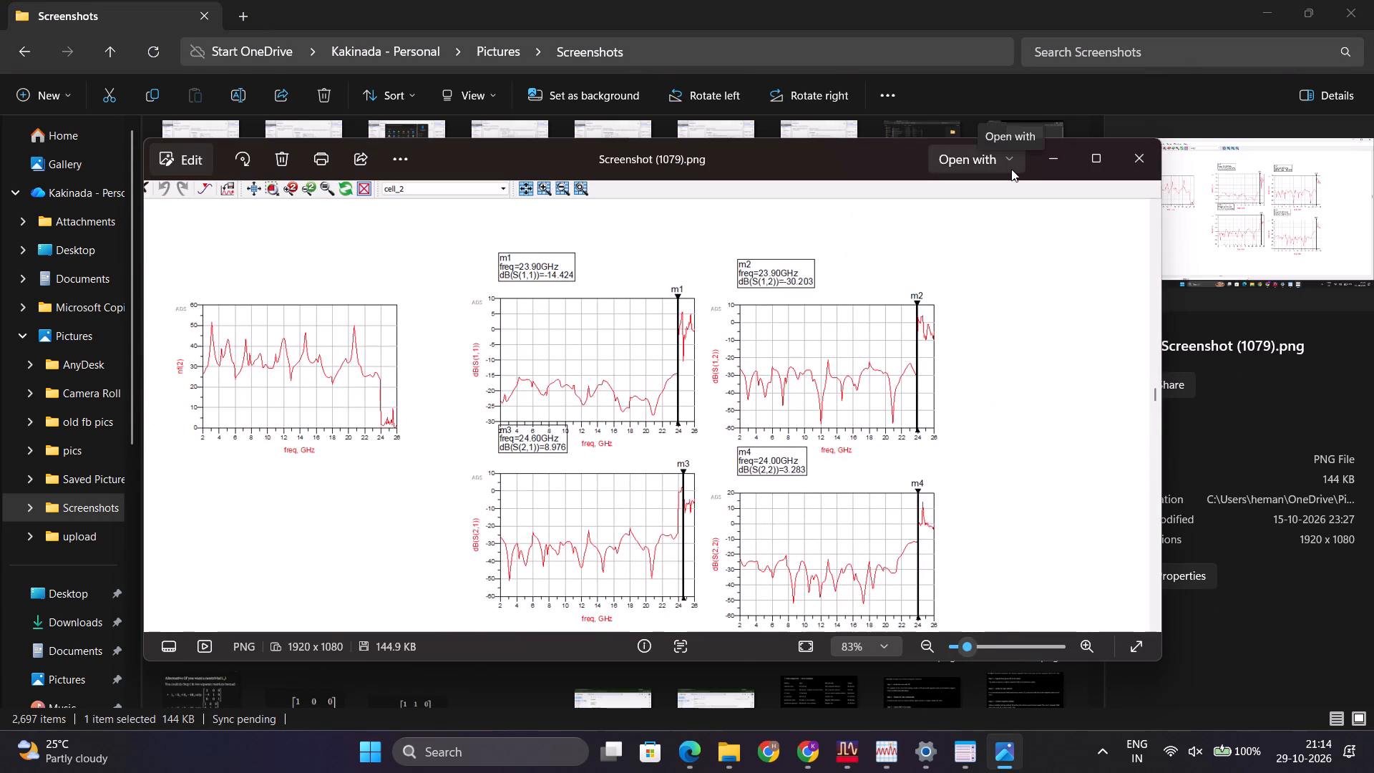
{"action": "key", "text": "Right"}
{"action": "left_click", "coordinate": [1072, 155]}
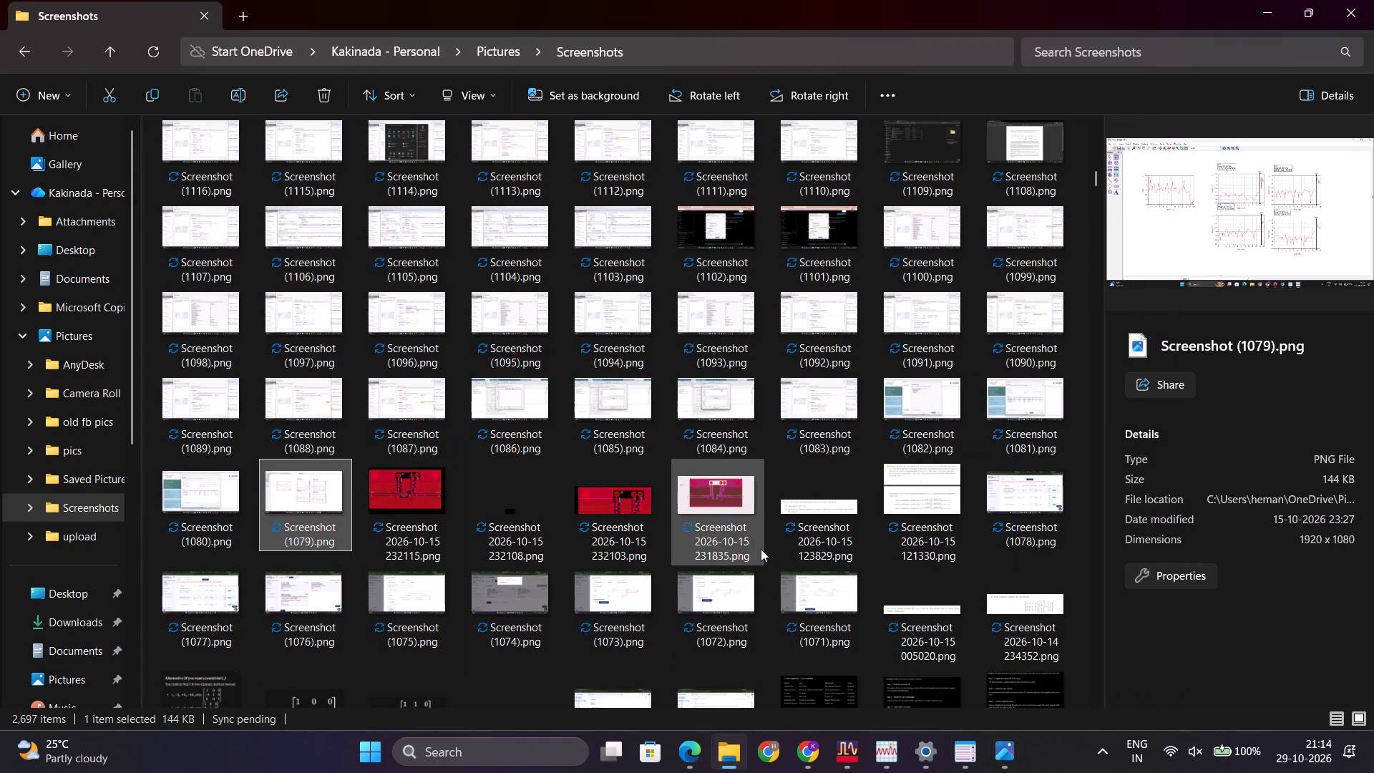
{"action": "left_click", "coordinate": [723, 515]}
{"action": "double_click", "coordinate": [723, 515]}
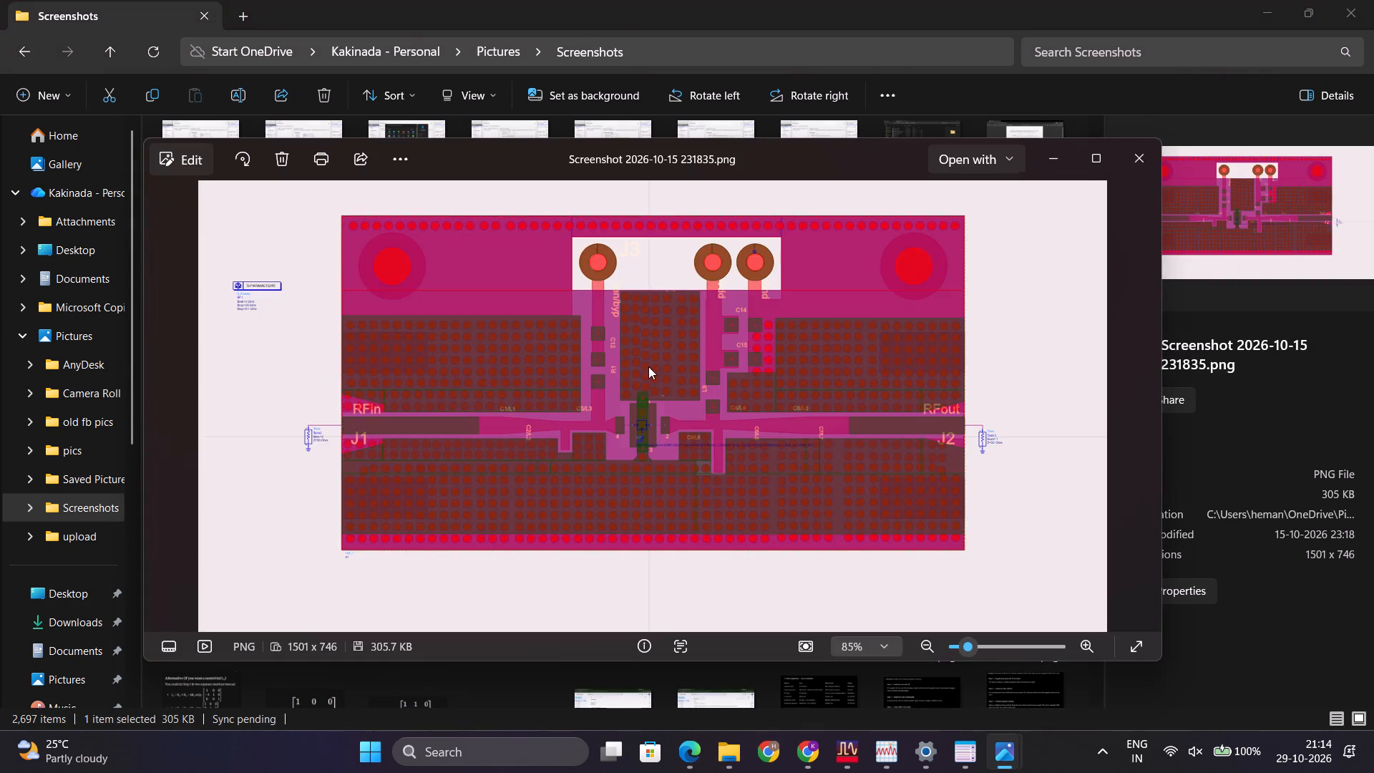
{"action": "scroll", "coordinate": [648, 366], "scroll_direction": "up", "scroll_amount": 2}
{"action": "scroll", "coordinate": [875, 373], "scroll_direction": "down", "scroll_amount": 2}
{"action": "scroll", "coordinate": [816, 263], "scroll_direction": "up", "scroll_amount": 5}
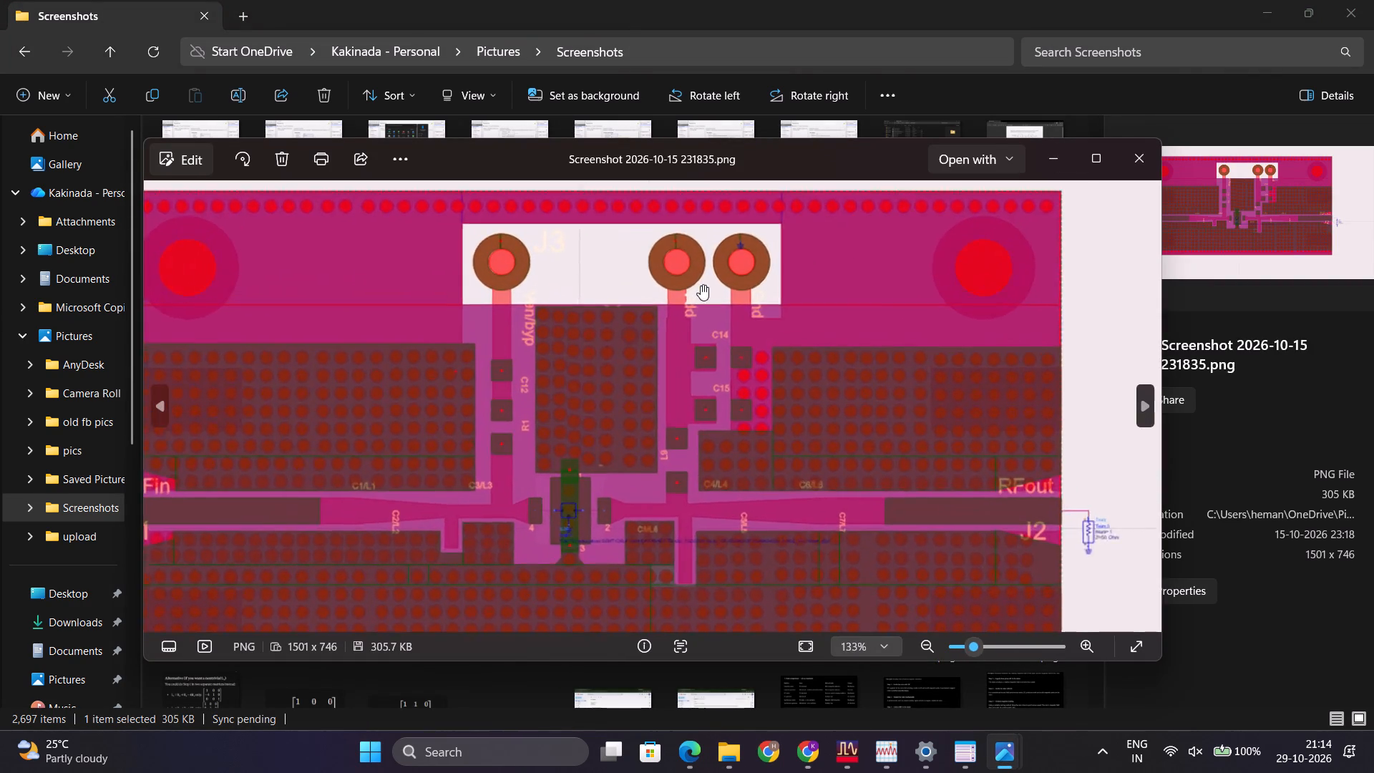
{"action": "scroll", "coordinate": [701, 285], "scroll_direction": "up", "scroll_amount": 5}
{"action": "left_click_drag", "start_coordinate": [755, 215], "coordinate": [743, 307]}
{"action": "scroll", "coordinate": [740, 304], "scroll_direction": "up", "scroll_amount": 6}
{"action": "scroll", "coordinate": [757, 324], "scroll_direction": "down", "scroll_amount": 14}
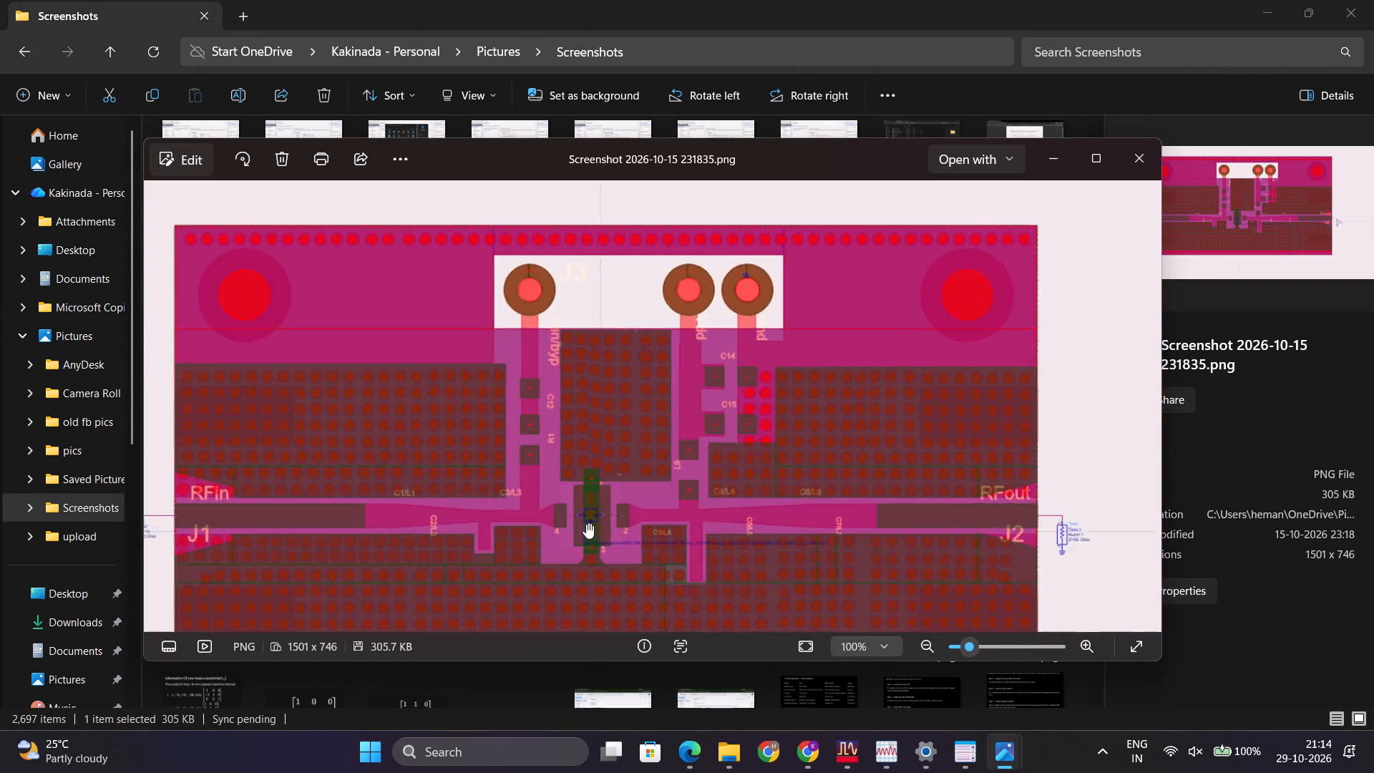
Inspect the S2P transistor block and its surrounding pads in the PCB layout capture up close.
{"action": "scroll", "coordinate": [586, 523], "scroll_direction": "up", "scroll_amount": 17}
{"action": "scroll", "coordinate": [782, 308], "scroll_direction": "down", "scroll_amount": 2}
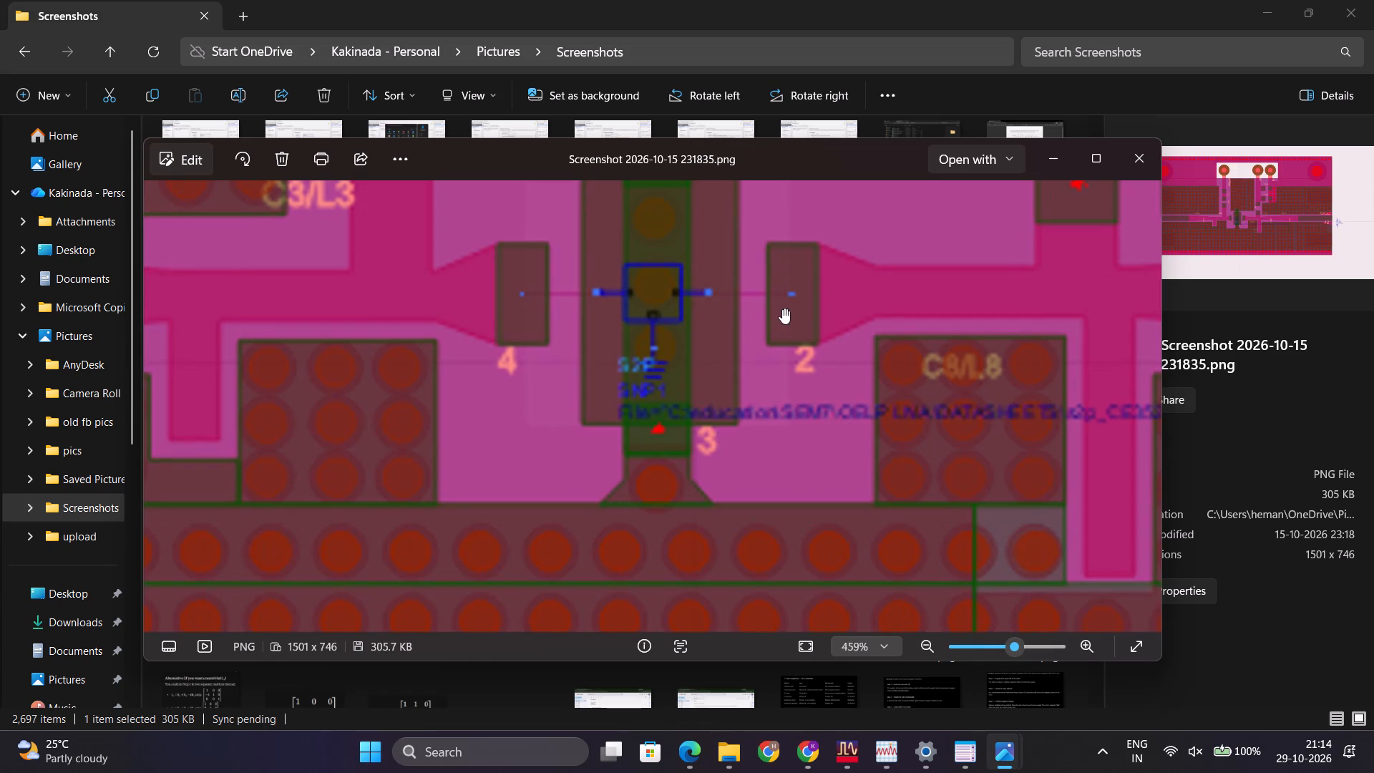
{"action": "scroll", "coordinate": [782, 308], "scroll_direction": "down", "scroll_amount": 1}
{"action": "scroll", "coordinate": [700, 369], "scroll_direction": "up", "scroll_amount": 4}
{"action": "scroll", "coordinate": [702, 384], "scroll_direction": "down", "scroll_amount": 15}
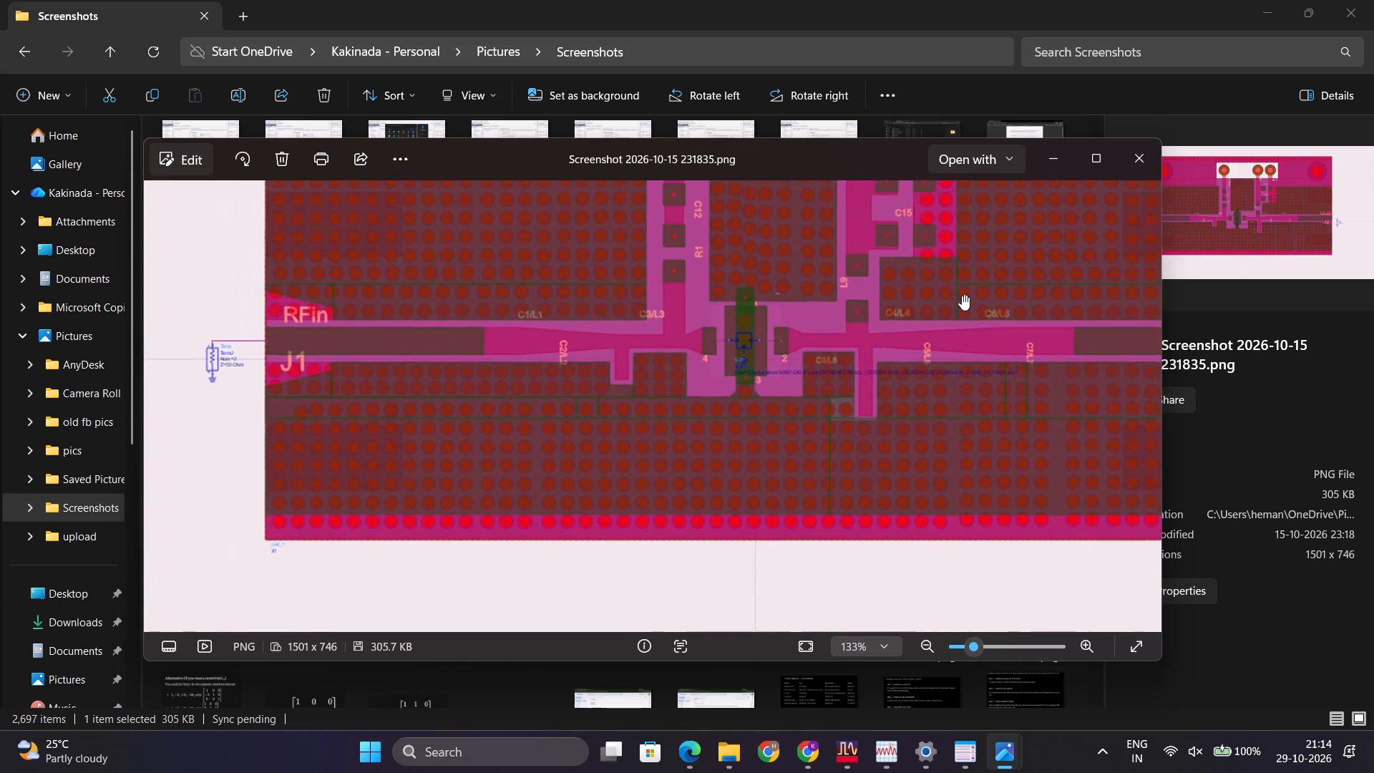
{"action": "scroll", "coordinate": [854, 350], "scroll_direction": "up", "scroll_amount": 18}
{"action": "scroll", "coordinate": [709, 341], "scroll_direction": "down", "scroll_amount": 11}
{"action": "scroll", "coordinate": [708, 372], "scroll_direction": "up", "scroll_amount": 6}
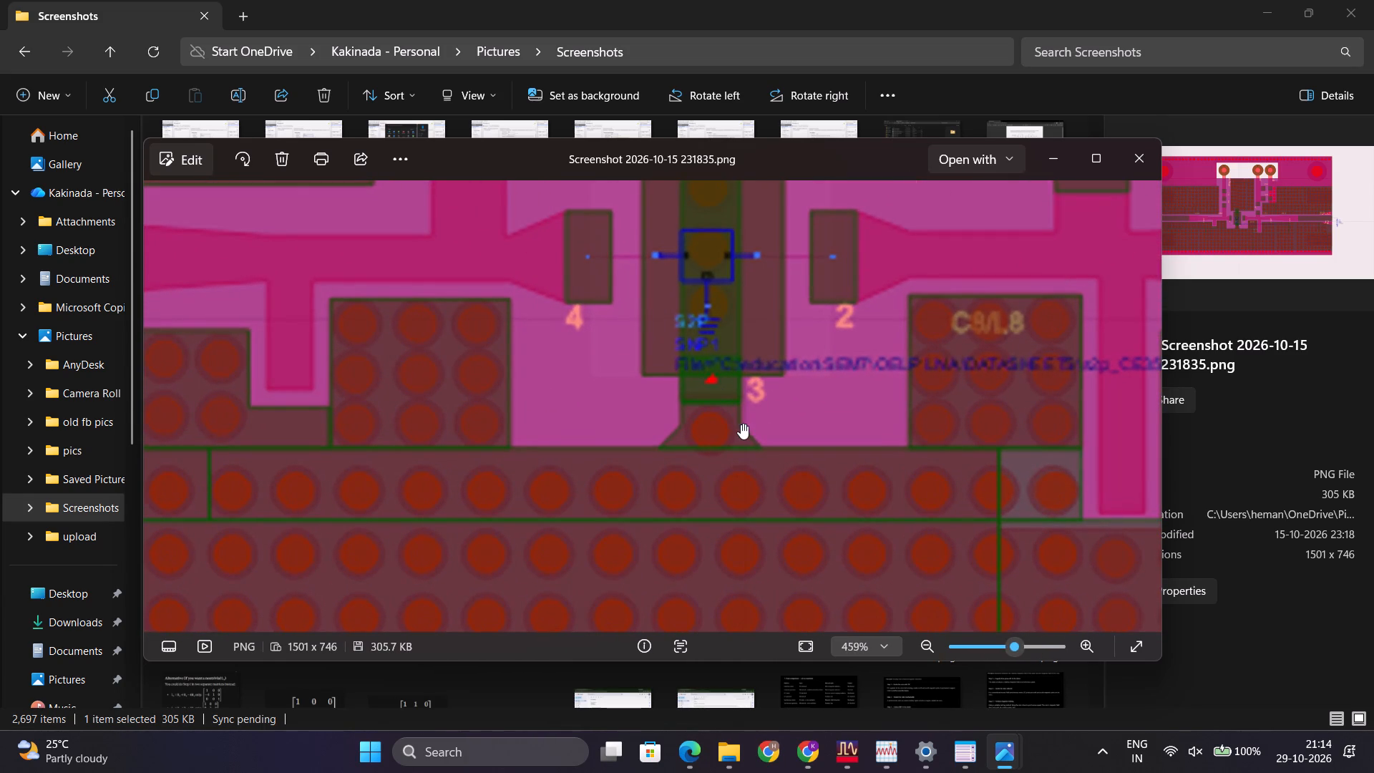
{"action": "scroll", "coordinate": [739, 423], "scroll_direction": "down", "scroll_amount": 1}
{"action": "scroll", "coordinate": [716, 382], "scroll_direction": "up", "scroll_amount": 3}
{"action": "scroll", "coordinate": [716, 382], "scroll_direction": "down", "scroll_amount": 3}
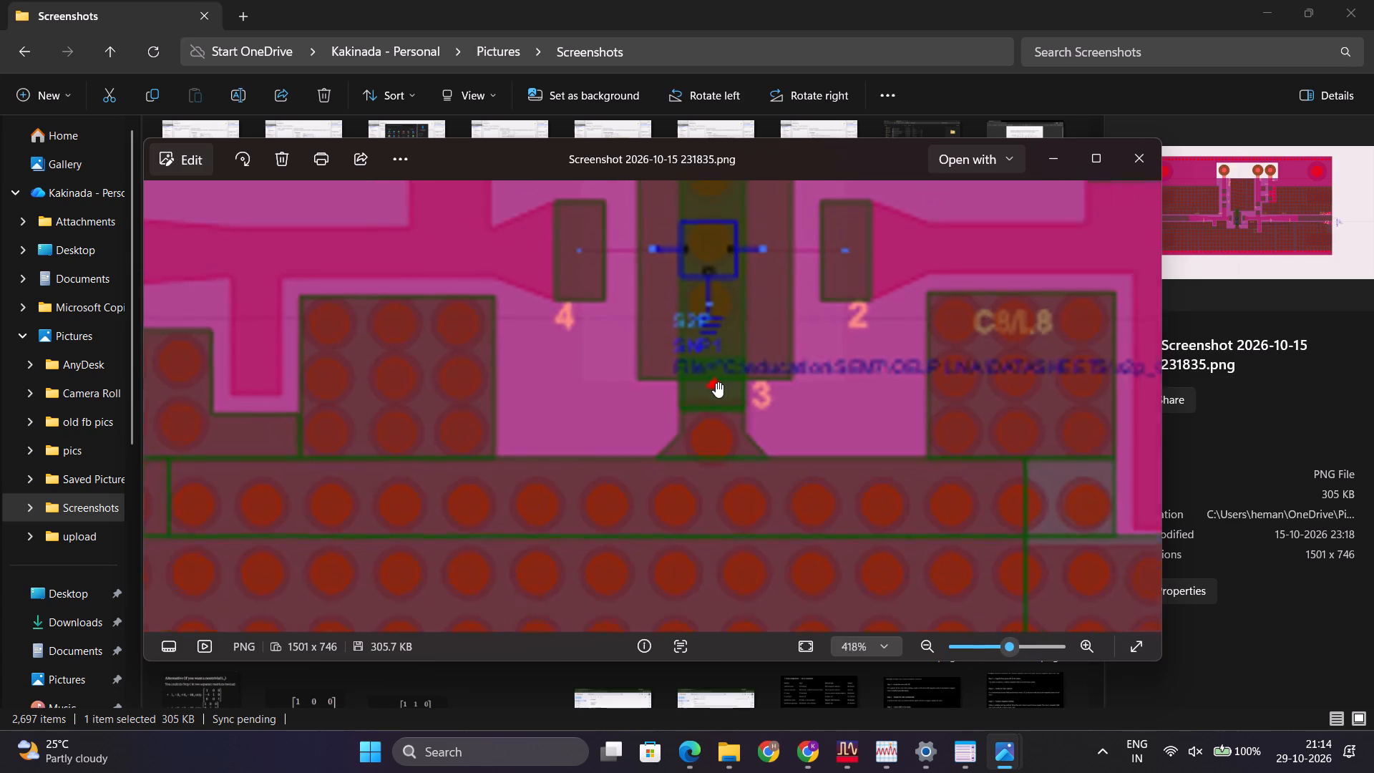
{"action": "scroll", "coordinate": [716, 382], "scroll_direction": "down", "scroll_amount": 7}
{"action": "scroll", "coordinate": [751, 316], "scroll_direction": "down", "scroll_amount": 5}
{"action": "scroll", "coordinate": [1003, 315], "scroll_direction": "down", "scroll_amount": 5}
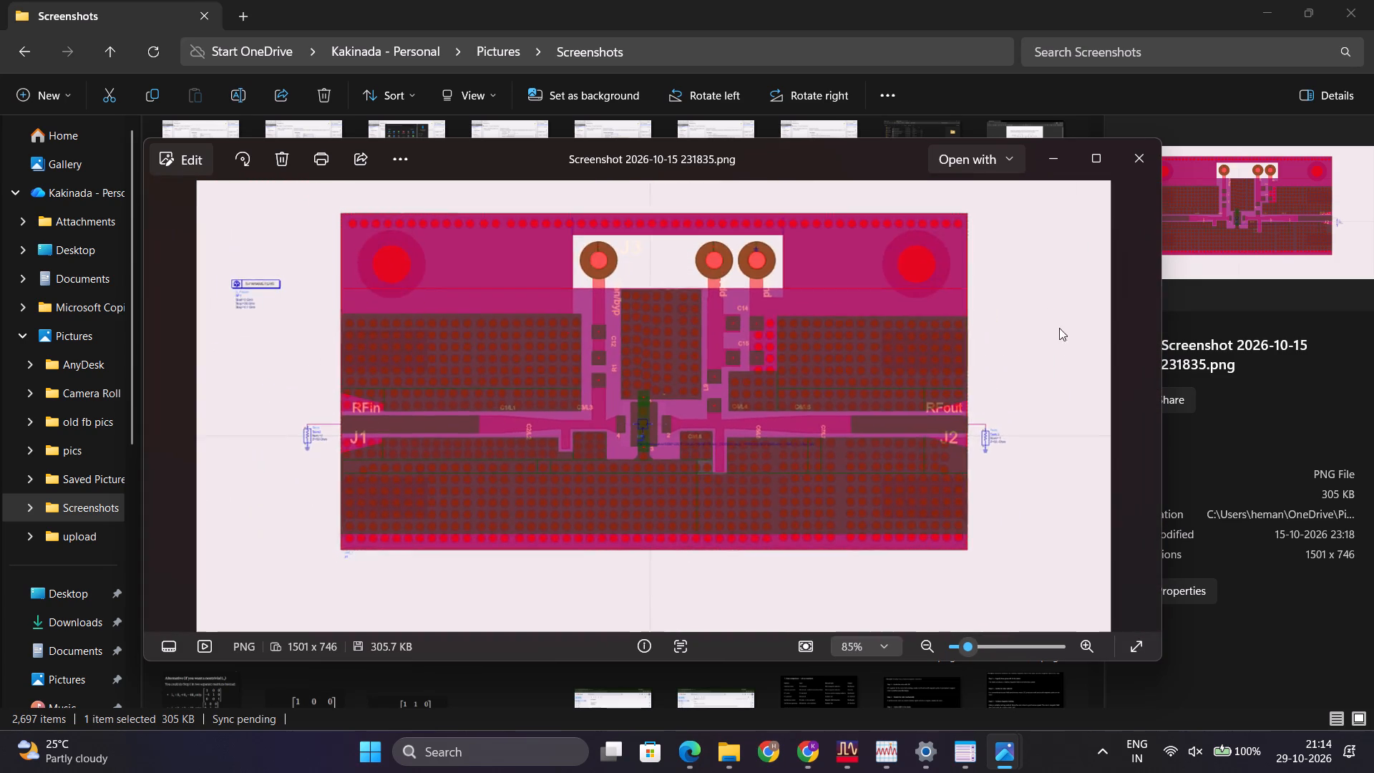
Inspect the RFin termination and the S-parameter simulation block in the PCB layout capture.
{"action": "scroll", "coordinate": [1060, 339], "scroll_direction": "up", "scroll_amount": 6}
{"action": "scroll", "coordinate": [886, 537], "scroll_direction": "down", "scroll_amount": 6}
{"action": "scroll", "coordinate": [318, 428], "scroll_direction": "up", "scroll_amount": 6}
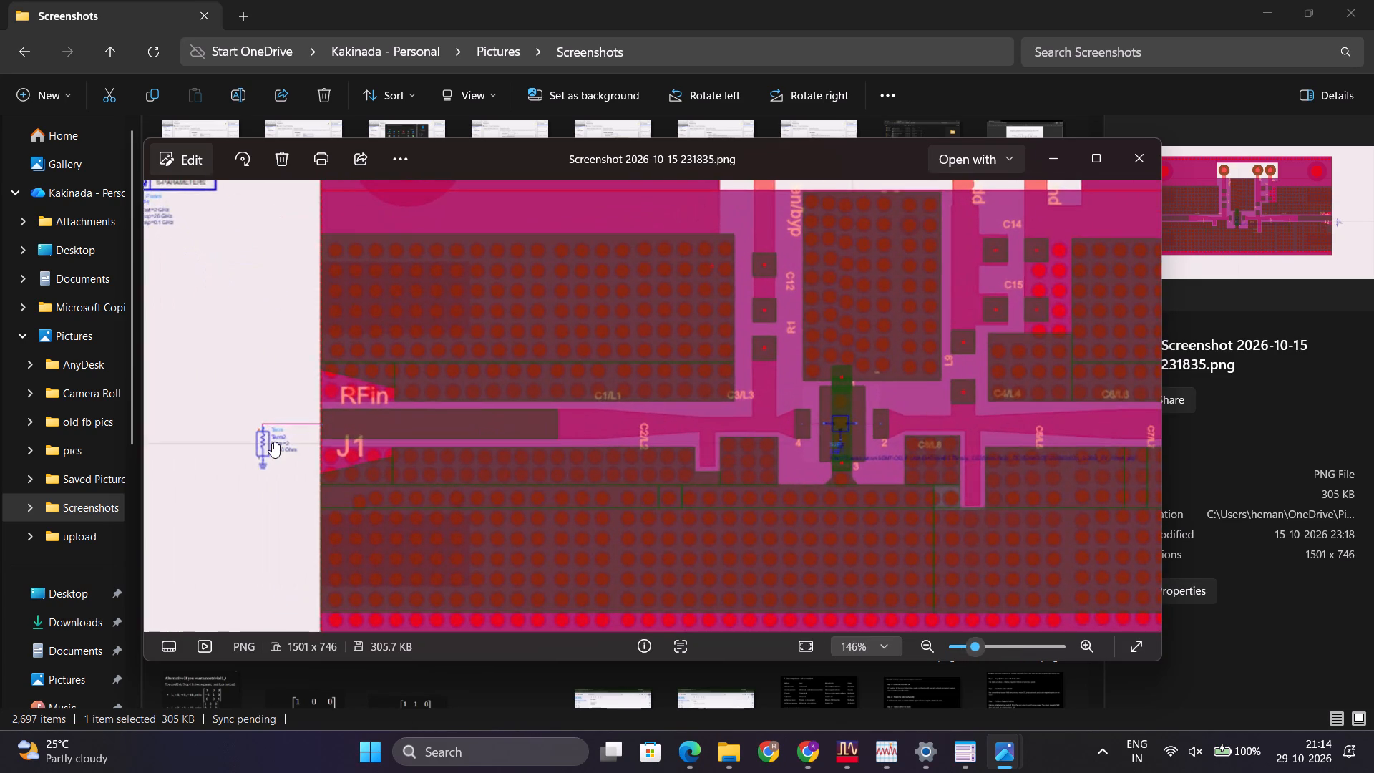
{"action": "scroll", "coordinate": [272, 442], "scroll_direction": "down", "scroll_amount": 5}
{"action": "scroll", "coordinate": [173, 252], "scroll_direction": "up", "scroll_amount": 3}
{"action": "scroll", "coordinate": [227, 296], "scroll_direction": "up", "scroll_amount": 3}
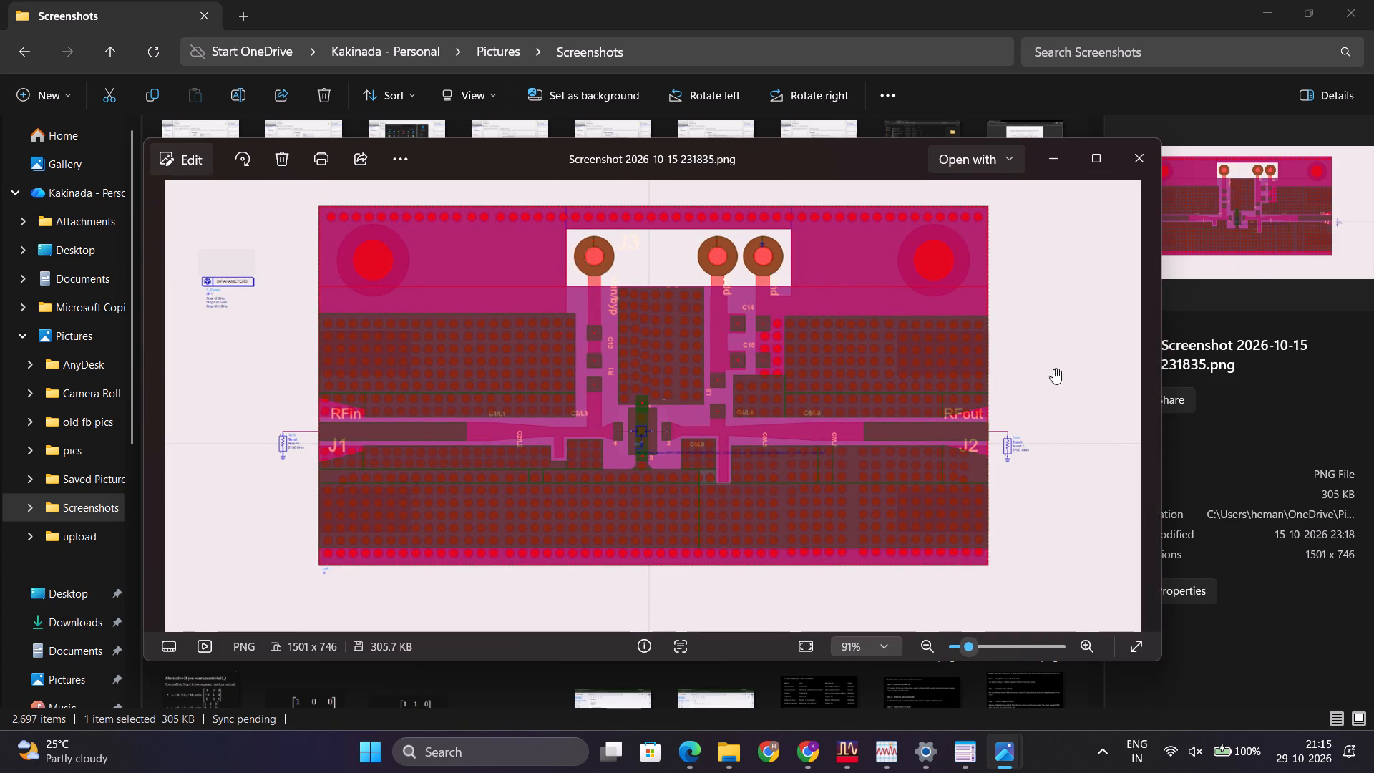
Reopen Screenshot (1079) from the Screenshots folder and examine the nf(2) noise figure plot around 24 GHz.
{"action": "key", "text": "alt+Tab"}
{"action": "key", "text": "alt+Tab"}
{"action": "key", "text": "alt+Tab"}
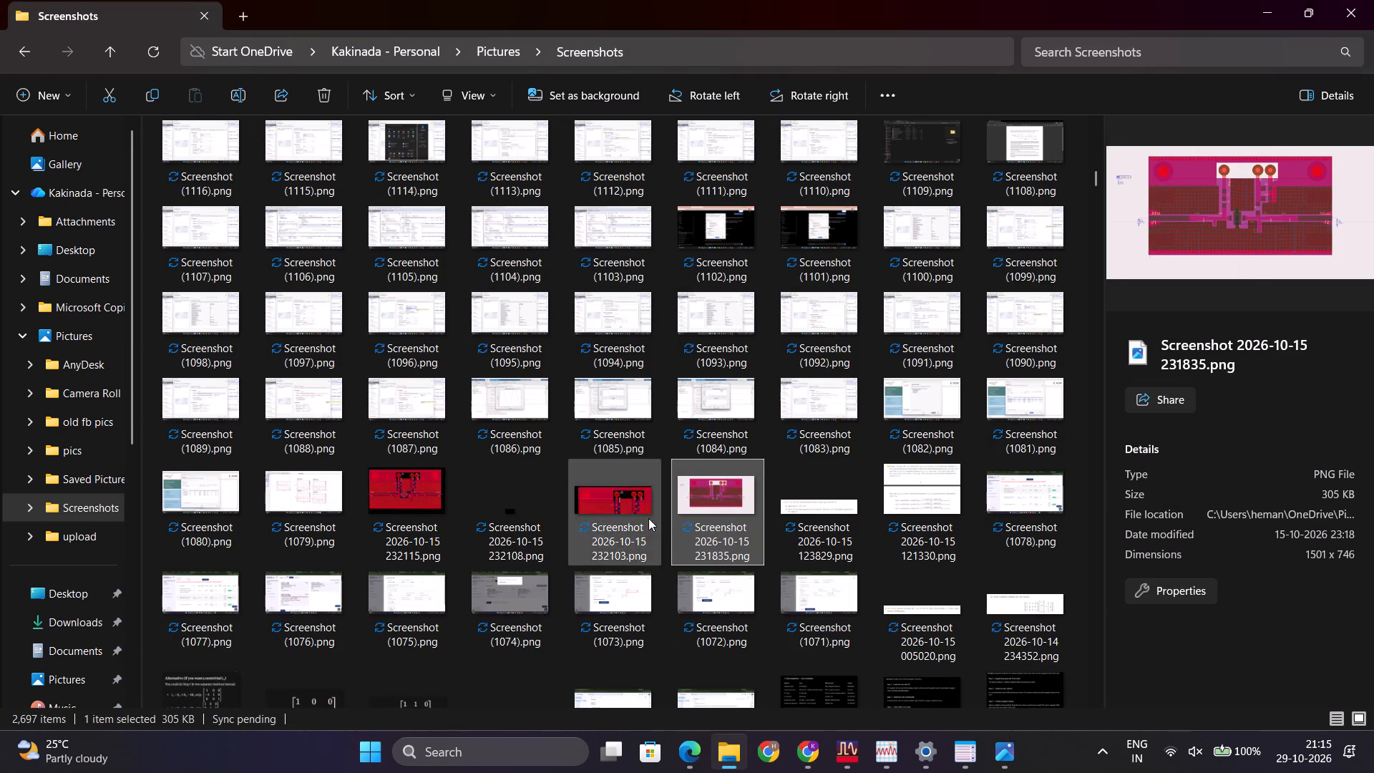
{"action": "left_click", "coordinate": [330, 496]}
{"action": "double_click", "coordinate": [330, 496]}
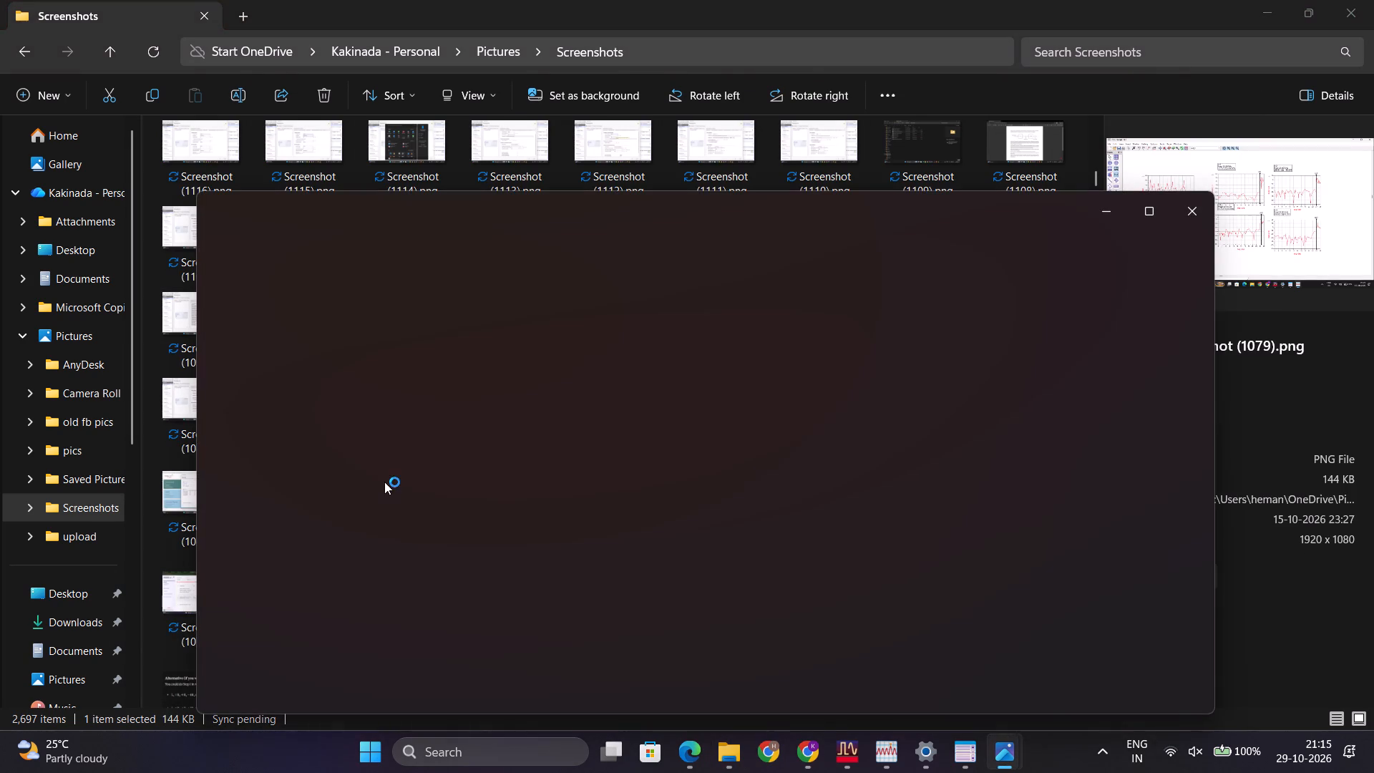
{"action": "scroll", "coordinate": [686, 444], "scroll_direction": "up", "scroll_amount": 4}
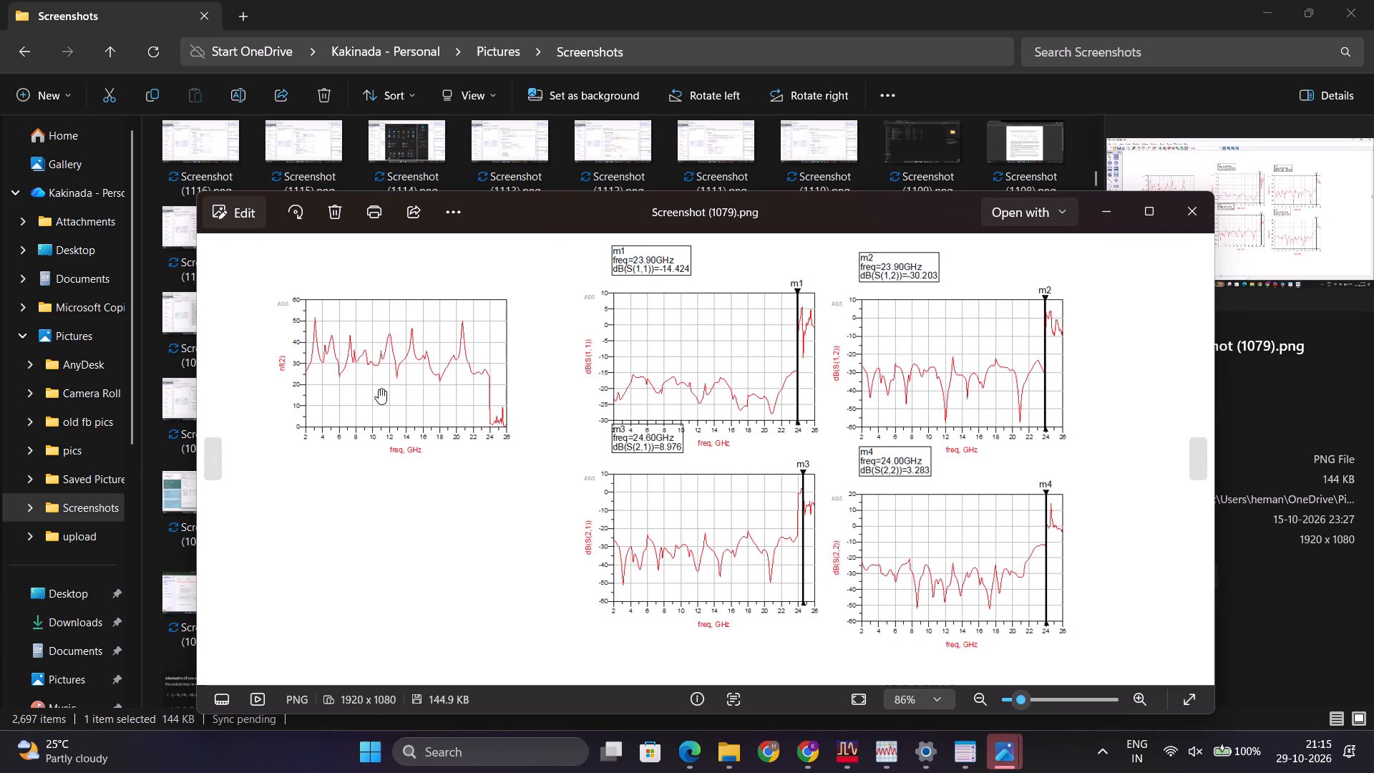
{"action": "scroll", "coordinate": [443, 347], "scroll_direction": "up", "scroll_amount": 5}
{"action": "scroll", "coordinate": [476, 397], "scroll_direction": "down", "scroll_amount": 2}
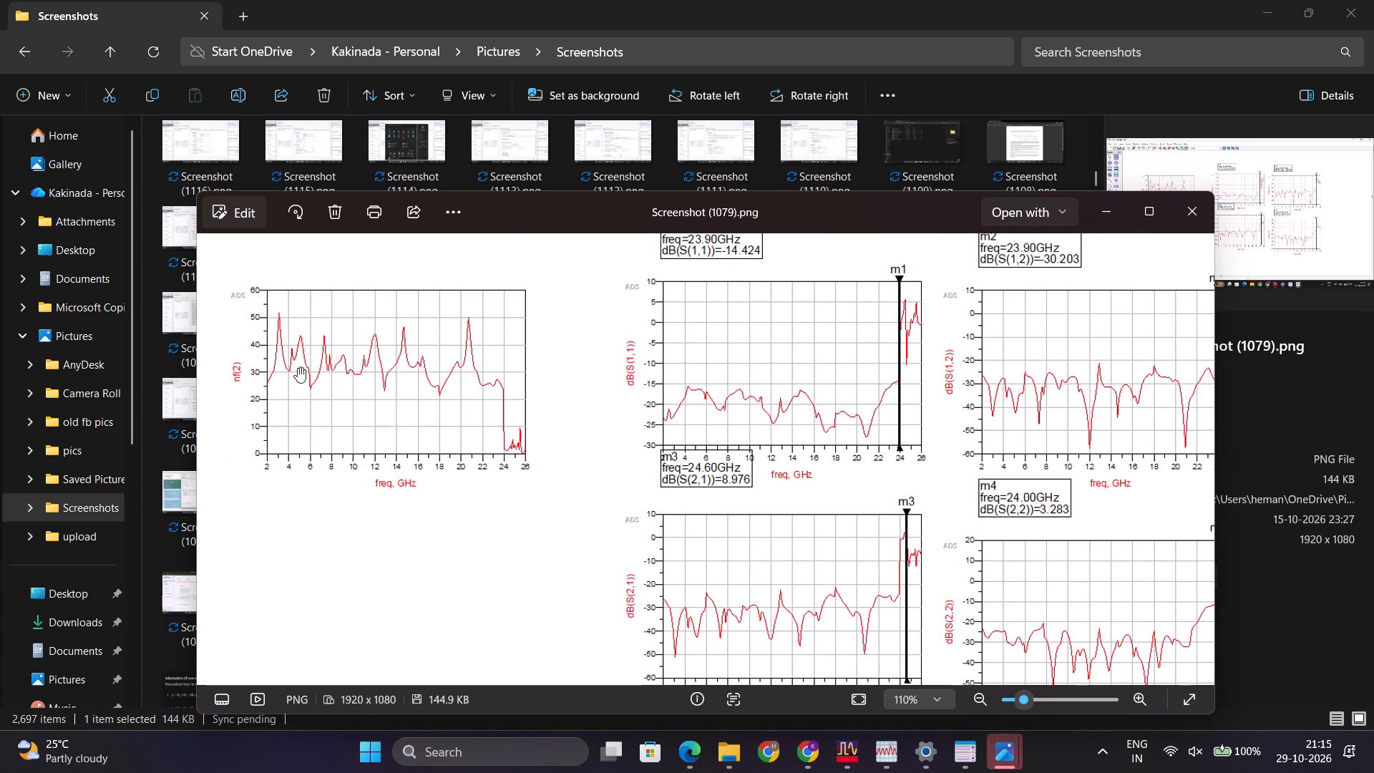
{"action": "scroll", "coordinate": [498, 402], "scroll_direction": "up", "scroll_amount": 3}
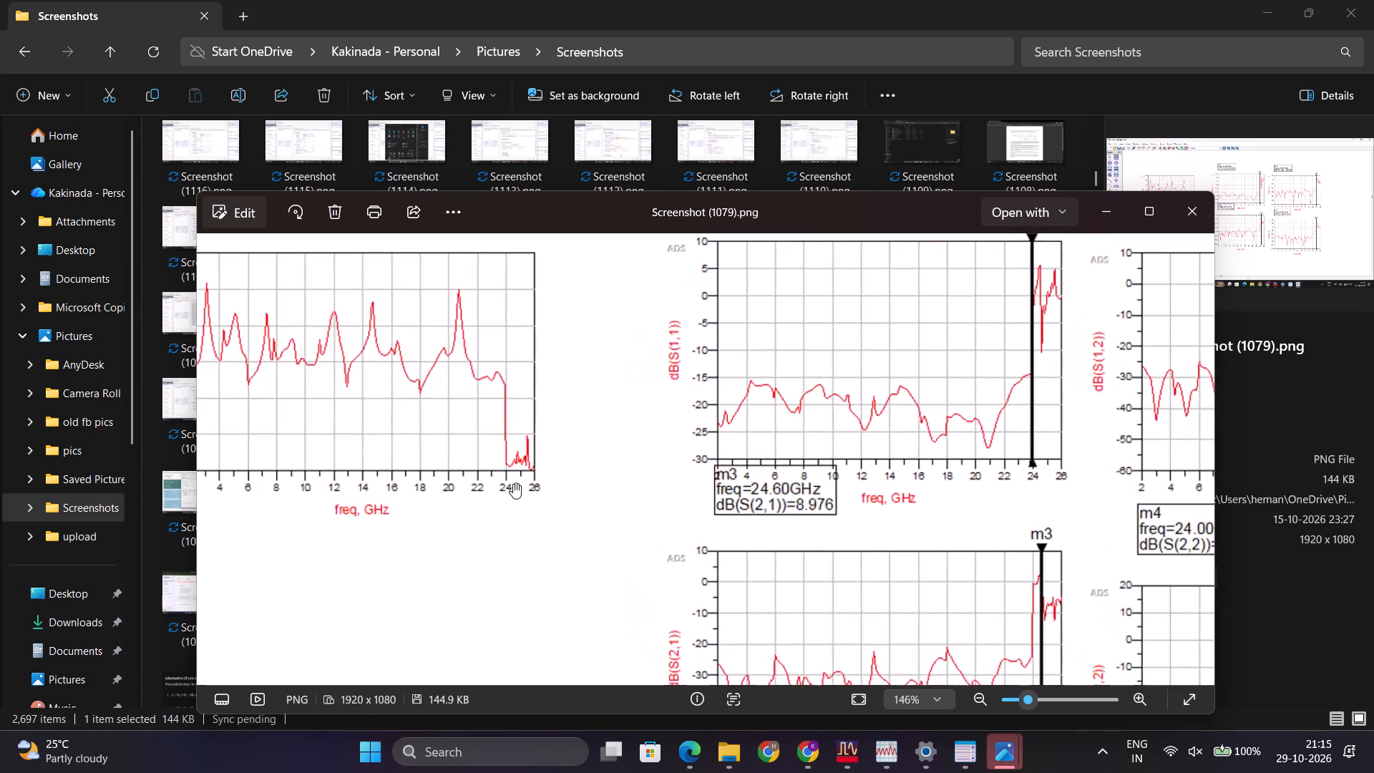
{"action": "scroll", "coordinate": [512, 483], "scroll_direction": "down", "scroll_amount": 2}
{"action": "scroll", "coordinate": [507, 479], "scroll_direction": "up", "scroll_amount": 9}
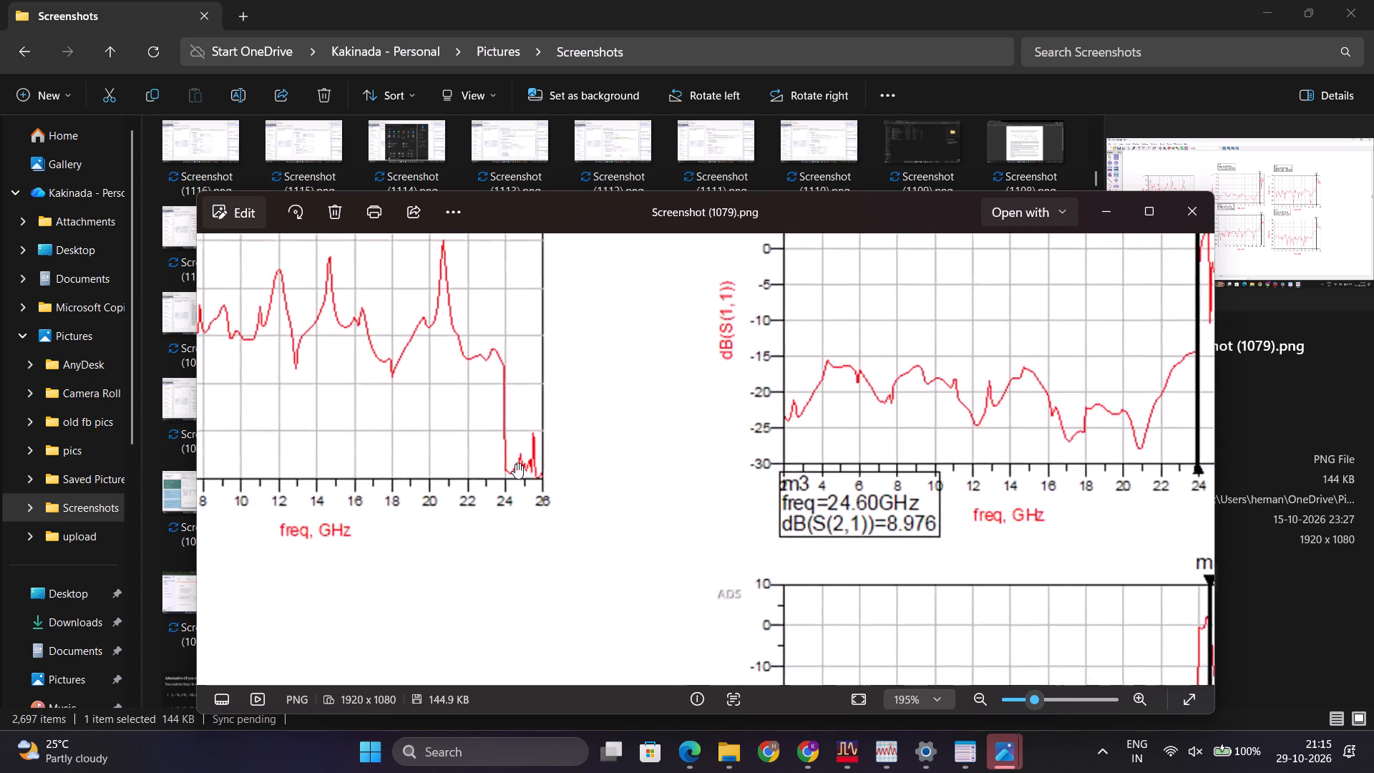
{"action": "scroll", "coordinate": [515, 463], "scroll_direction": "up", "scroll_amount": 3}
{"action": "left_click_drag", "start_coordinate": [491, 497], "coordinate": [674, 512]}
{"action": "scroll", "coordinate": [635, 512], "scroll_direction": "down", "scroll_amount": 7}
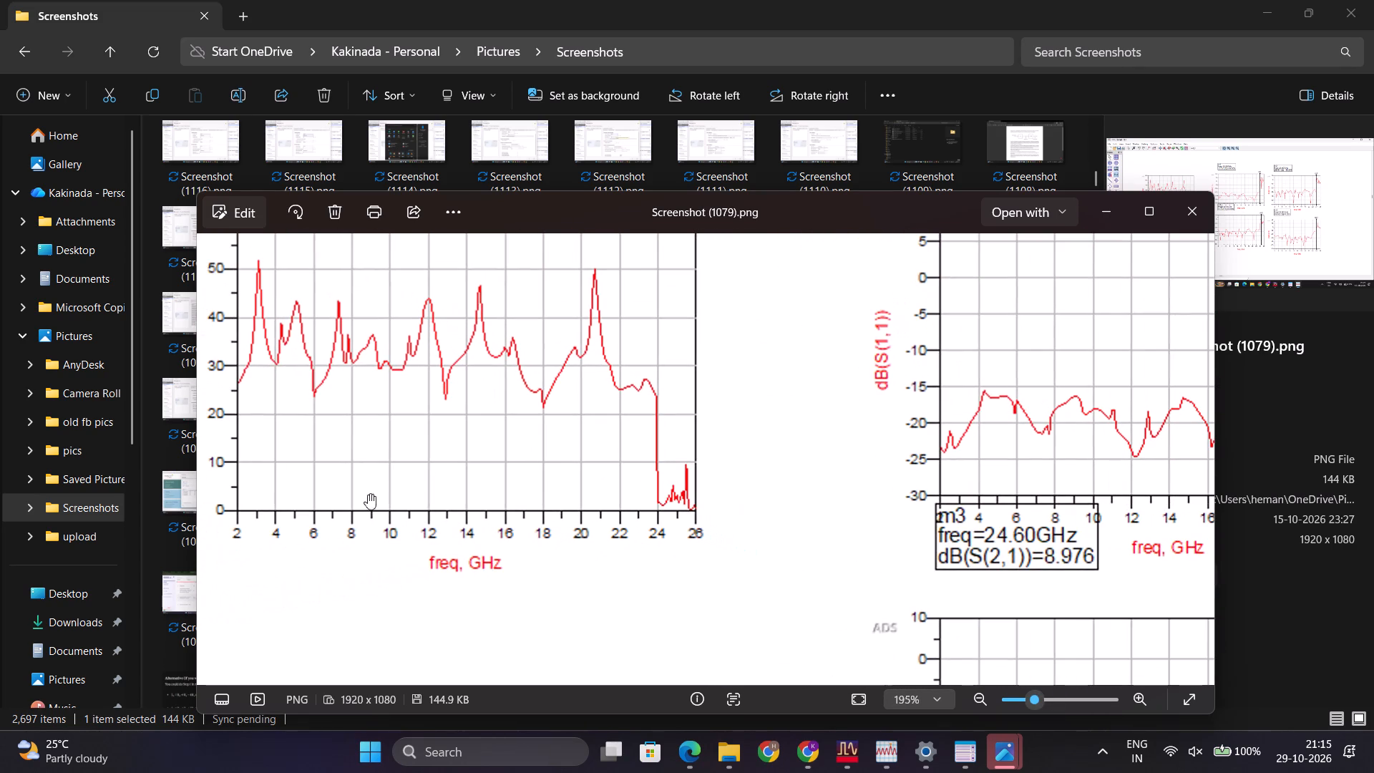
{"action": "scroll", "coordinate": [660, 505], "scroll_direction": "up", "scroll_amount": 10}
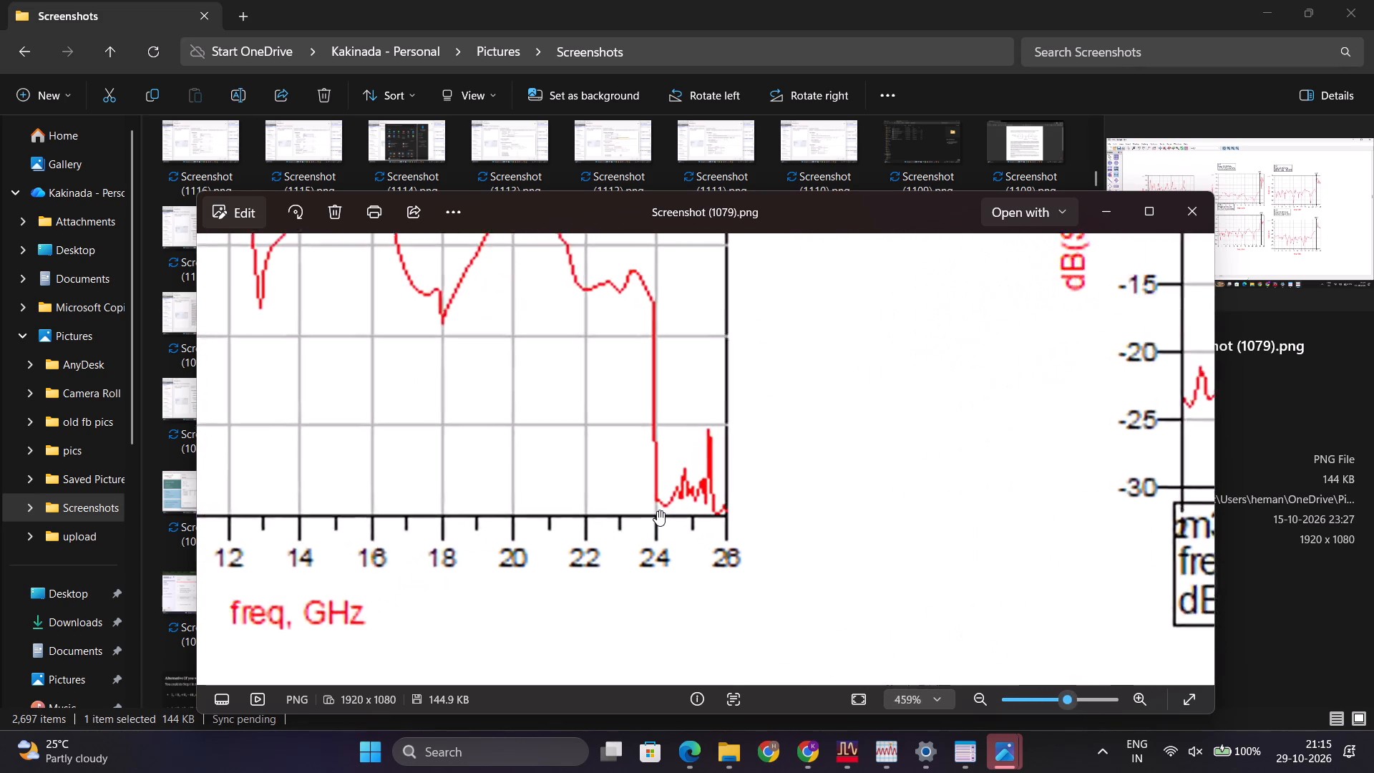
{"action": "scroll", "coordinate": [657, 510], "scroll_direction": "down", "scroll_amount": 6}
{"action": "scroll", "coordinate": [189, 501], "scroll_direction": "down", "scroll_amount": 5}
{"action": "scroll", "coordinate": [327, 505], "scroll_direction": "down", "scroll_amount": 3}
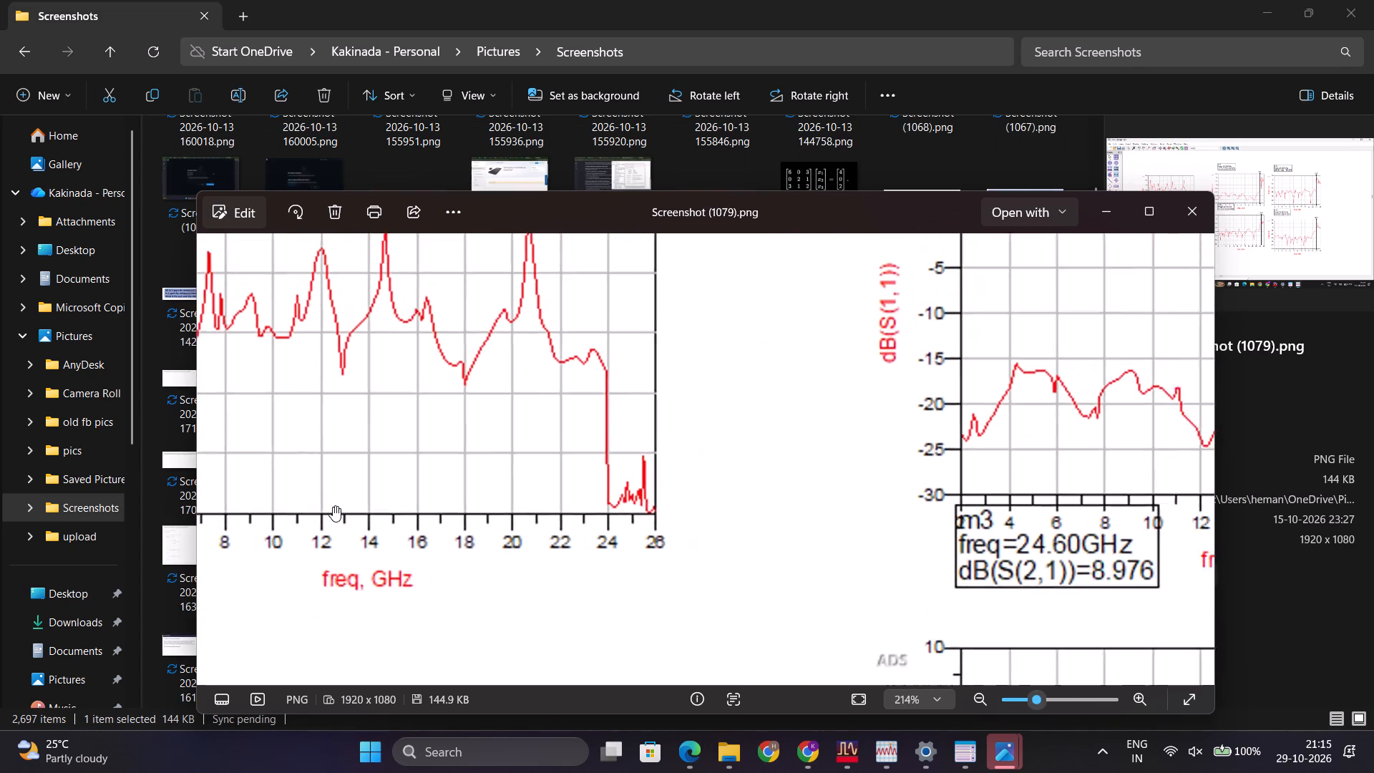
{"action": "scroll", "coordinate": [306, 513], "scroll_direction": "down", "scroll_amount": 7}
Return to Screenshot (1079) and review the nf(2) and S-parameter plots together.
{"action": "left_click_drag", "start_coordinate": [225, 507], "coordinate": [419, 513]}
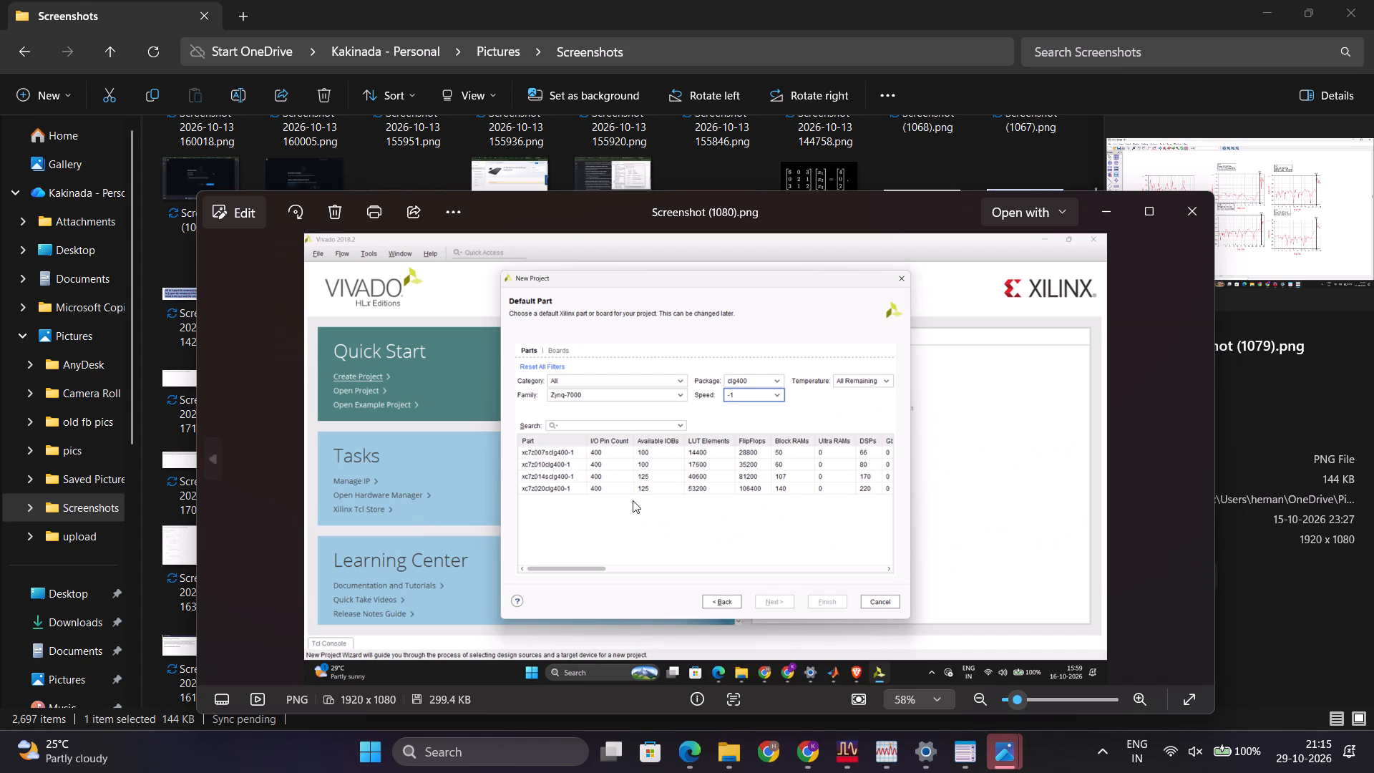
{"action": "key", "text": "Right"}
{"action": "scroll", "coordinate": [512, 445], "scroll_direction": "up", "scroll_amount": 12}
{"action": "scroll", "coordinate": [515, 425], "scroll_direction": "down", "scroll_amount": 11}
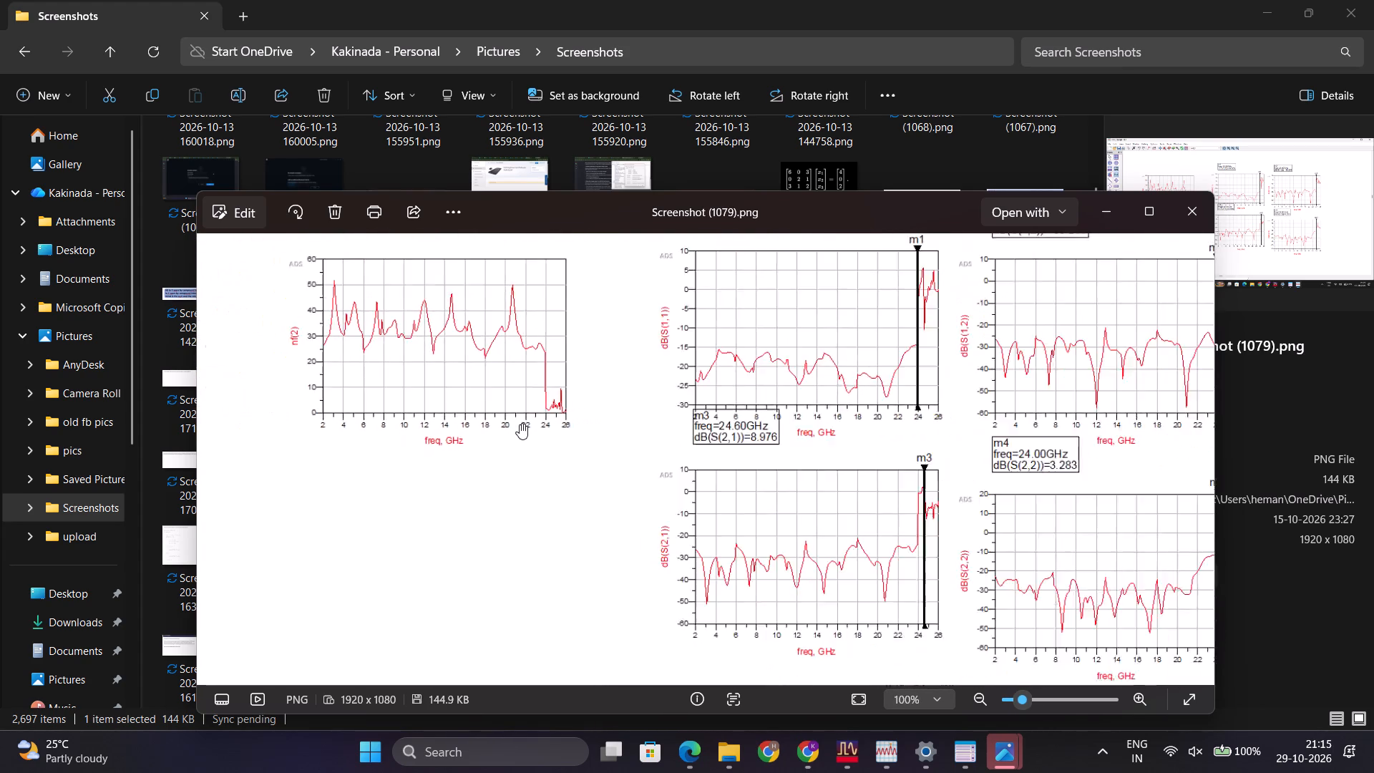
{"action": "scroll", "coordinate": [520, 424], "scroll_direction": "down", "scroll_amount": 3}
{"action": "key", "text": "alt+Tab"}
{"action": "key", "text": "alt+Tab"}
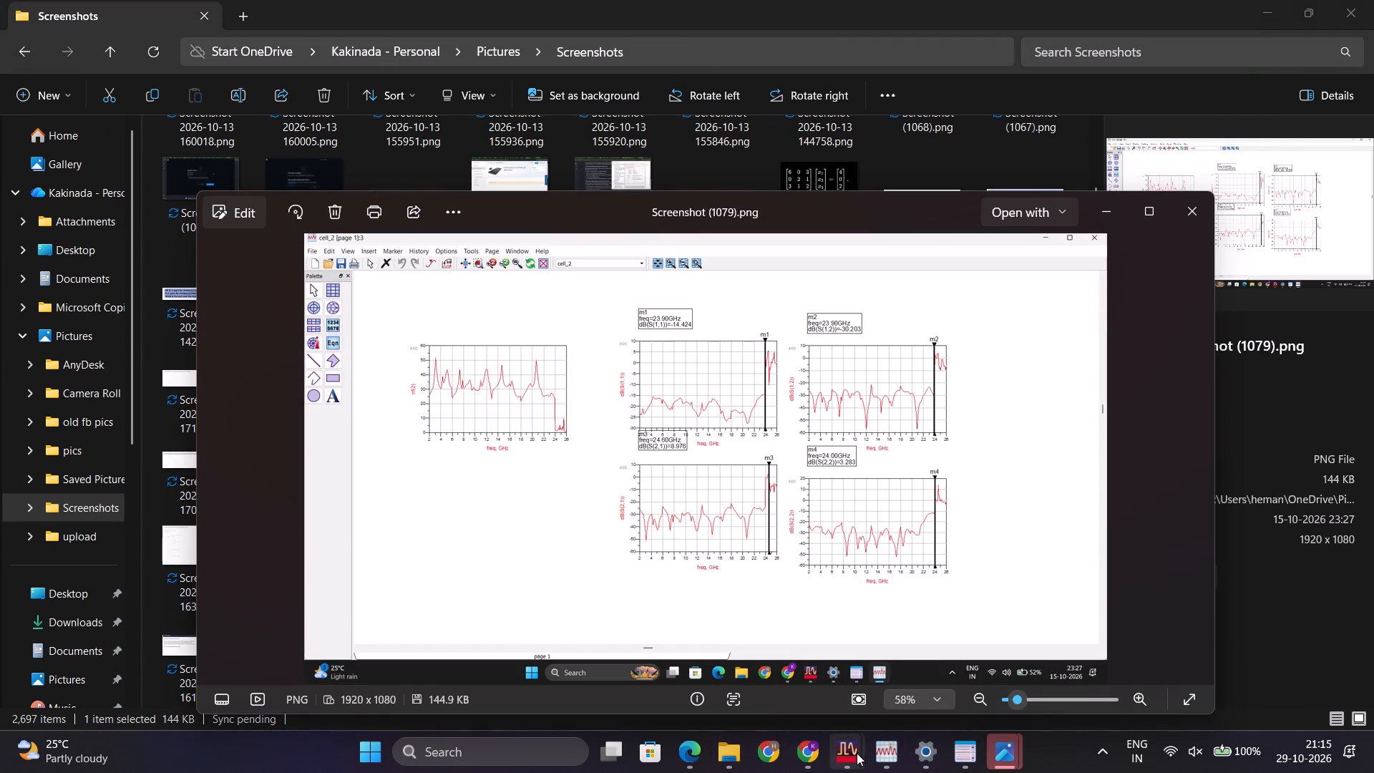
In the Overleaf report, delete the Stability Factor K and NF rows from the transmission-line Table 1 and recompile.
{"action": "left_click", "coordinate": [808, 754]}
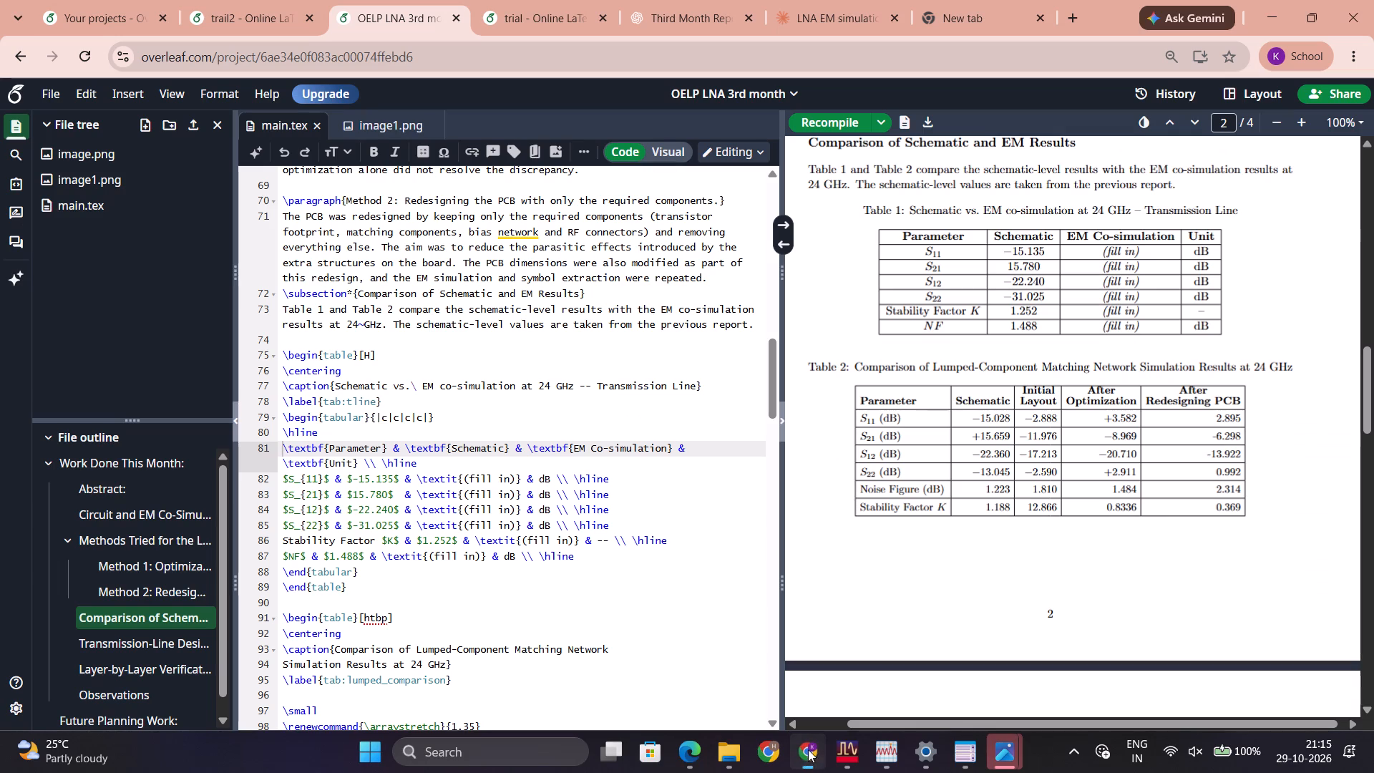
{"action": "double_click", "coordinate": [1019, 317]}
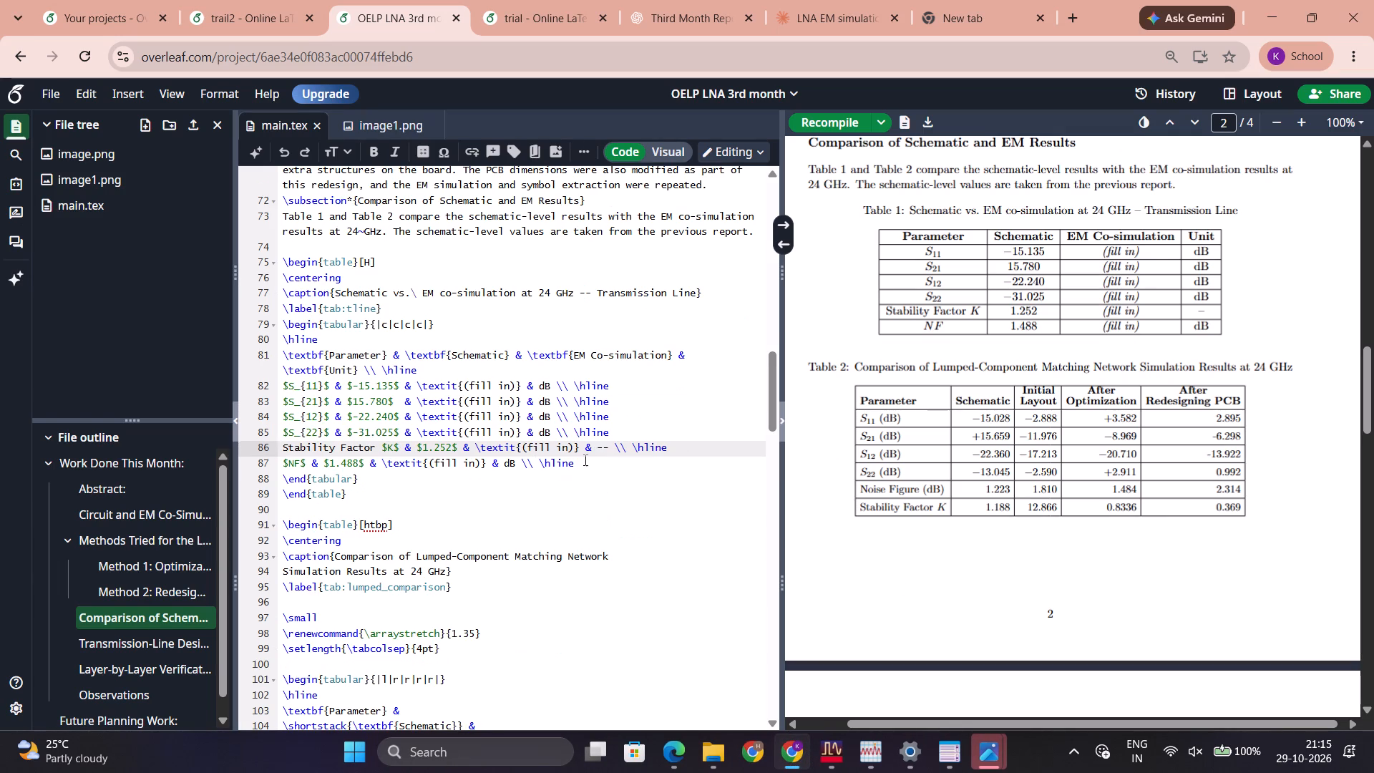
{"action": "left_click_drag", "start_coordinate": [593, 463], "coordinate": [439, 472]}
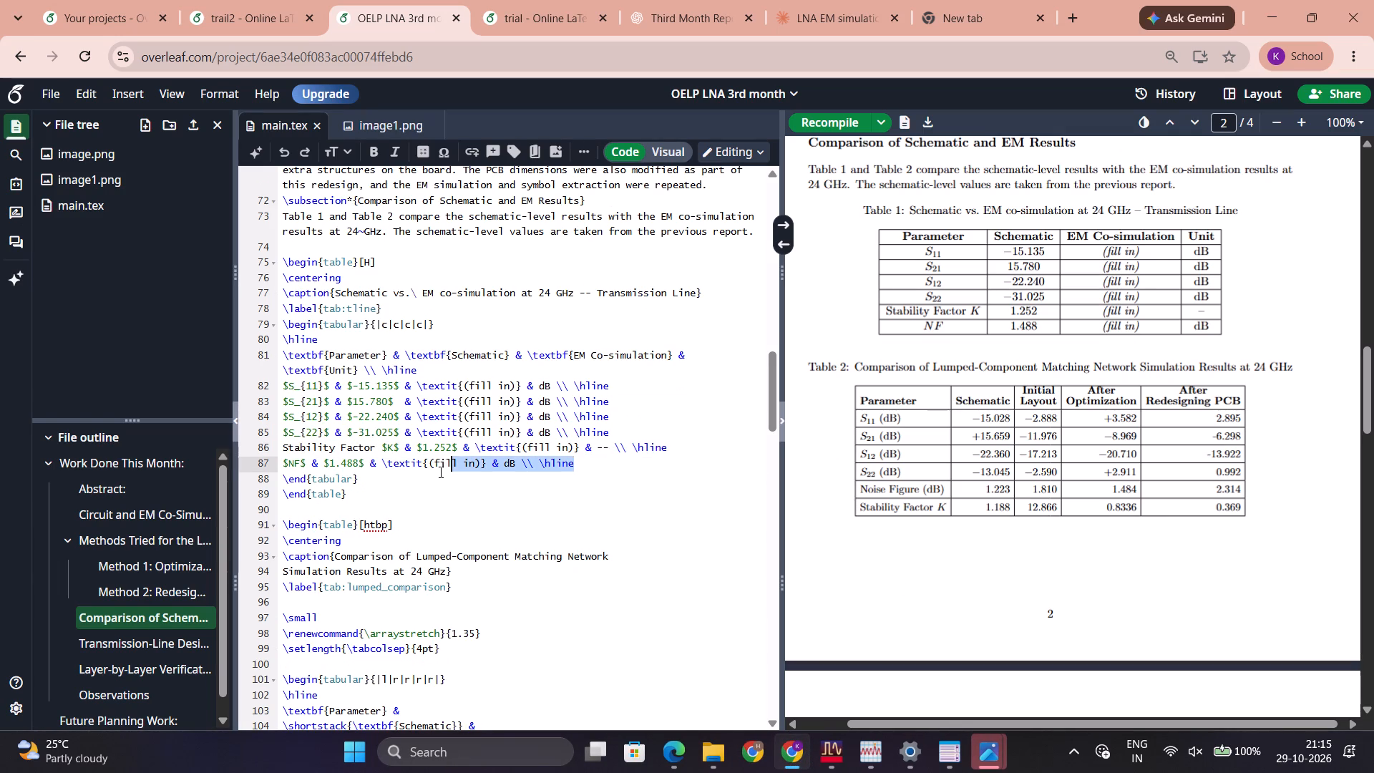
{"action": "left_click_drag", "start_coordinate": [439, 472], "coordinate": [255, 452]}
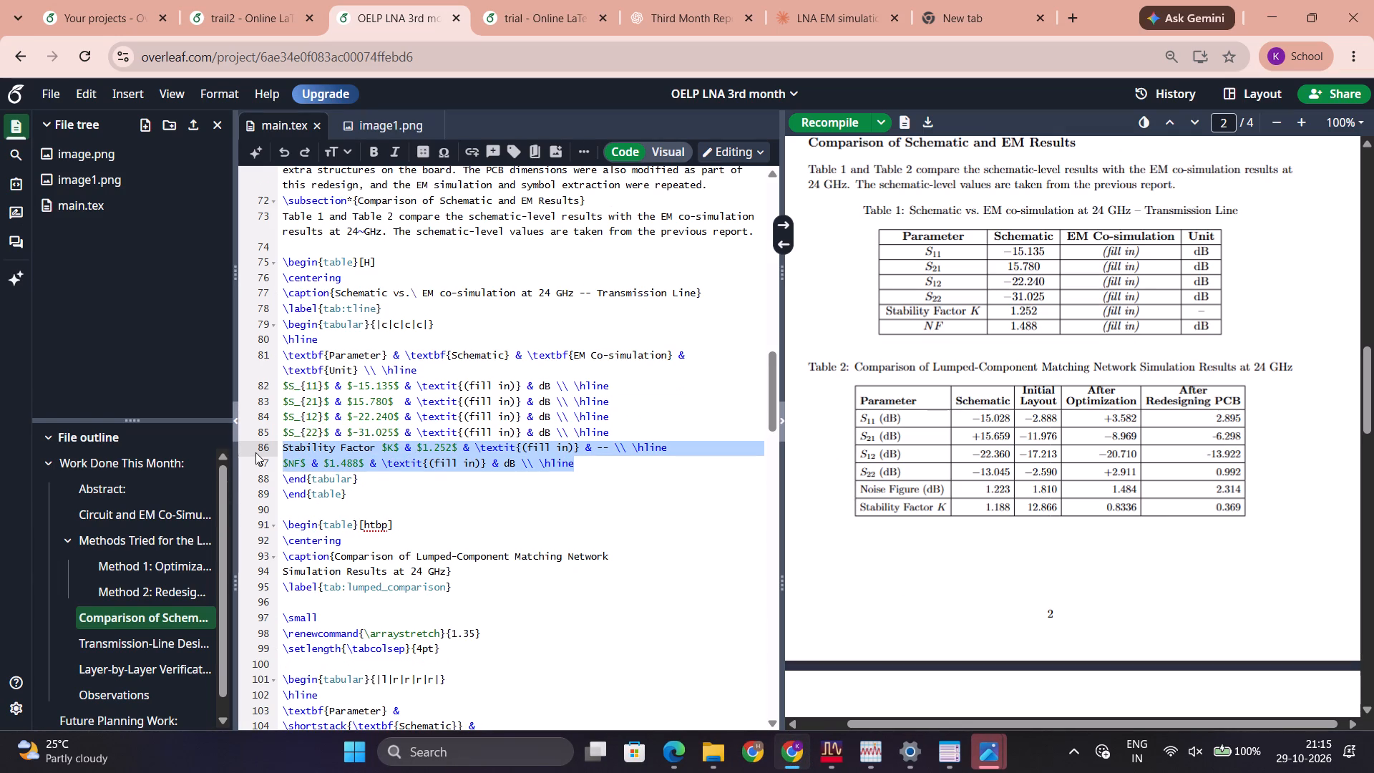
{"action": "left_click_drag", "start_coordinate": [255, 452], "coordinate": [258, 452]}
{"action": "key", "text": "BackSpace"}
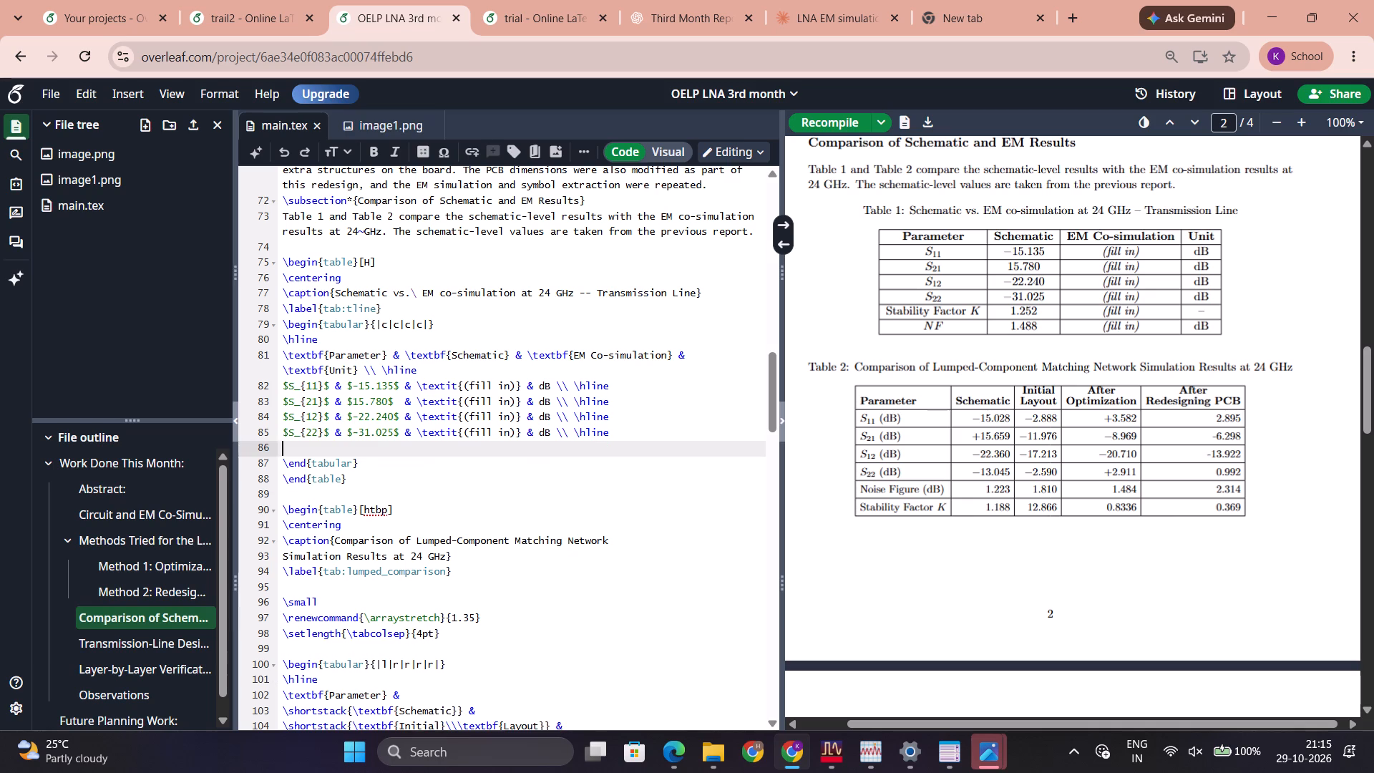
{"action": "key", "text": "ctrl+s"}
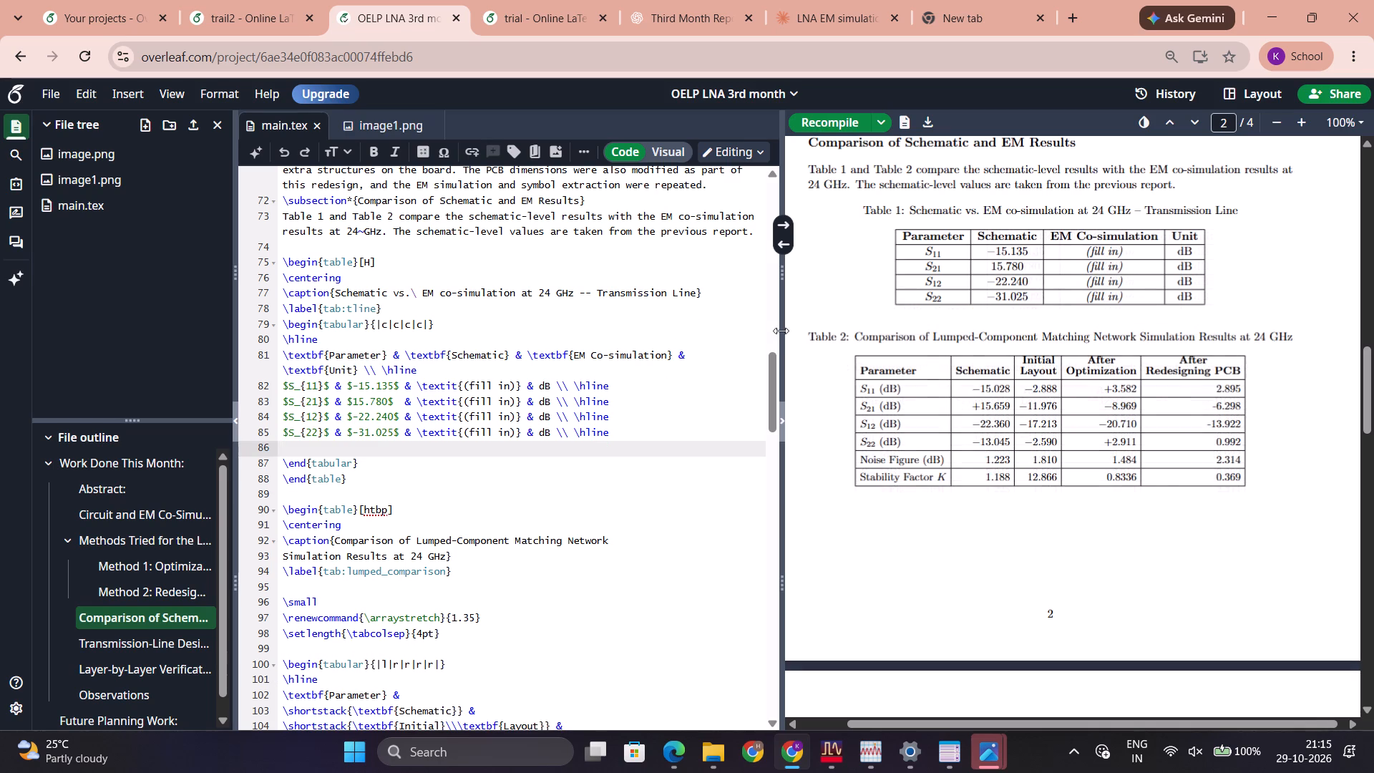
Rename the Unit column header of the transmission-line Table 1 to "After Redesigned PCB layout".
{"action": "double_click", "coordinate": [1086, 239]}
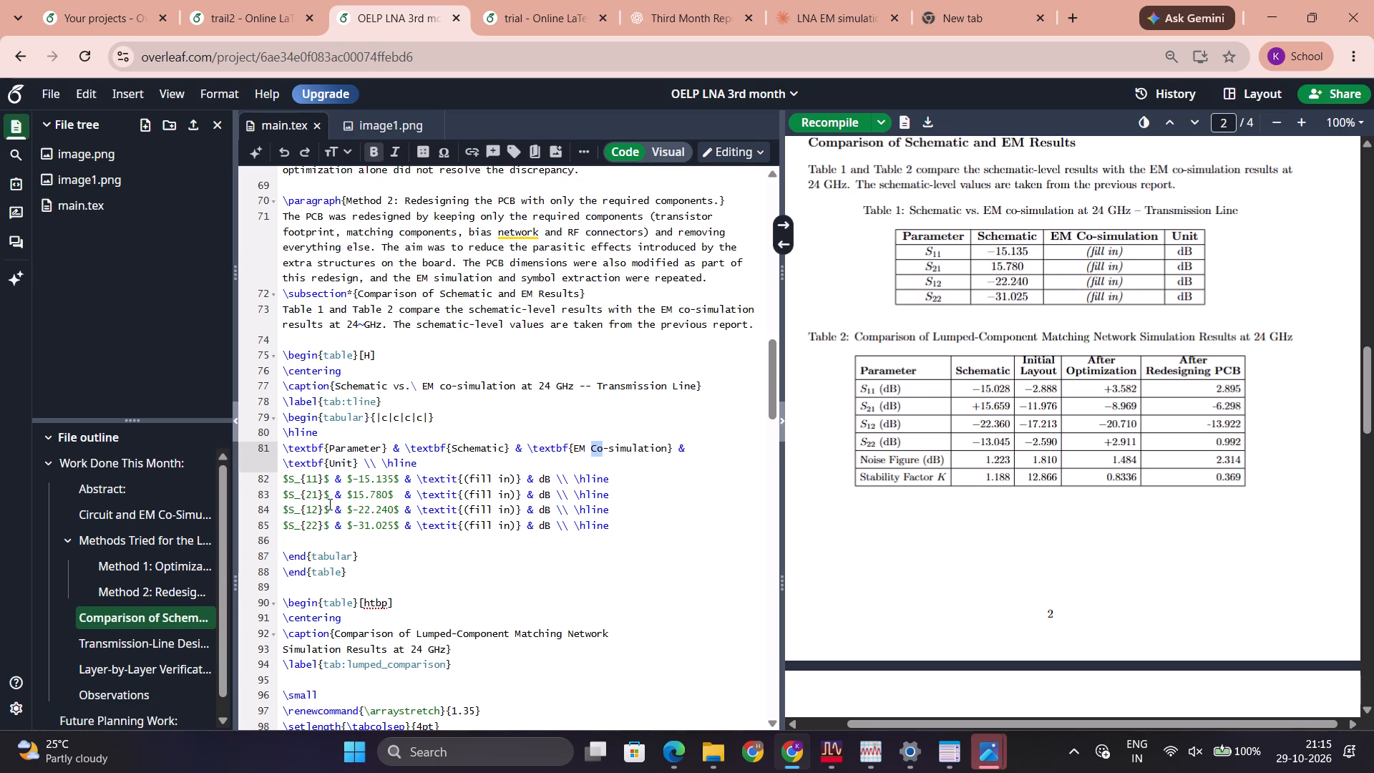
{"action": "left_click", "coordinate": [351, 465]}
{"action": "key", "text": "BackSpace"}
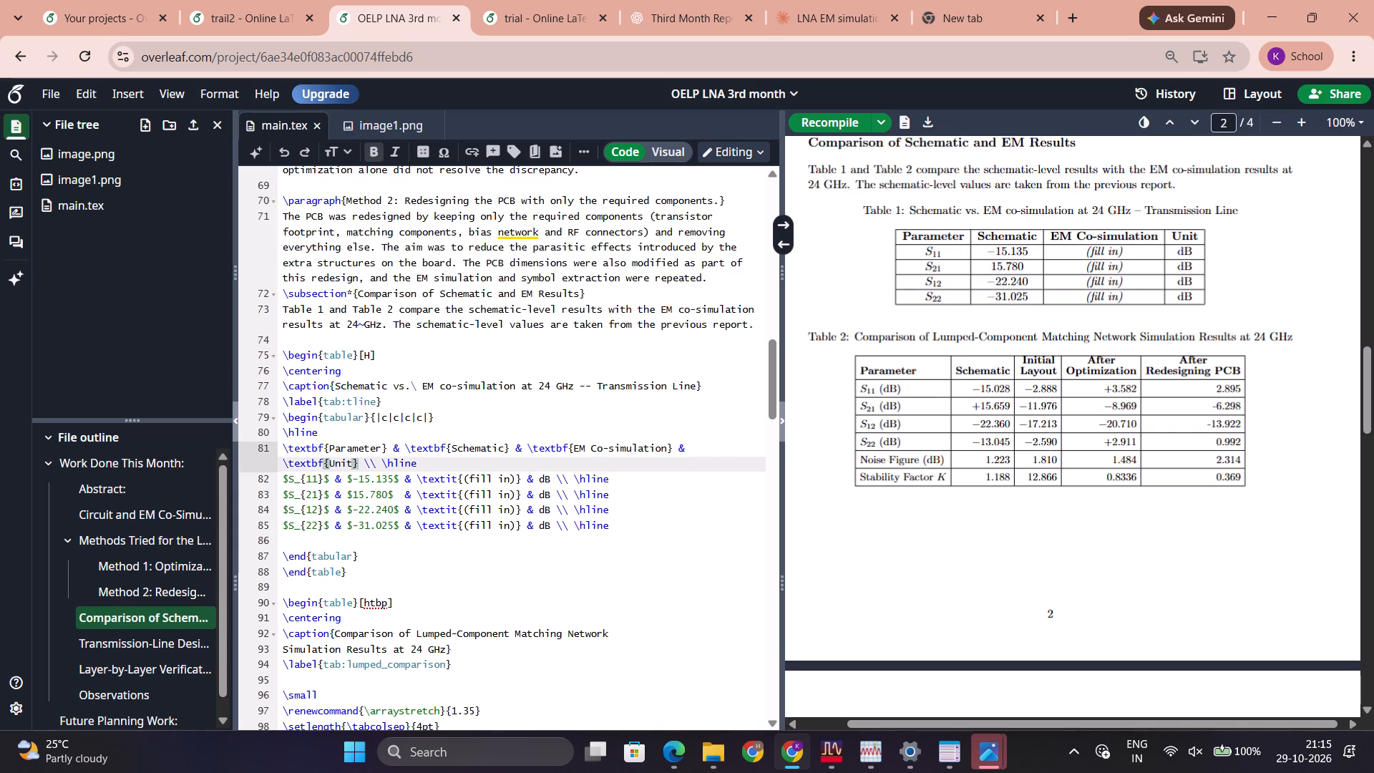
{"action": "key", "text": "BackSpace"}
{"action": "key", "text": "BackSpace"}
{"action": "key", "text": "BackSpace"}
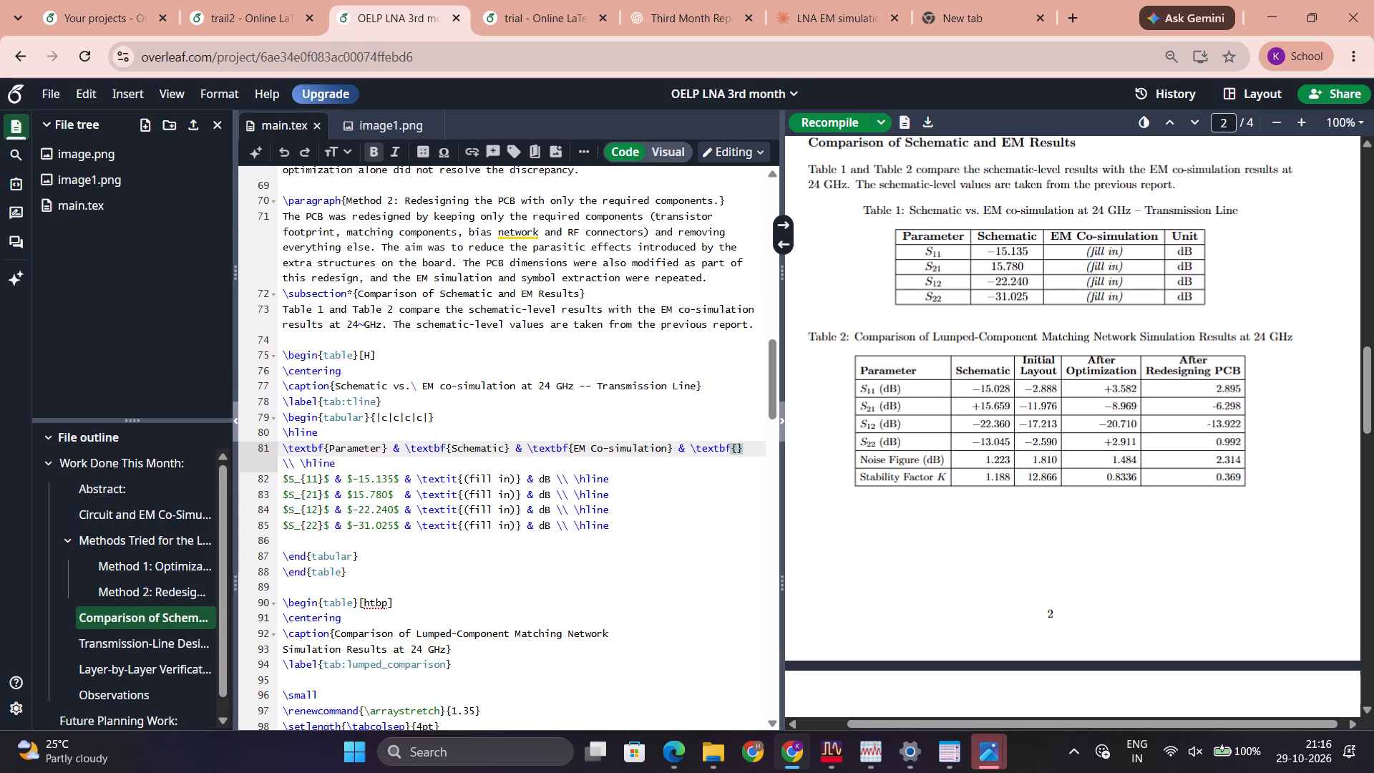
{"action": "type", "text": "Red"}
{"action": "key", "text": "BackSpace"}
{"action": "key", "text": "BackSpace"}
{"action": "key", "text": "BackSpace"}
{"action": "type", "text": "After Redesigned Lay"}
{"action": "key", "text": "BackSpace"}
{"action": "key", "text": "BackSpace"}
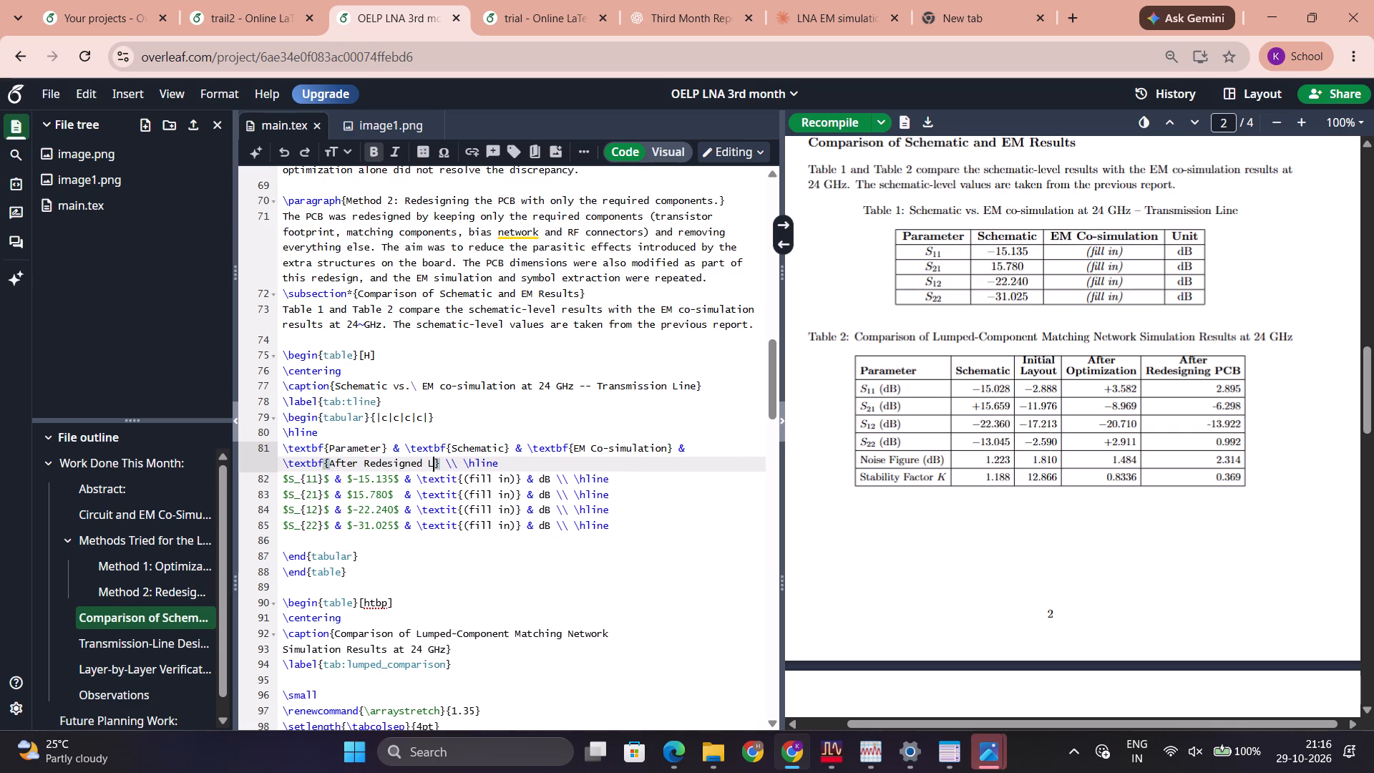
{"action": "key", "text": "BackSpace"}
{"action": "type", "text": "PCB layout"}
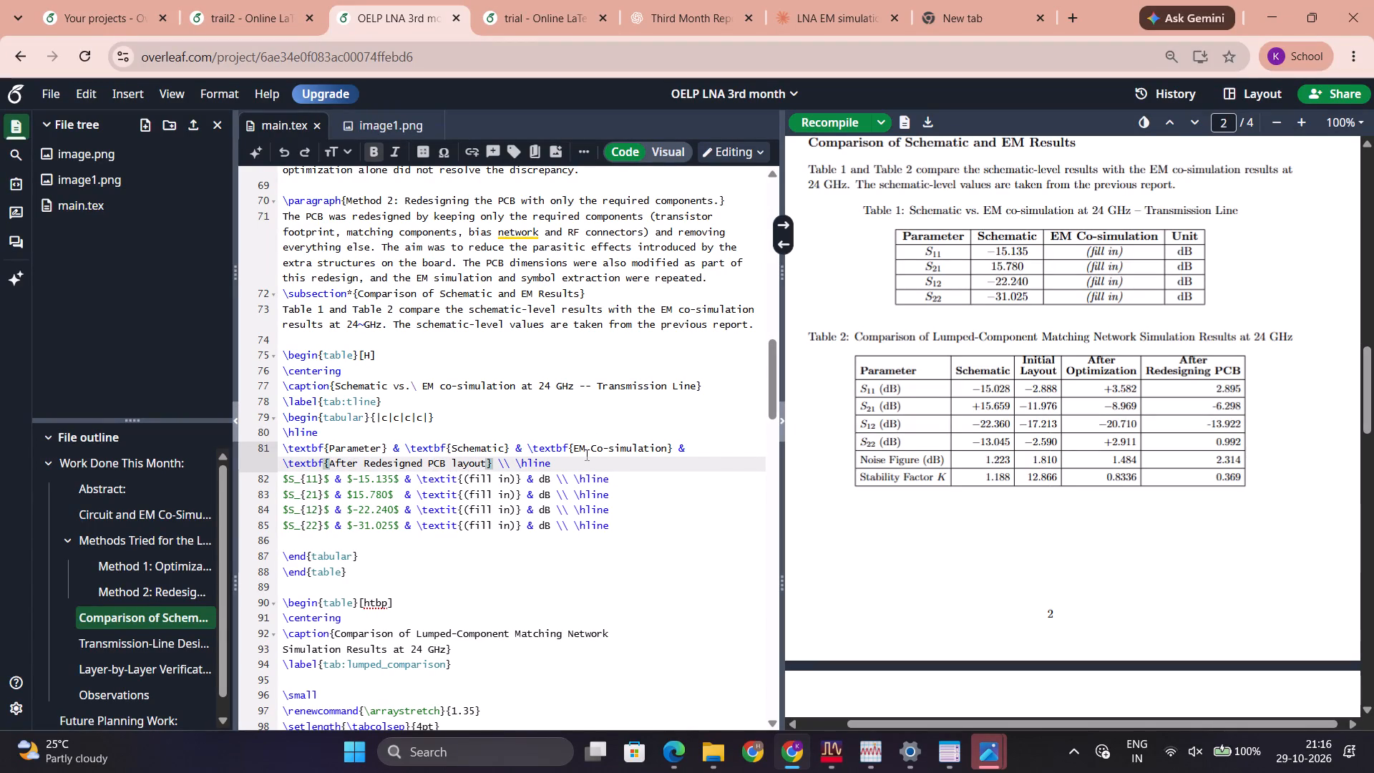
Rename Table 1's EM Co-simulation column header to "Initial layout" and recompile the report.
{"action": "left_click", "coordinate": [571, 448]}
{"action": "type", "text": "Initial"}
{"action": "key", "text": "space"}
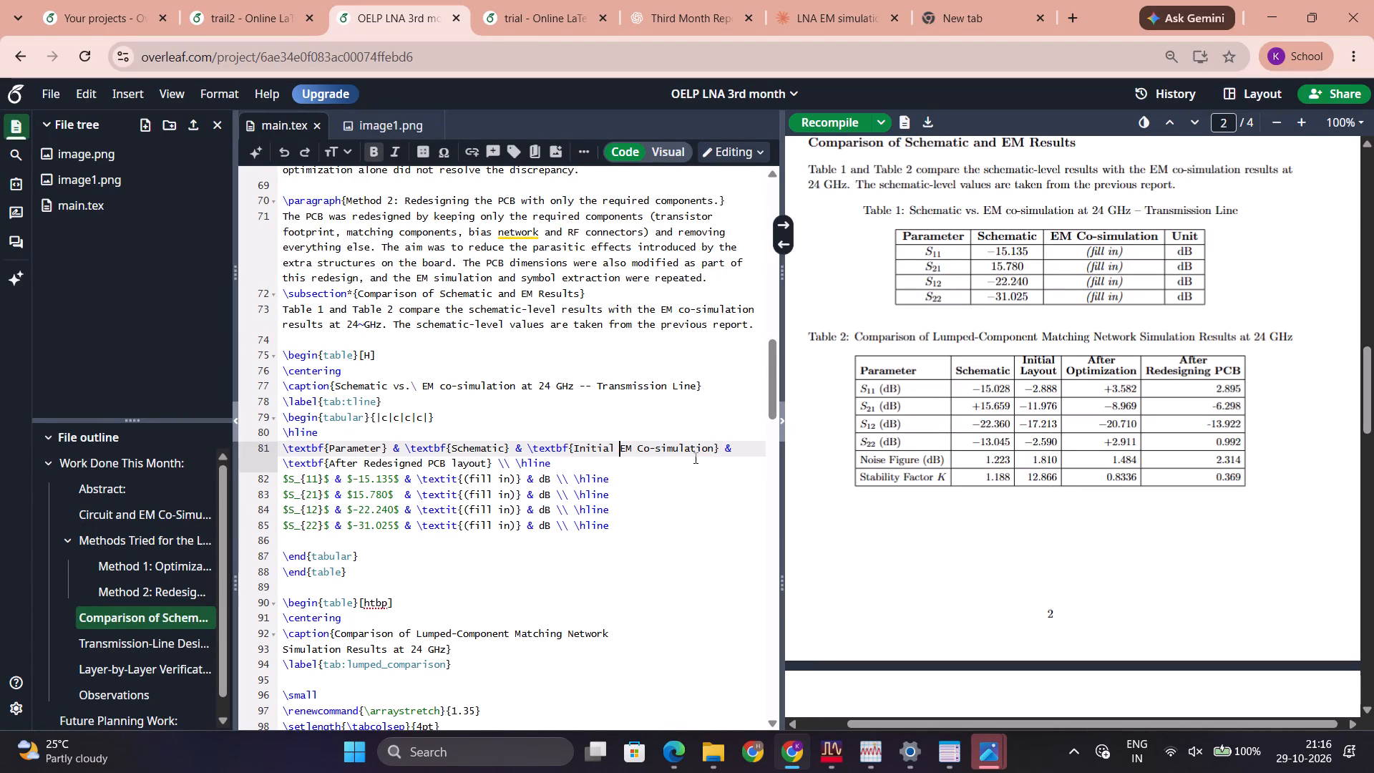
{"action": "left_click", "coordinate": [713, 449]}
{"action": "key", "text": "BackSpace"}
{"action": "key", "text": "BackSpace"}
{"action": "key", "text": "BackSpace"}
{"action": "key", "text": "BackSpace"}
{"action": "key", "text": "BackSpace"}
{"action": "key", "text": "BackSpace"}
{"action": "key", "text": "BackSpace"}
{"action": "key", "text": "BackSpace"}
{"action": "key", "text": "BackSpace"}
{"action": "key", "text": "BackSpace"}
{"action": "key", "text": "BackSpace"}
{"action": "key", "text": "BackSpace"}
{"action": "key", "text": "BackSpace"}
{"action": "key", "text": "BackSpace"}
{"action": "key", "text": "BackSpace"}
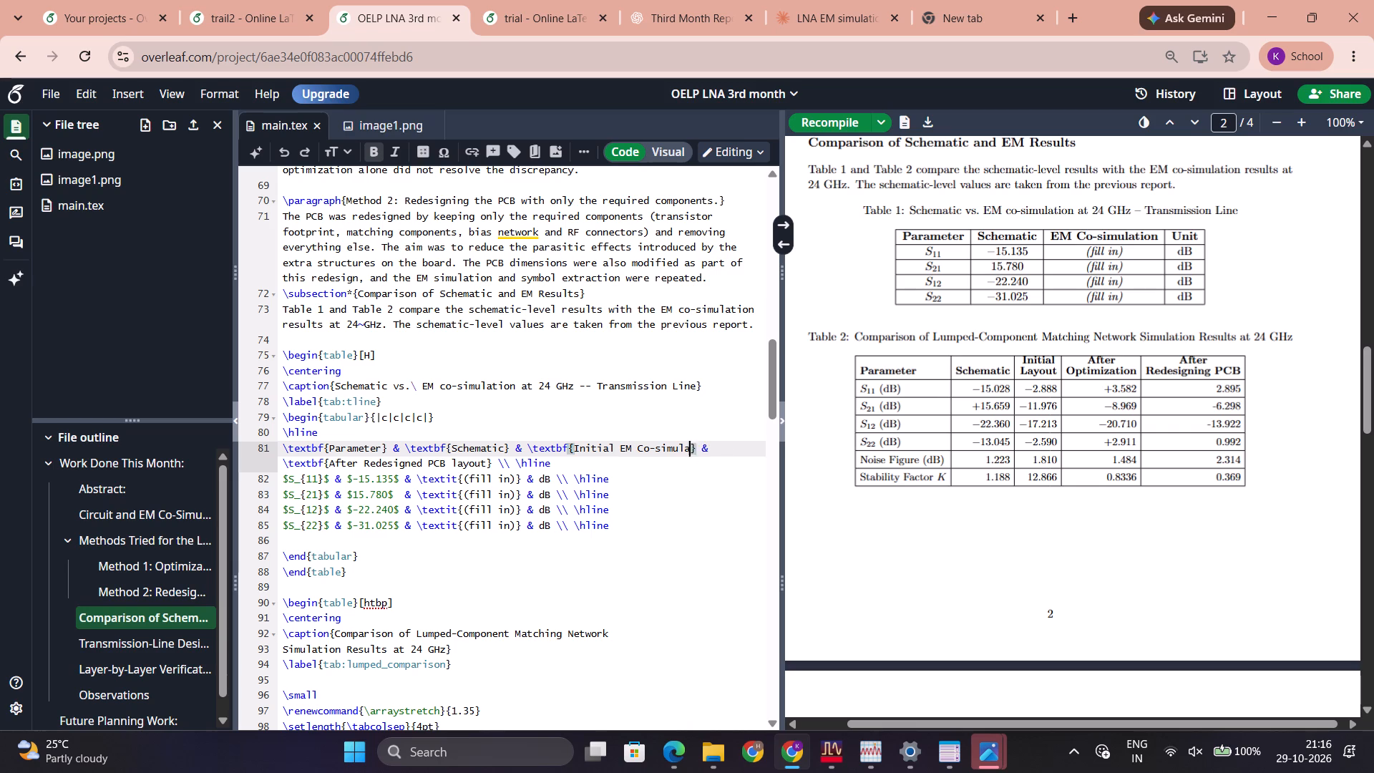
{"action": "key", "text": "BackSpace"}
{"action": "key", "text": "shift+l"}
{"action": "key", "text": "BackSpace"}
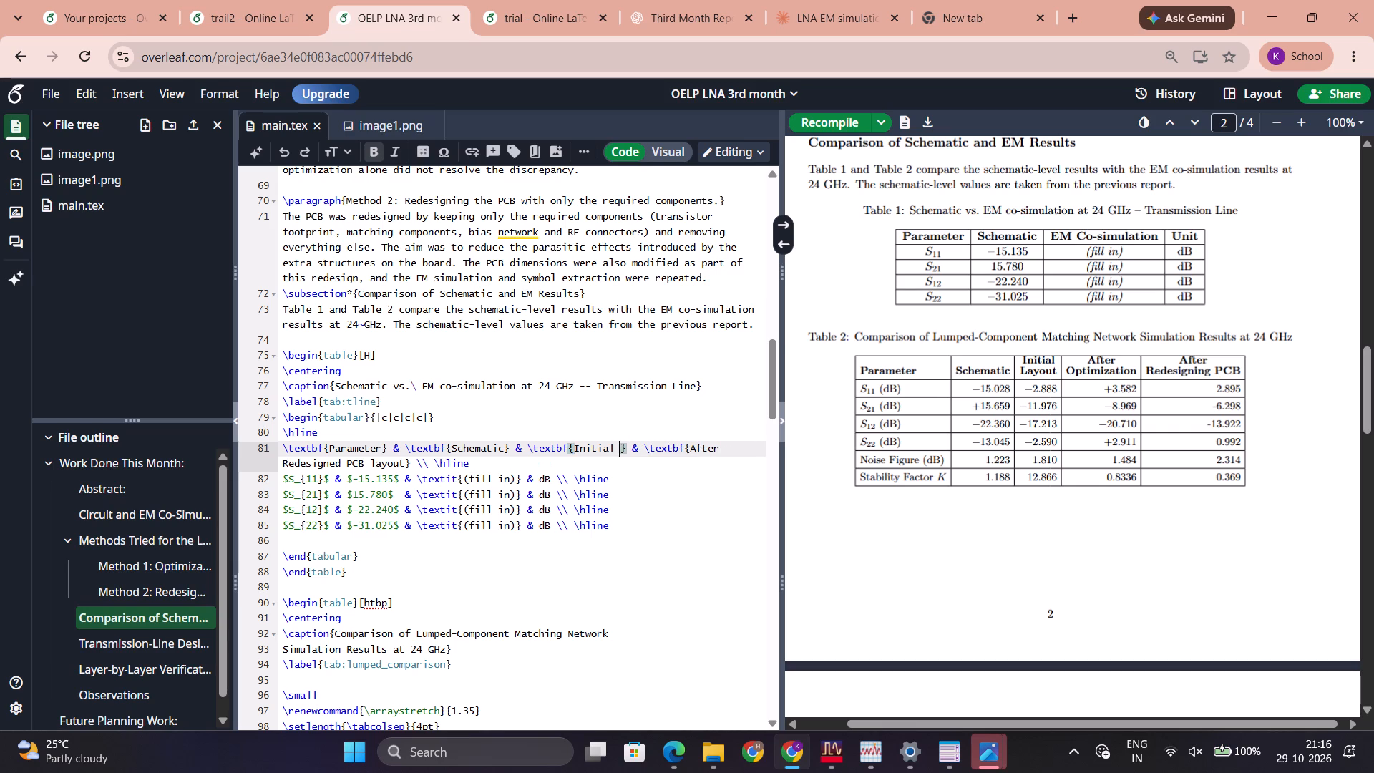
{"action": "type", "text": "layout"}
{"action": "key", "text": "ctrl+s"}
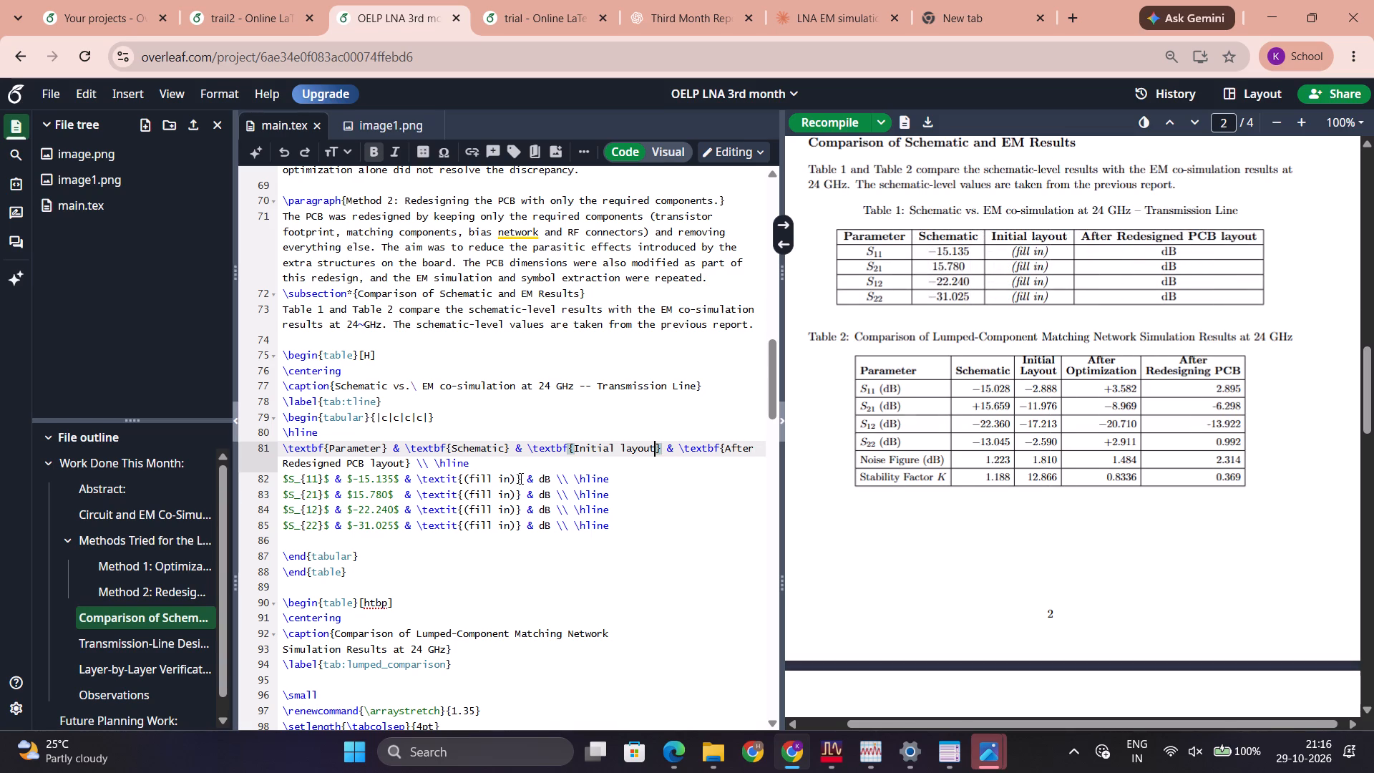
Delete the "{(fill in)}" placeholders from the S11, S21, S12 and S22 rows of Table 1.
{"action": "left_click_drag", "start_coordinate": [520, 478], "coordinate": [459, 475]}
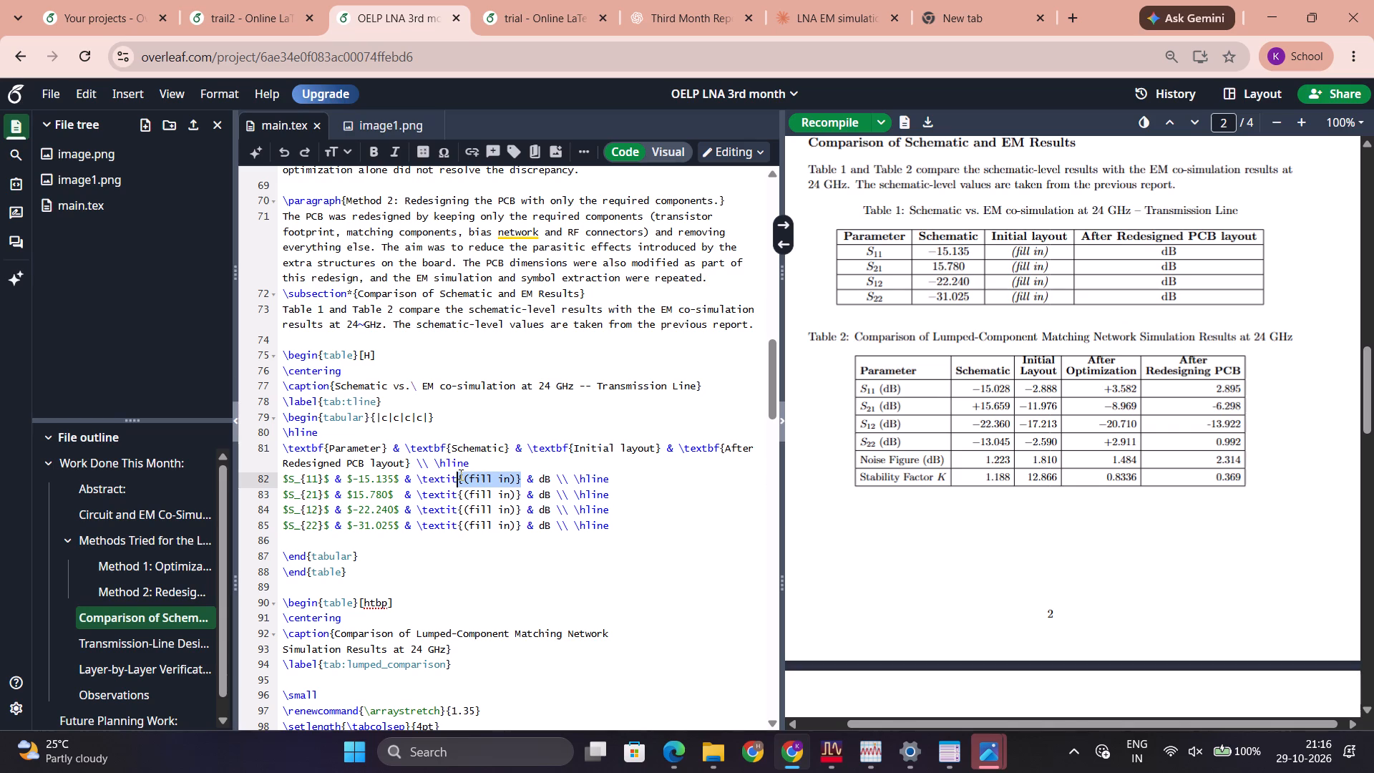
{"action": "left_click_drag", "start_coordinate": [459, 475], "coordinate": [460, 475]}
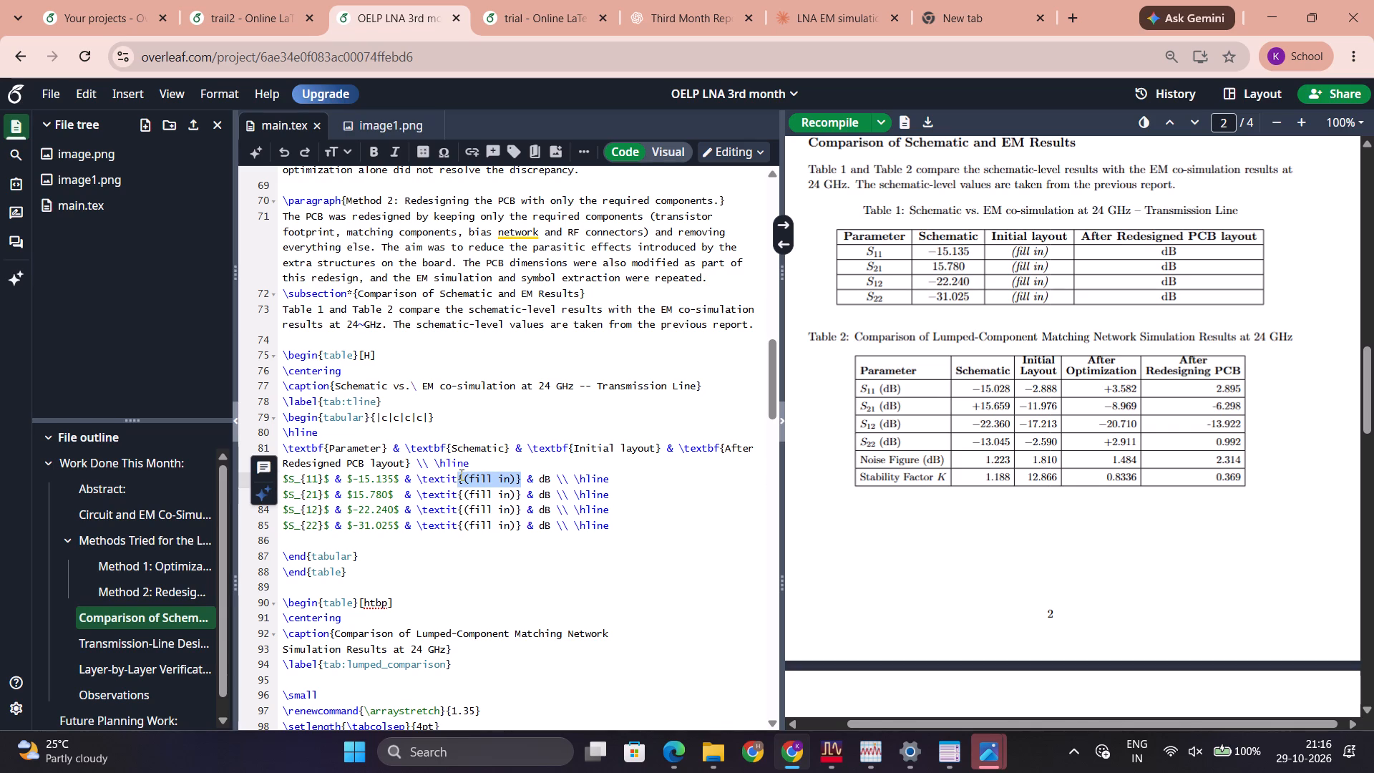
{"action": "key", "text": "BackSpace"}
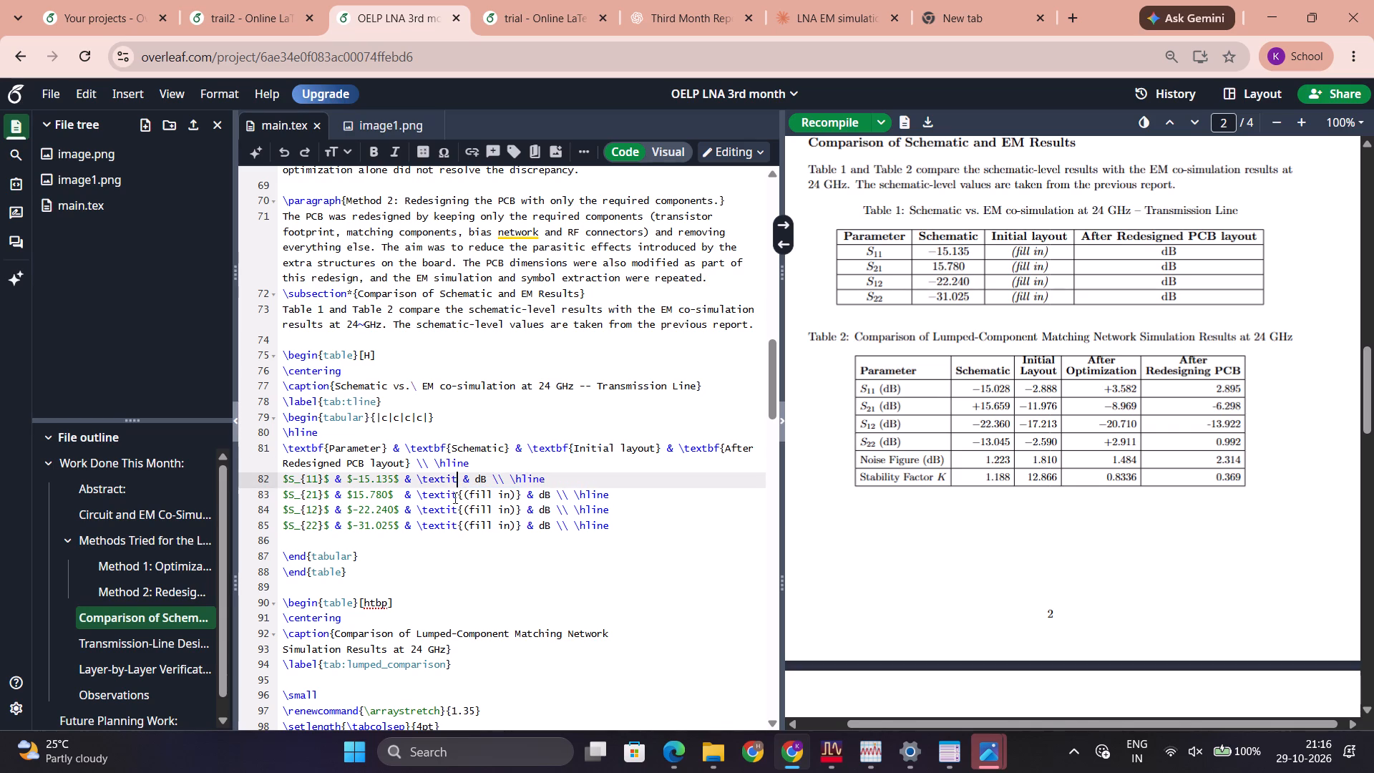
{"action": "left_click_drag", "start_coordinate": [461, 496], "coordinate": [519, 498]}
{"action": "key", "text": "BackSpace"}
{"action": "key", "text": "BackSpace"}
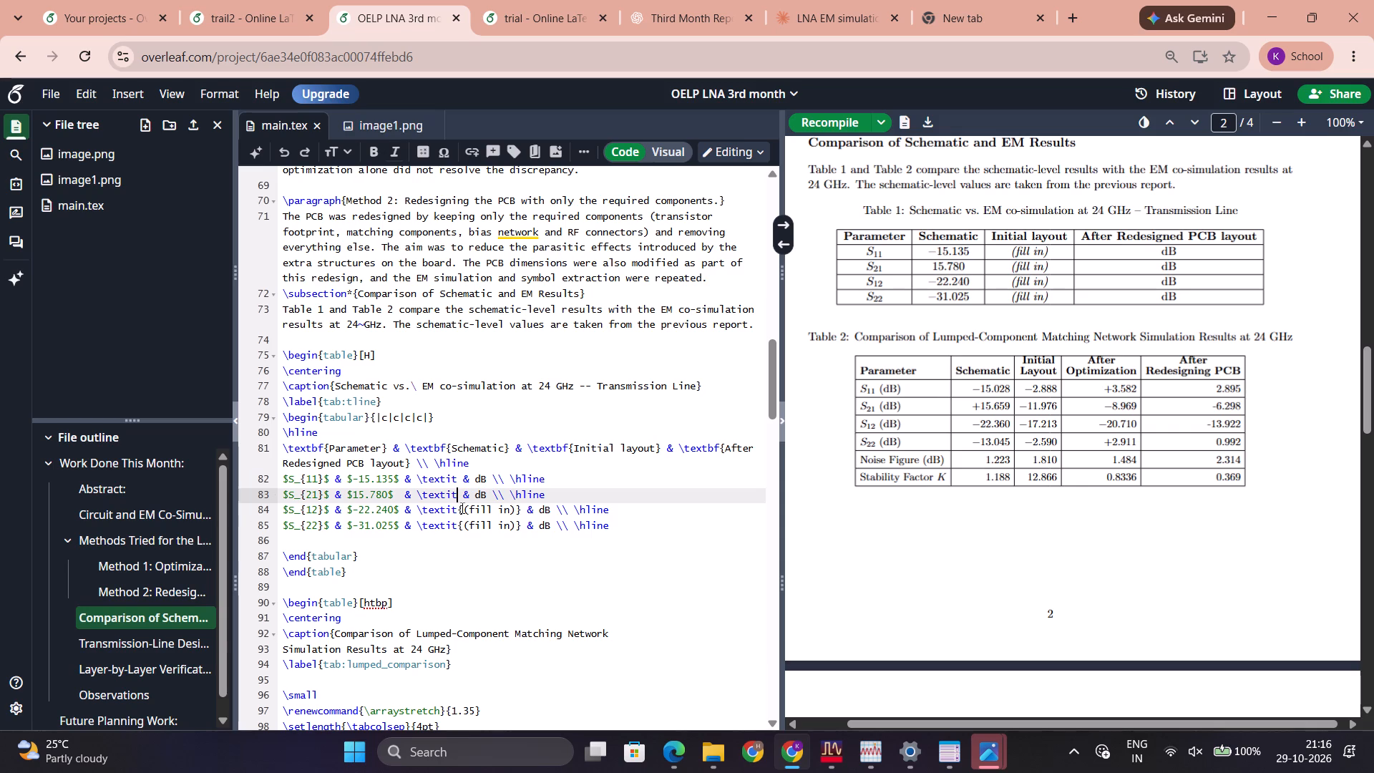
{"action": "left_click_drag", "start_coordinate": [458, 512], "coordinate": [519, 514]}
{"action": "key", "text": "BackSpace"}
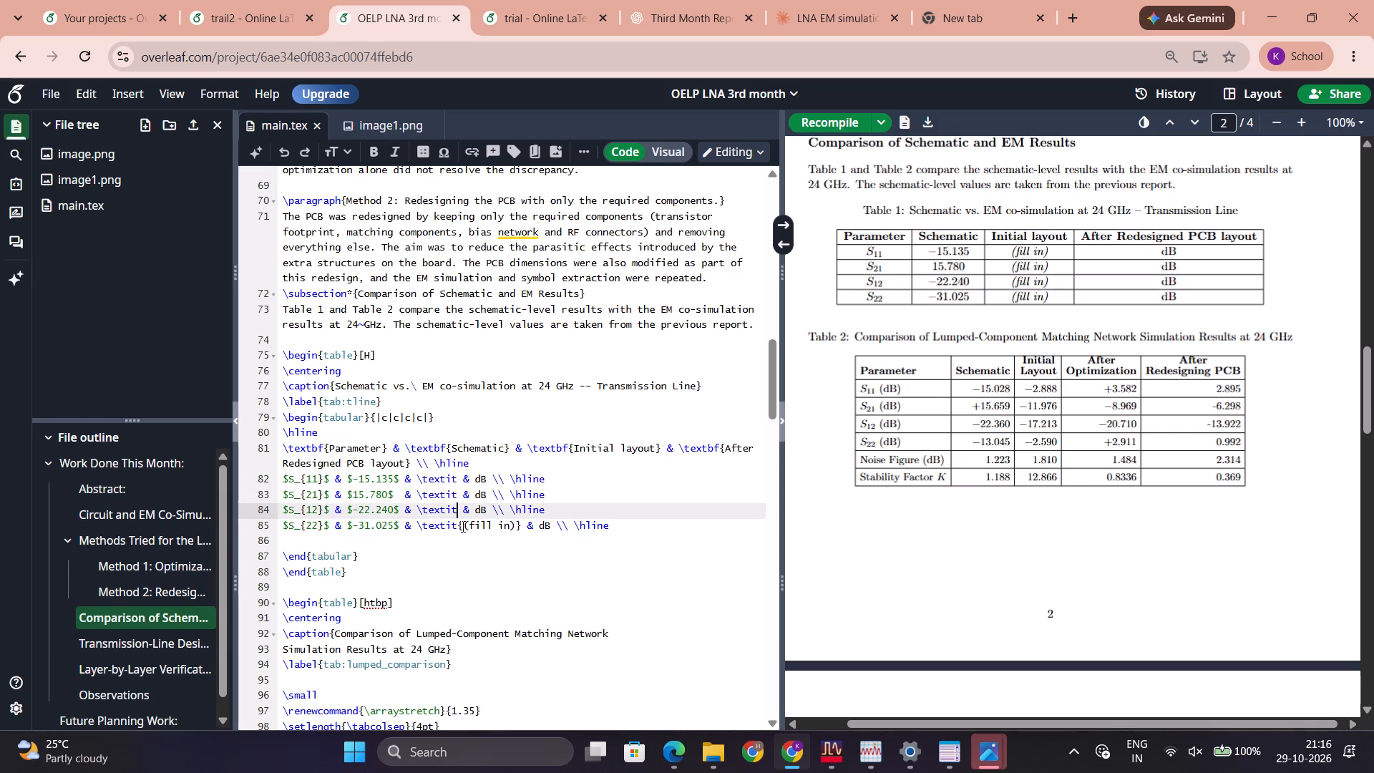
{"action": "left_click_drag", "start_coordinate": [457, 533], "coordinate": [520, 530]}
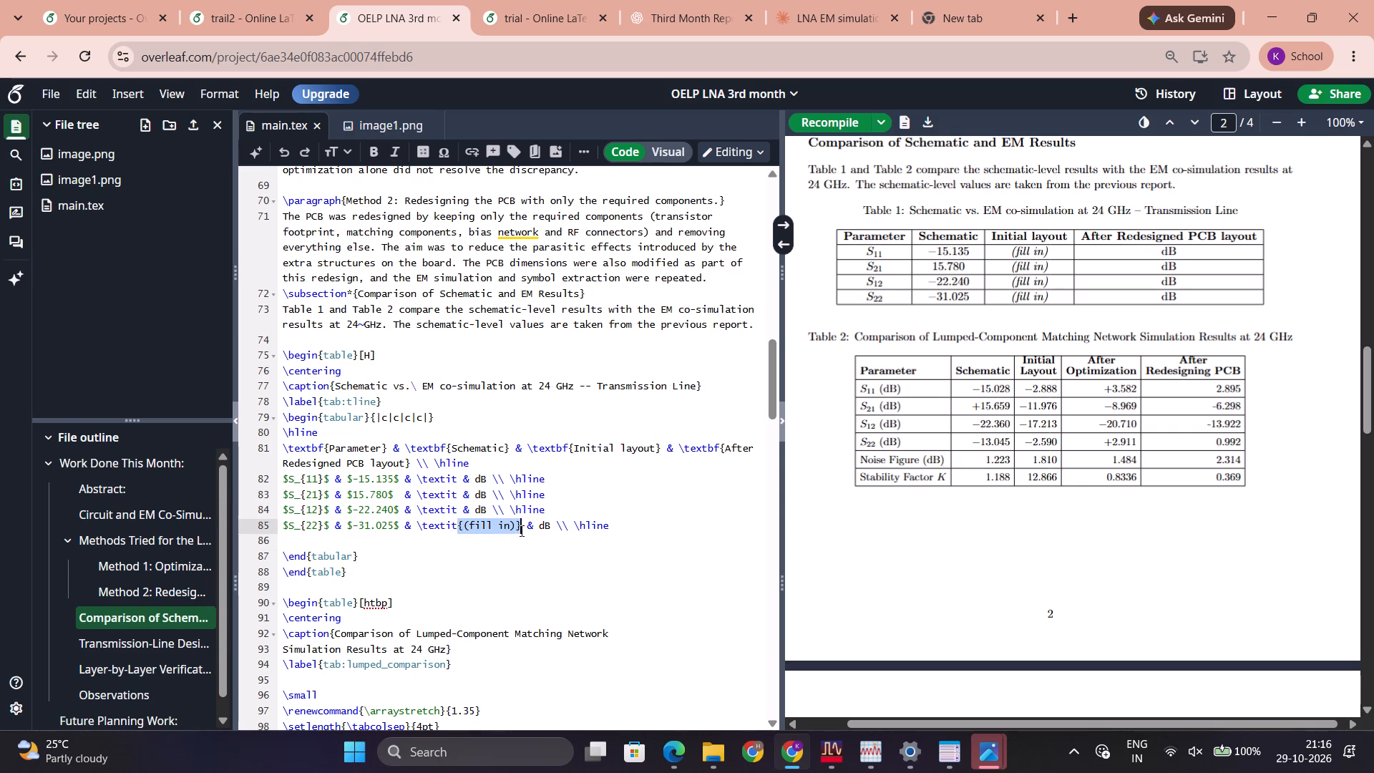
{"action": "left_click_drag", "start_coordinate": [520, 530], "coordinate": [521, 530]}
{"action": "key", "text": "BackSpace"}
Copy the S11 schematic value into that row's Initial layout cell and strip it down to empty $$ math delimiters.
{"action": "left_click_drag", "start_coordinate": [346, 480], "coordinate": [349, 480]}
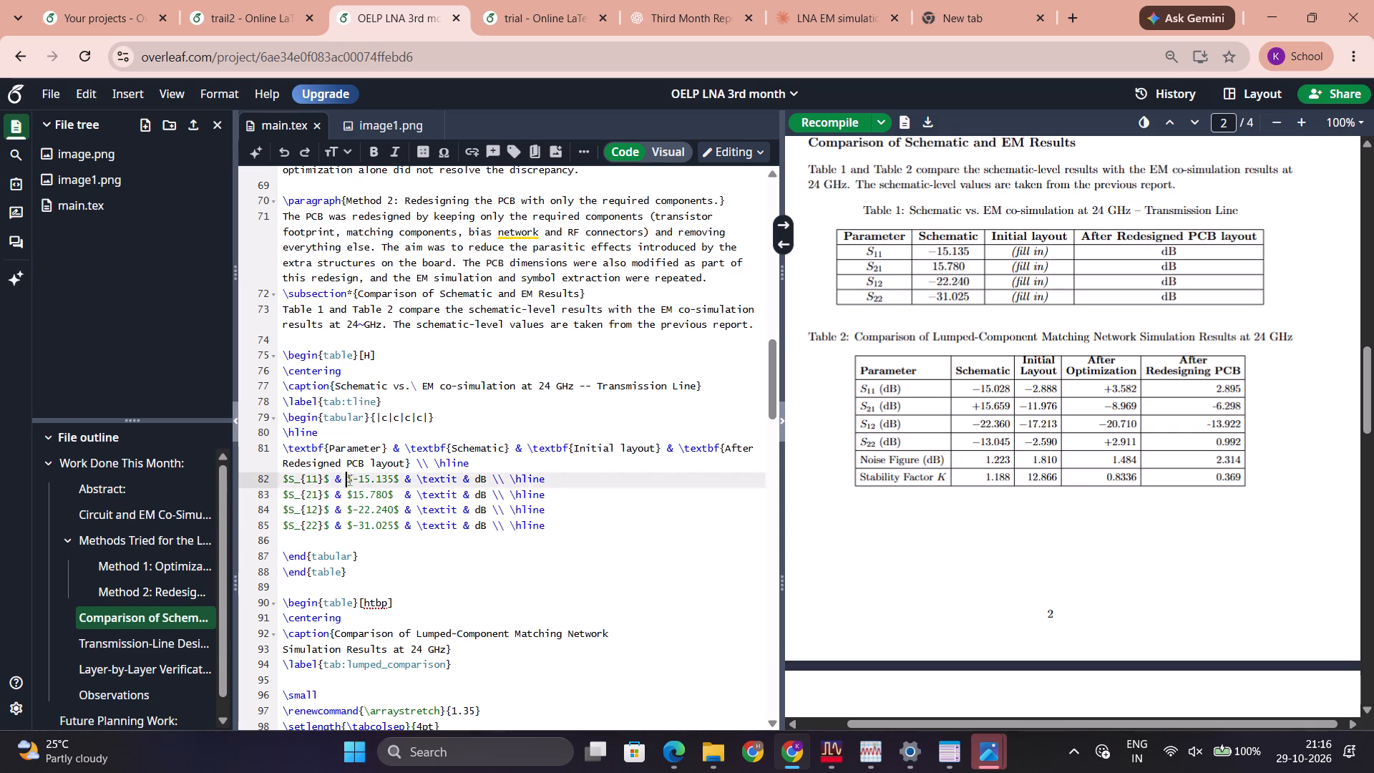
{"action": "left_click_drag", "start_coordinate": [349, 480], "coordinate": [400, 480]}
{"action": "key", "text": "ctrl+c"}
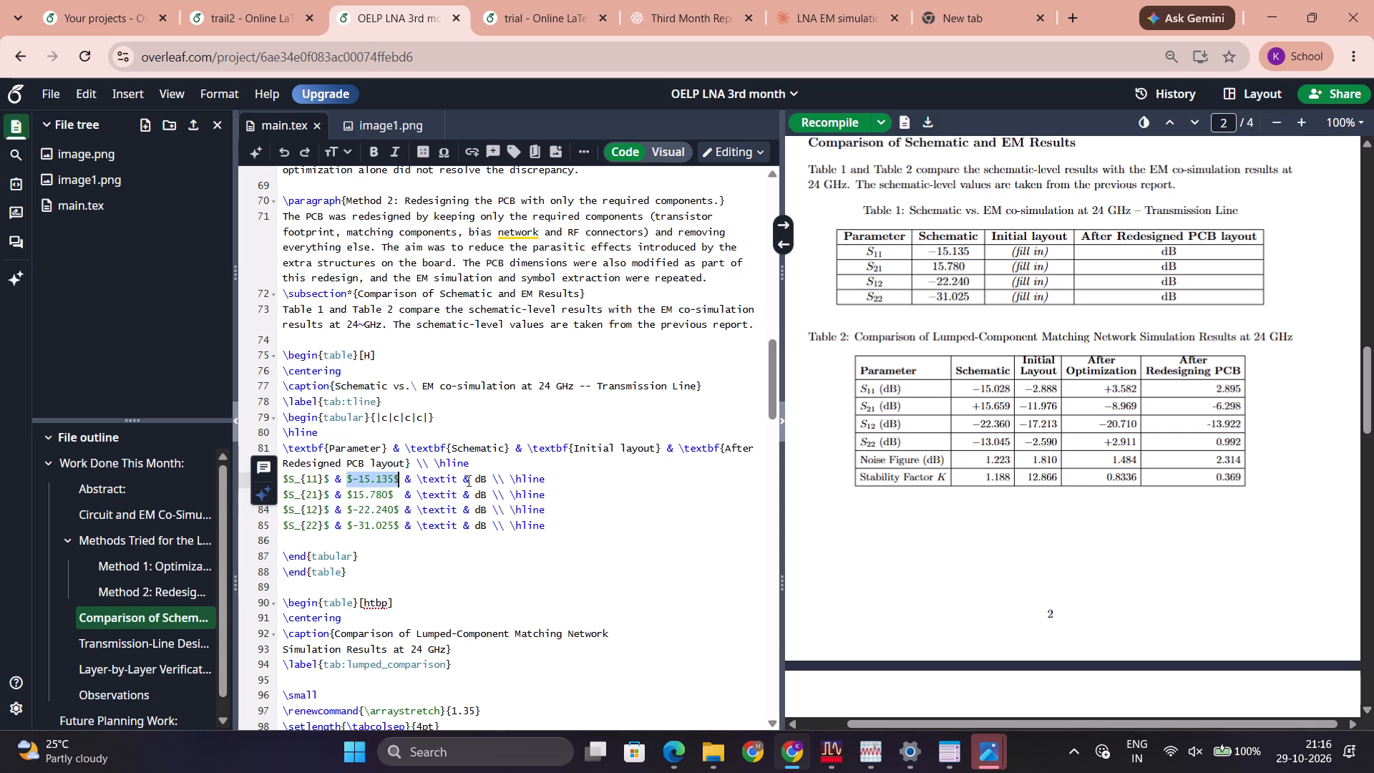
{"action": "left_click", "coordinate": [469, 480]}
{"action": "left_click", "coordinate": [457, 480]}
{"action": "key", "text": "space"}
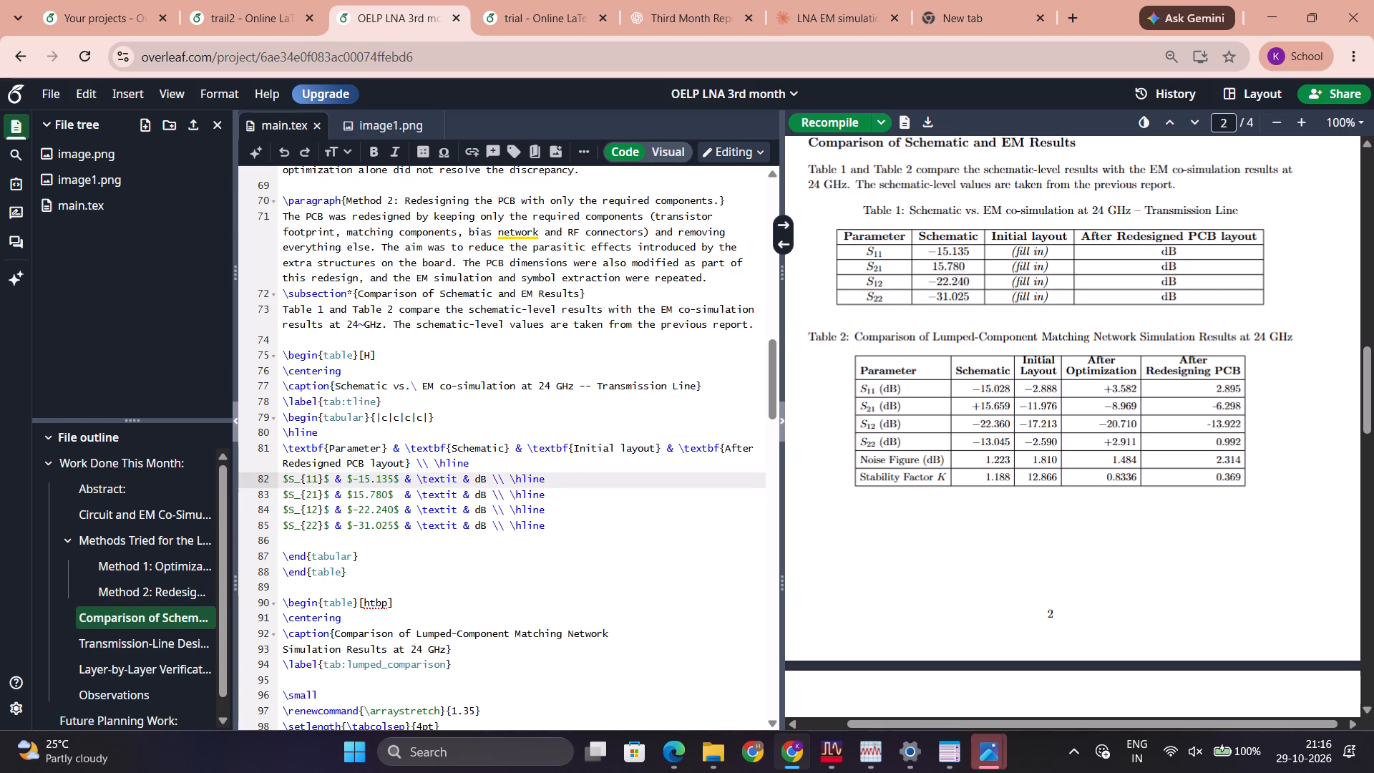
{"action": "key", "text": "ctrl+v"}
{"action": "left_click", "coordinate": [512, 477]}
{"action": "key", "text": "BackSpace"}
{"action": "key", "text": "BackSpace"}
{"action": "key", "text": "BackSpace"}
{"action": "key", "text": "BackSpace"}
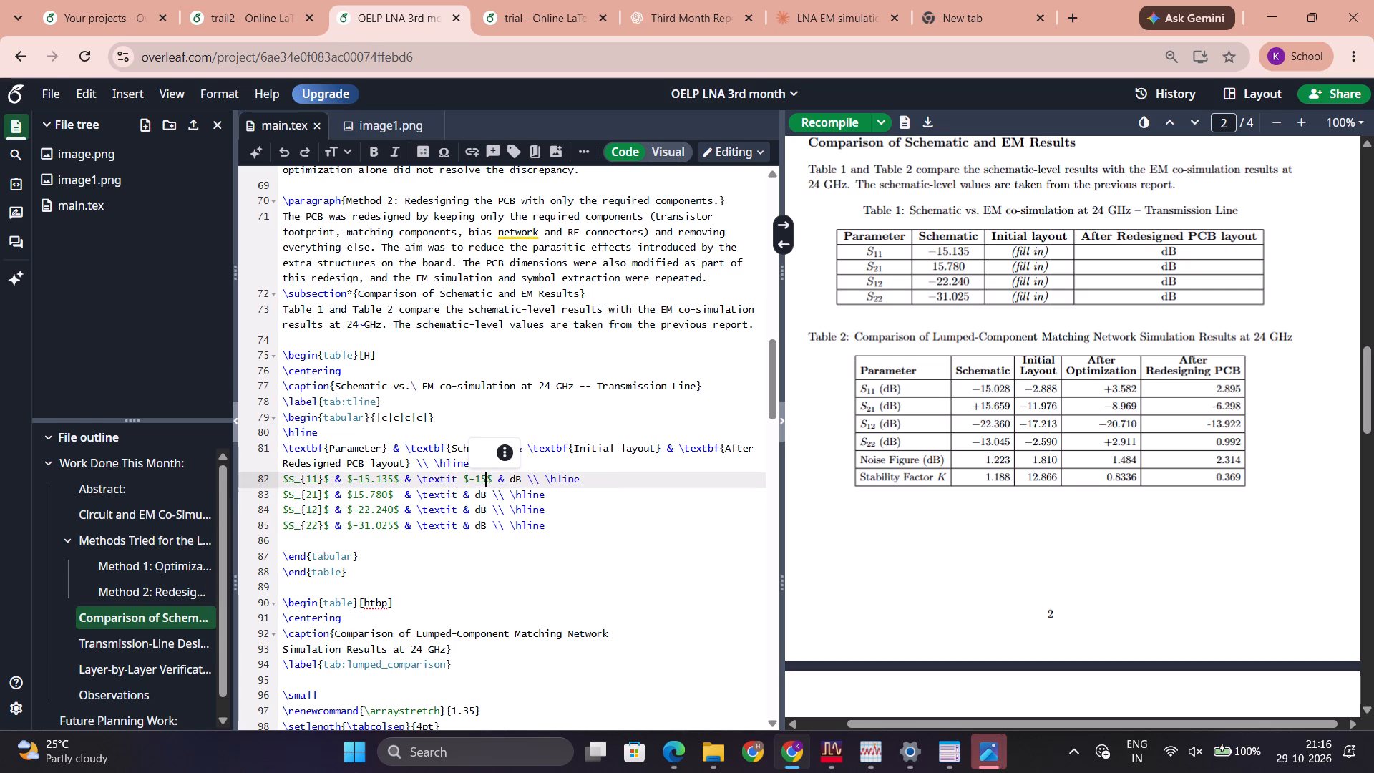
{"action": "key", "text": "BackSpace"}
{"action": "key", "text": "BackSpace"}
{"action": "key", "text": "BackSpace"}
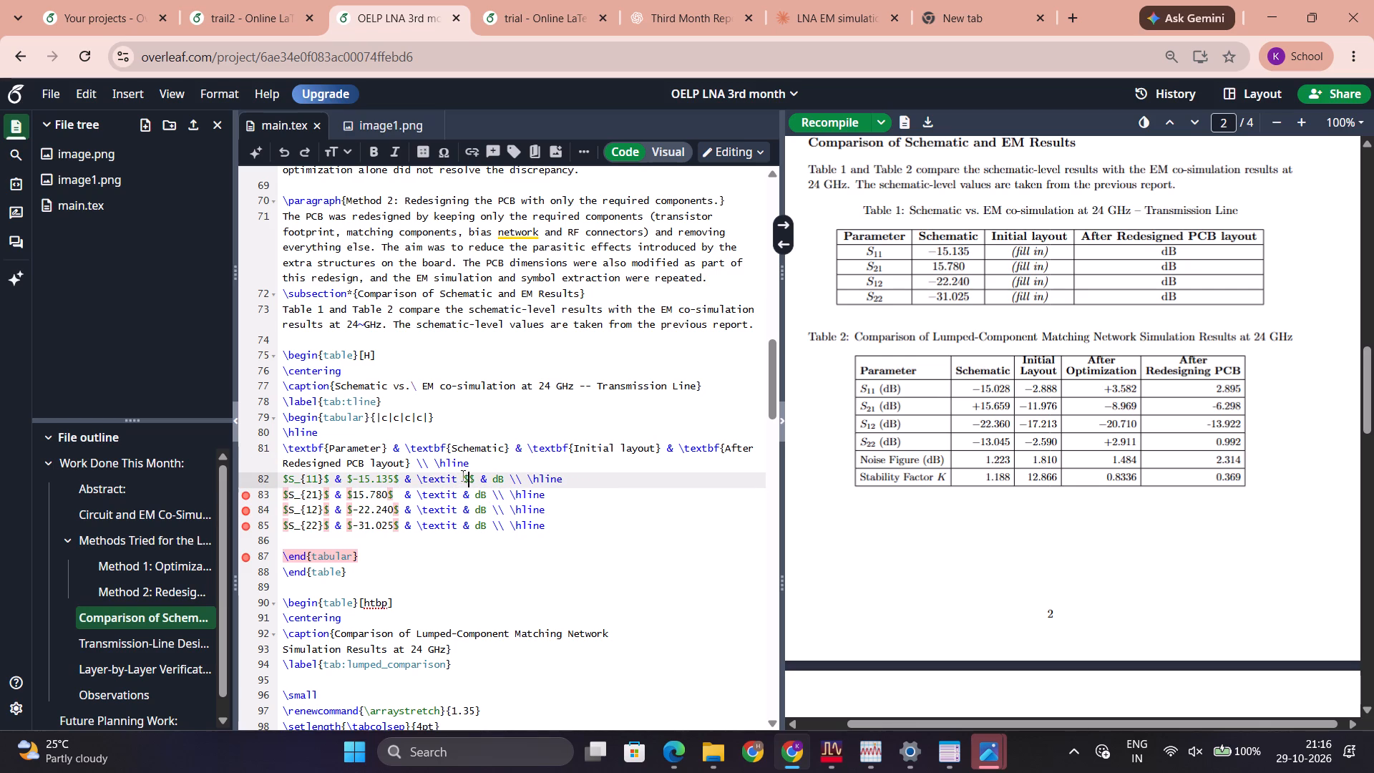
{"action": "left_click_drag", "start_coordinate": [462, 475], "coordinate": [474, 475]}
{"action": "left_click", "coordinate": [477, 477]}
Copy the empty $$ delimiters into the Initial layout cells of the S21, S12 and S22 rows.
{"action": "left_click_drag", "start_coordinate": [480, 480], "coordinate": [467, 477]}
{"action": "left_click_drag", "start_coordinate": [467, 477], "coordinate": [466, 477]}
{"action": "key", "text": "ctrl+c"}
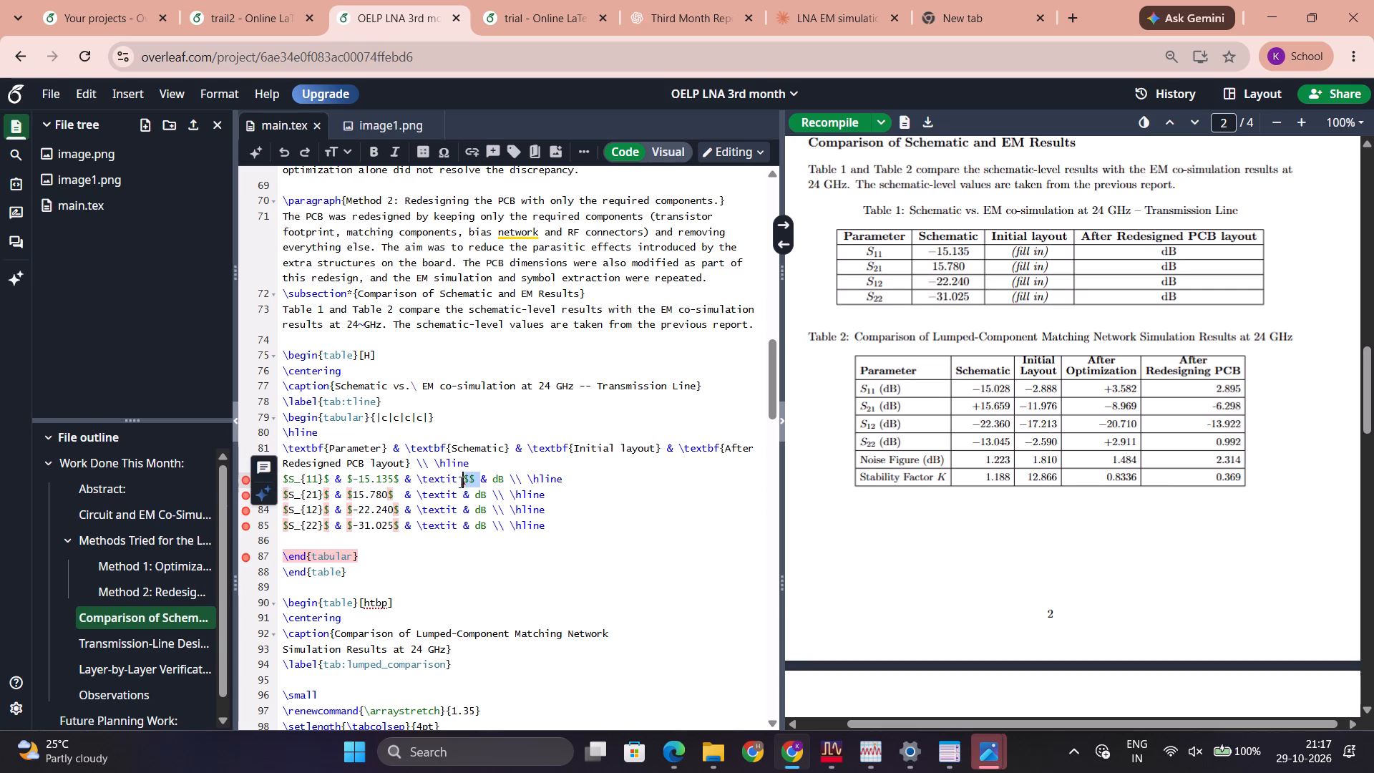
{"action": "left_click", "coordinate": [457, 488]}
{"action": "left_click", "coordinate": [461, 490]}
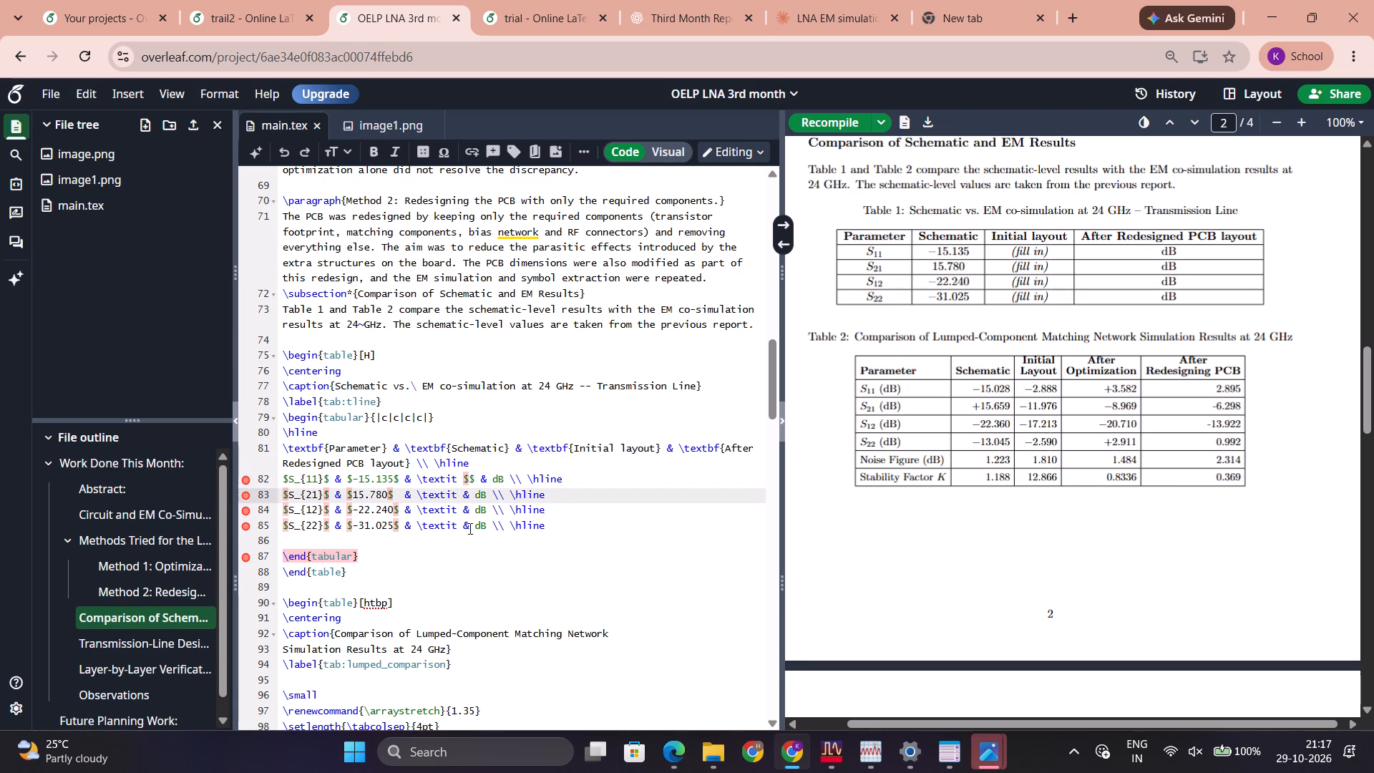
{"action": "key", "text": "ctrl+v"}
{"action": "left_click", "coordinate": [459, 514]}
{"action": "key", "text": "ctrl+v"}
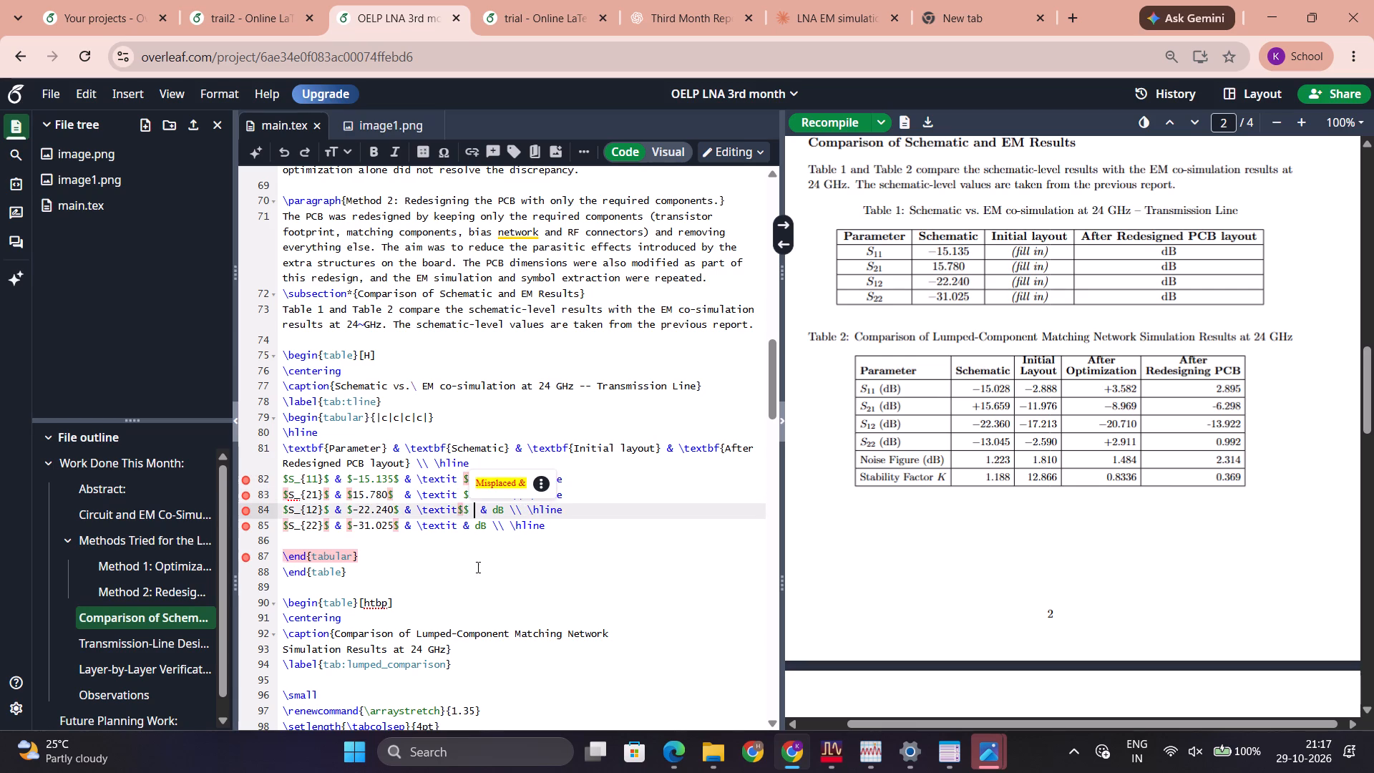
{"action": "left_click", "coordinate": [462, 526]}
{"action": "key", "text": "ctrl+v"}
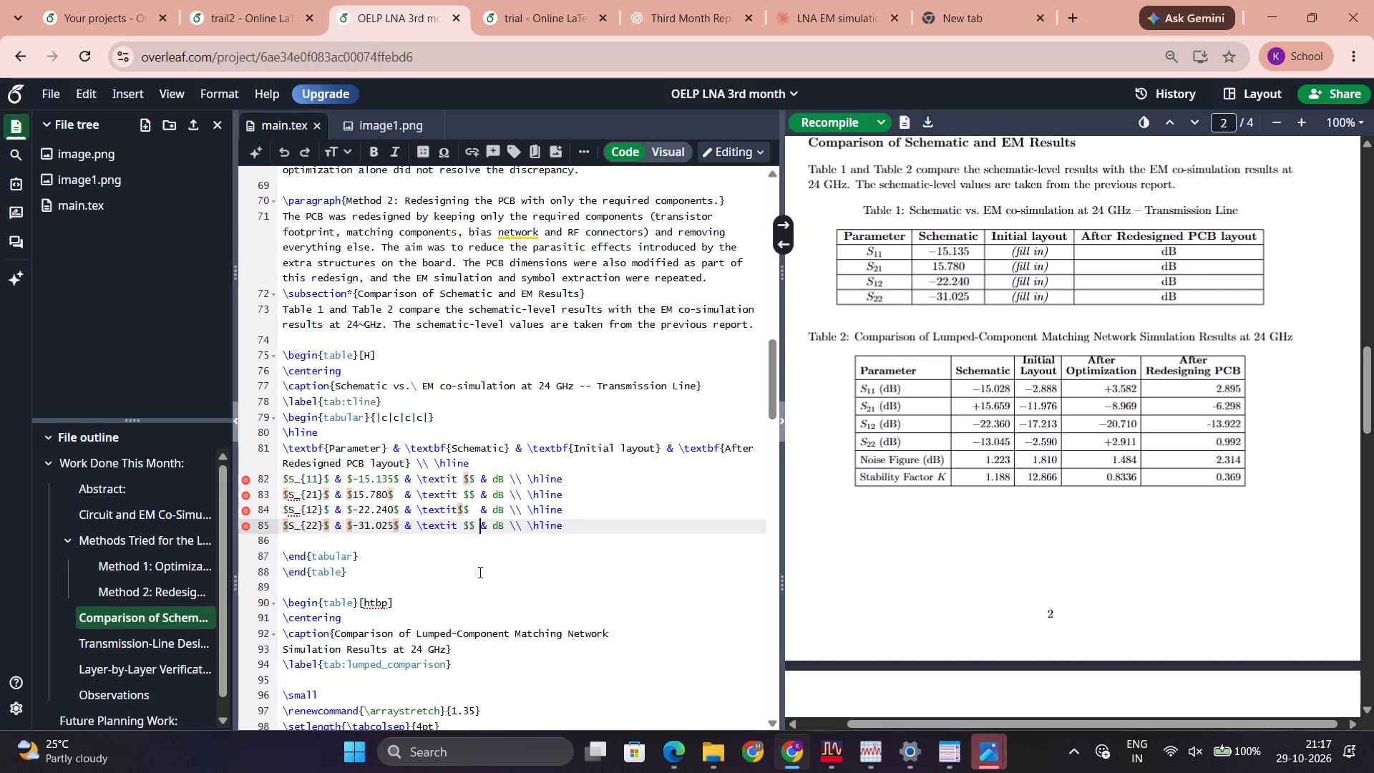
{"action": "key", "text": "space"}
Consult the m1 marker in Screenshot (1079) and enter -14.424 as the S11 Initial layout value in Table 1.
{"action": "key", "text": "alt+Tab"}
{"action": "scroll", "coordinate": [703, 389], "scroll_direction": "up", "scroll_amount": 4}
{"action": "scroll", "coordinate": [754, 489], "scroll_direction": "up", "scroll_amount": 4}
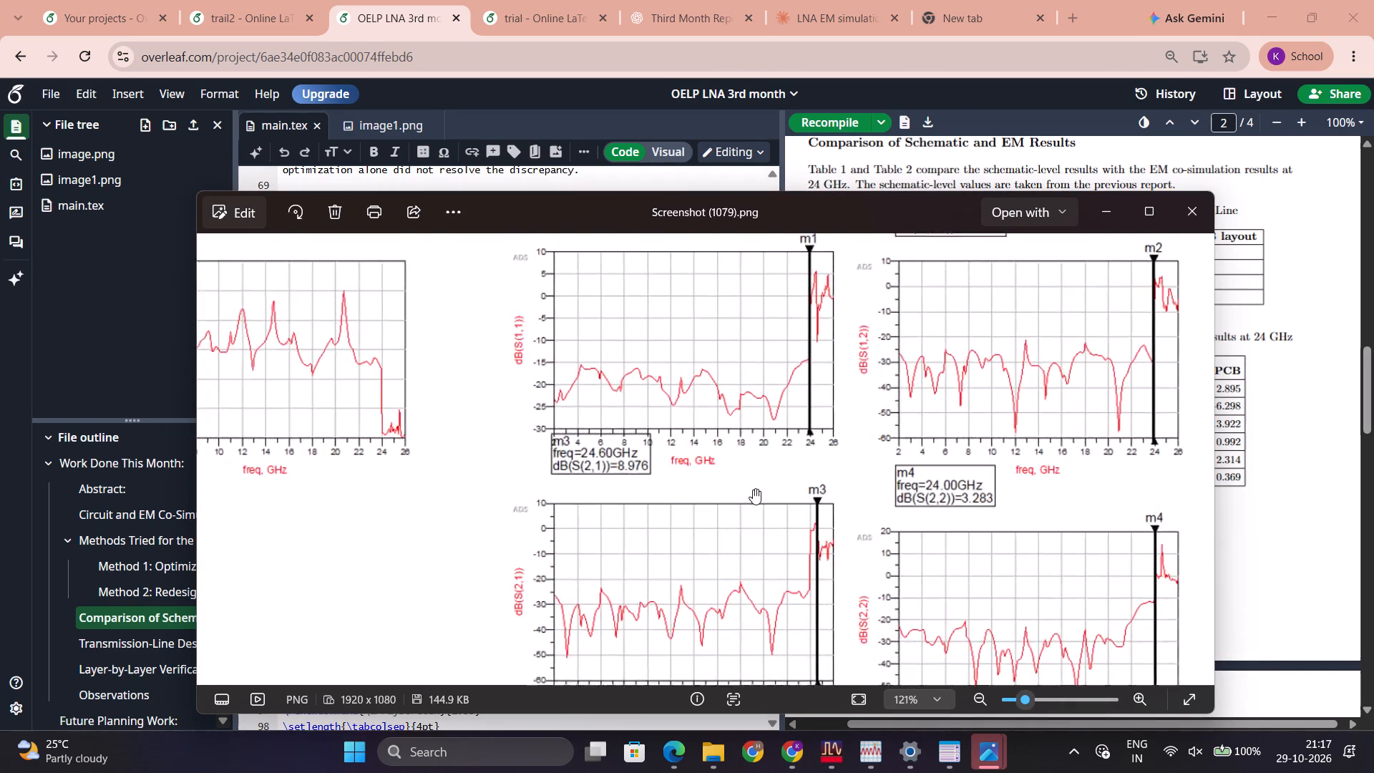
{"action": "key", "text": "alt+Tab"}
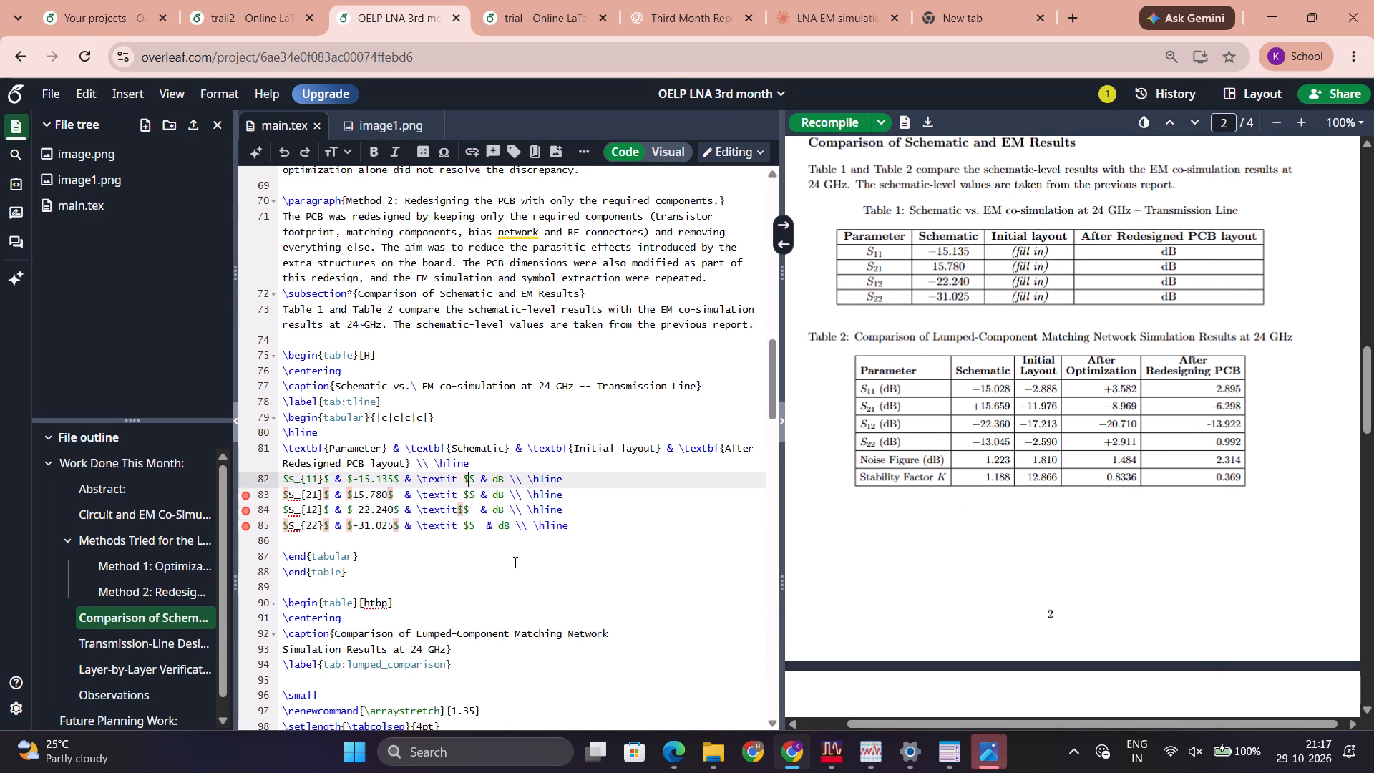
{"action": "key", "text": "alt+Tab"}
{"action": "scroll", "coordinate": [563, 490], "scroll_direction": "down", "scroll_amount": 4}
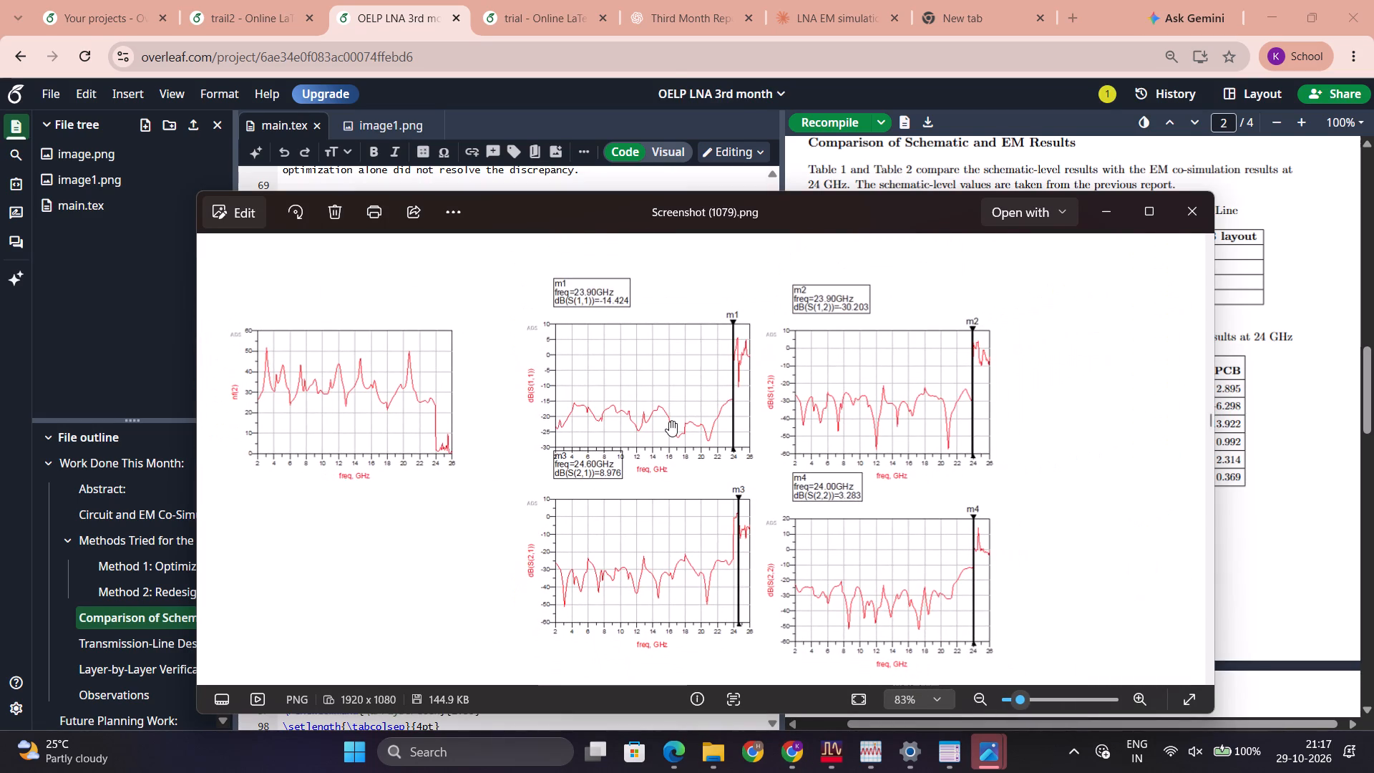
{"action": "key", "text": "alt+Tab"}
{"action": "type", "text": "-14"}
{"action": "key", "text": "alt+Tab"}
{"action": "key", "text": "alt+Tab"}
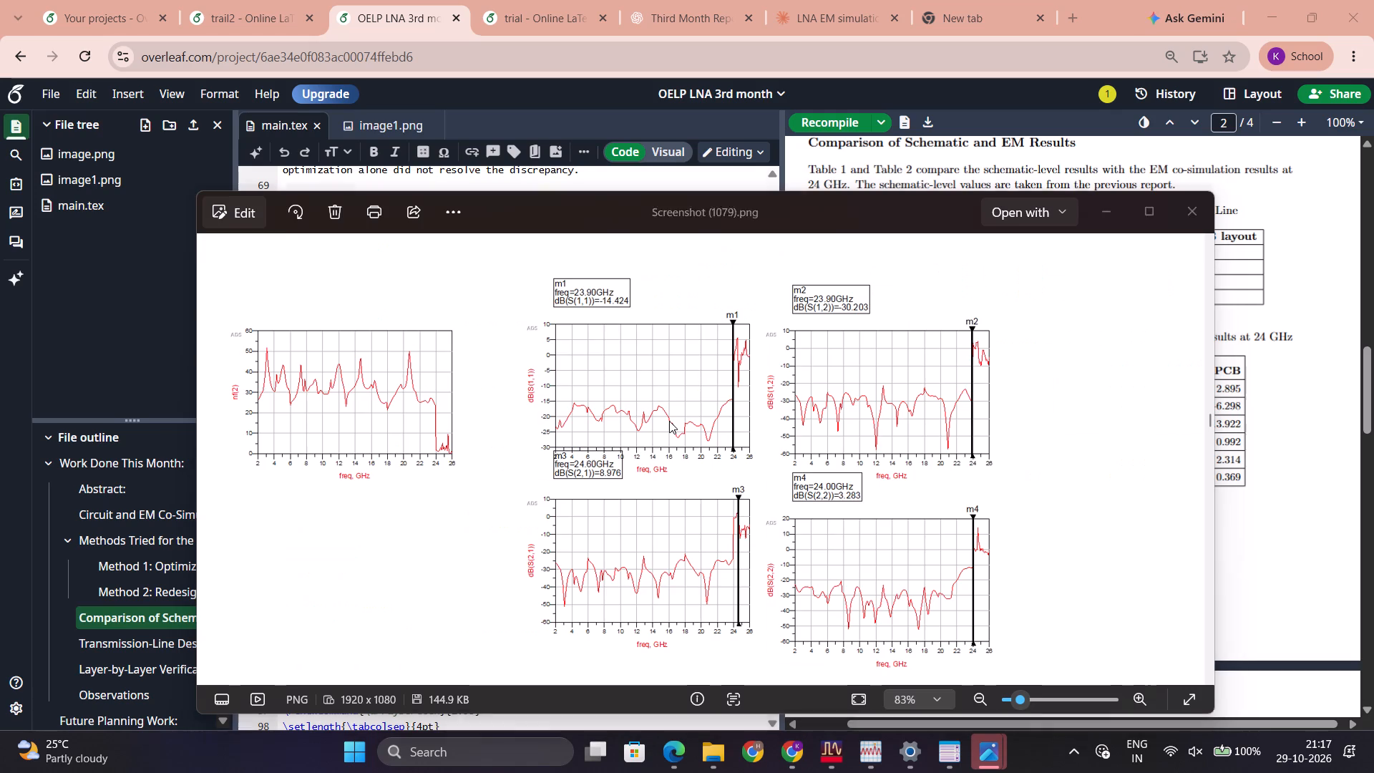
{"action": "type", "text": ".424"}
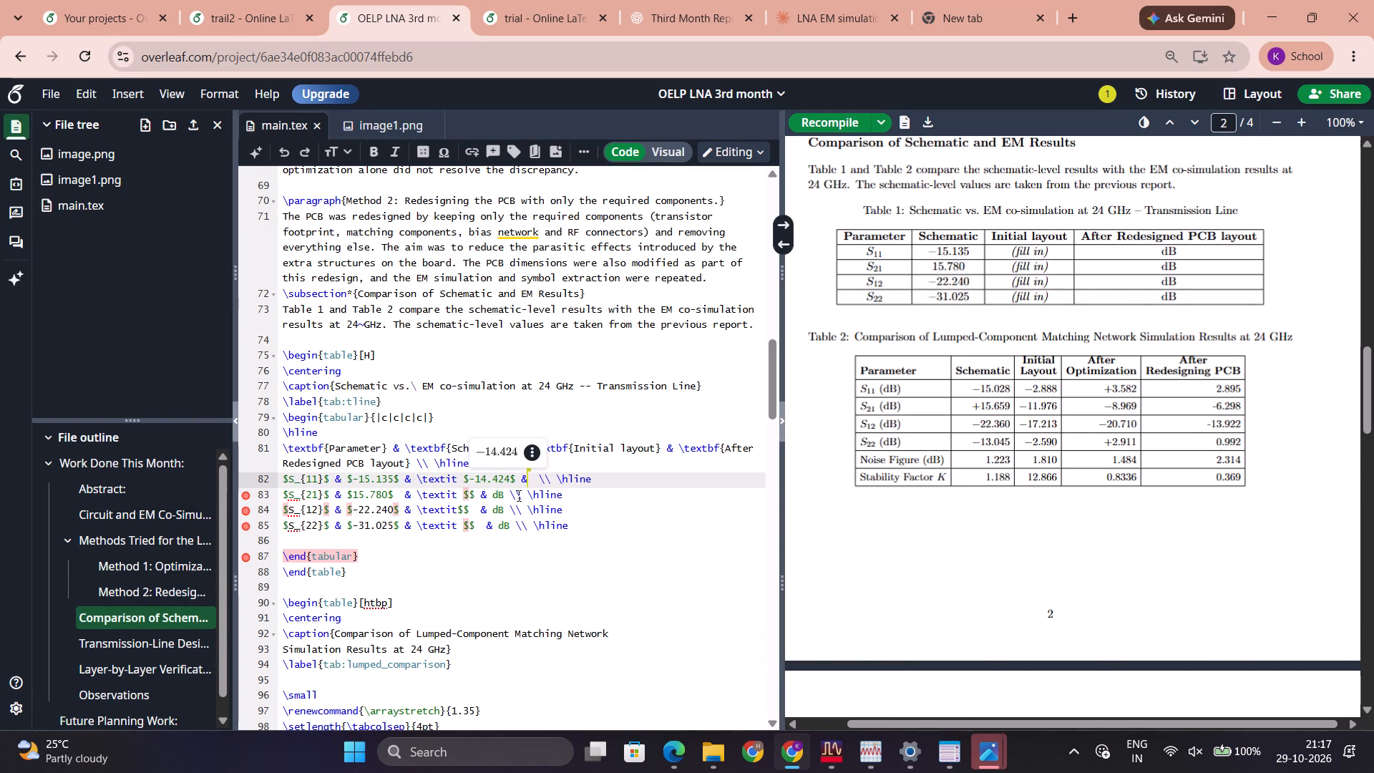
Consult the m3 marker in Screenshot (1079) and enter 8.976 as the S21 Initial layout value in Table 1.
{"action": "left_click", "coordinate": [469, 495]}
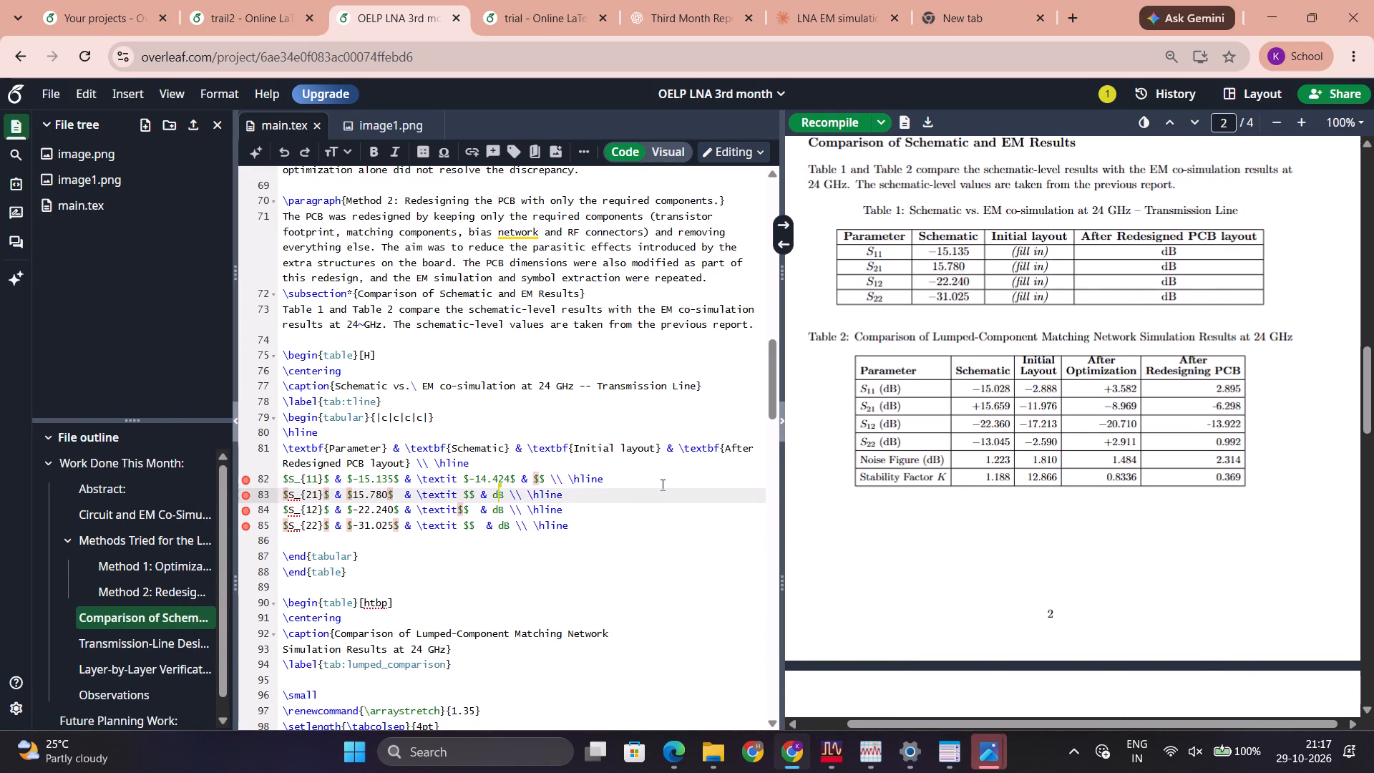
{"action": "key", "text": "alt+Tab"}
{"action": "type", "text": "8.976"}
{"action": "key", "text": "alt+Tab"}
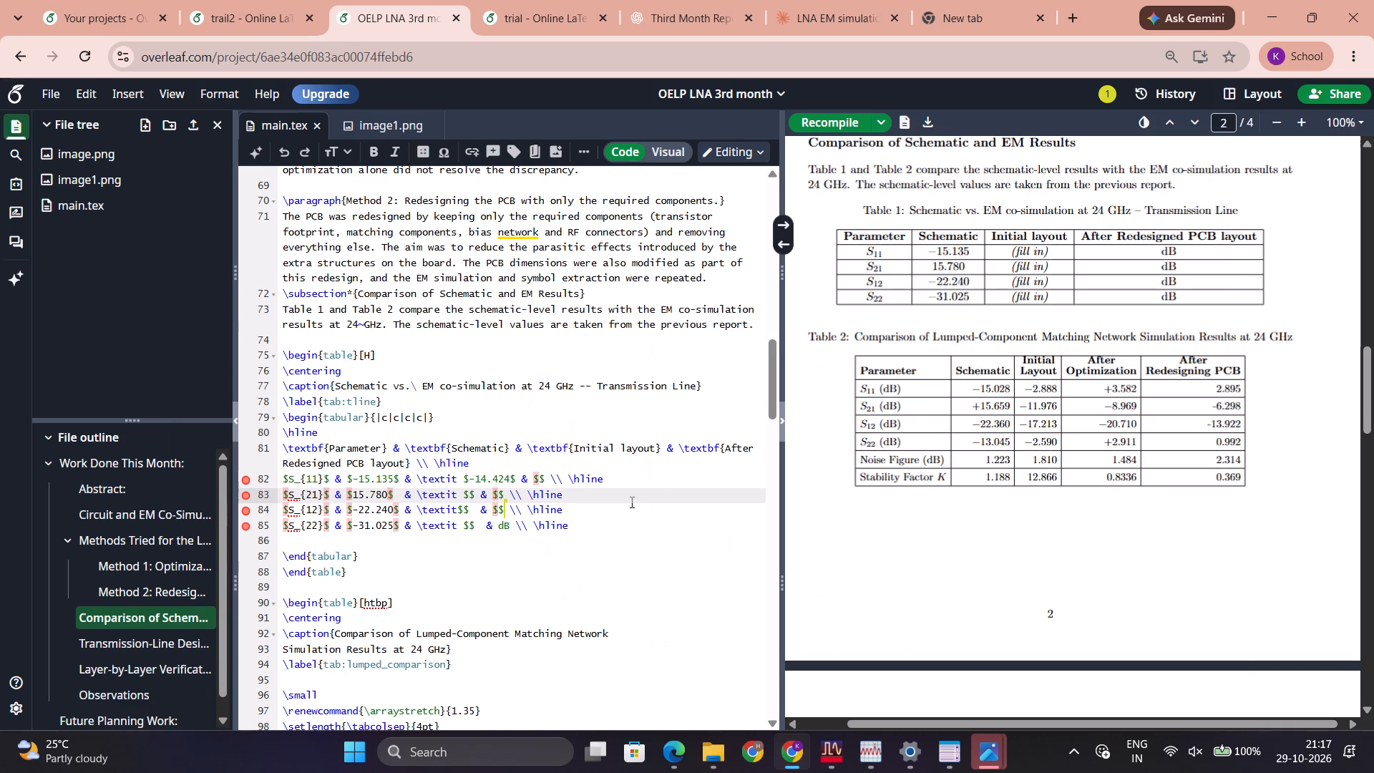
{"action": "type", "text": "8.976"}
Consult the m2 marker in Screenshot (1079) and enter -30.203 as the S12 Initial layout value in Table 1.
{"action": "key", "text": "alt+Tab"}
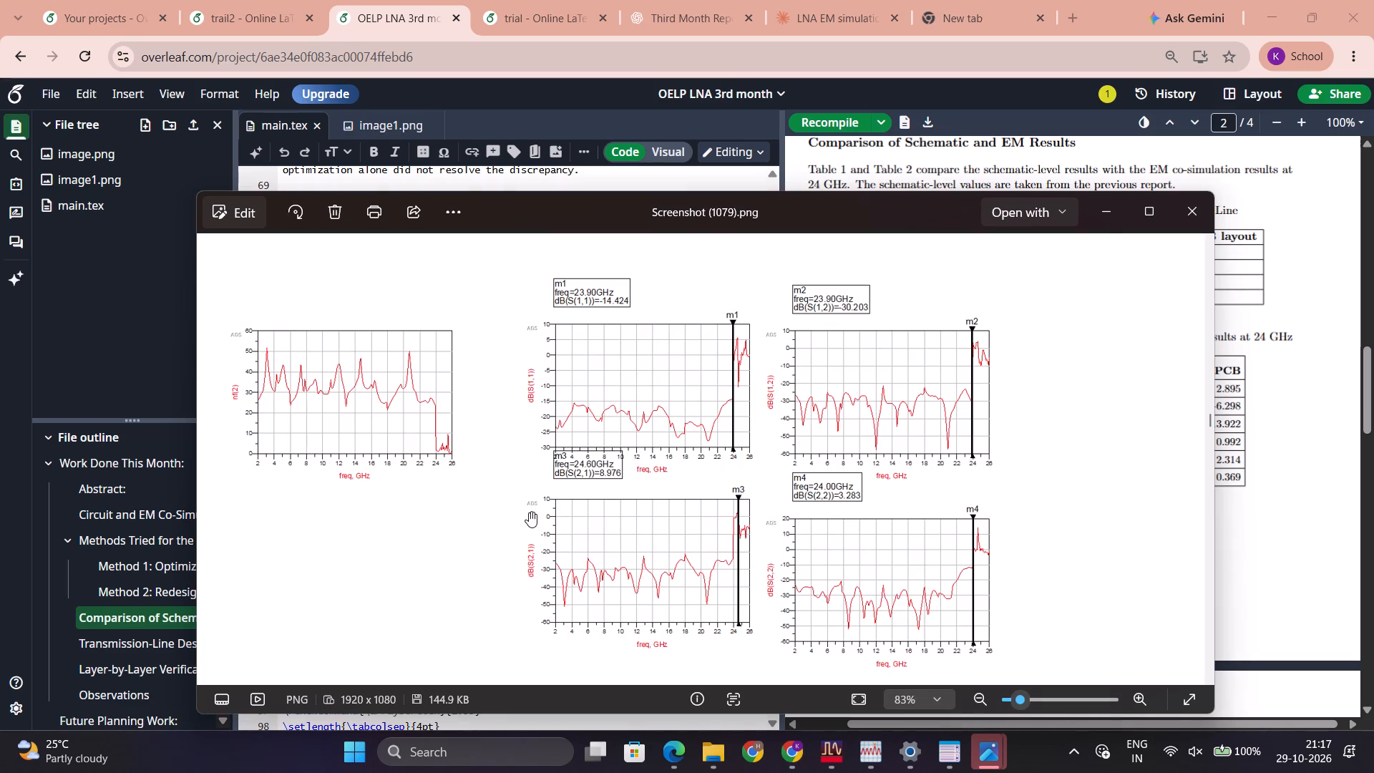
{"action": "scroll", "coordinate": [872, 324], "scroll_direction": "up", "scroll_amount": 4}
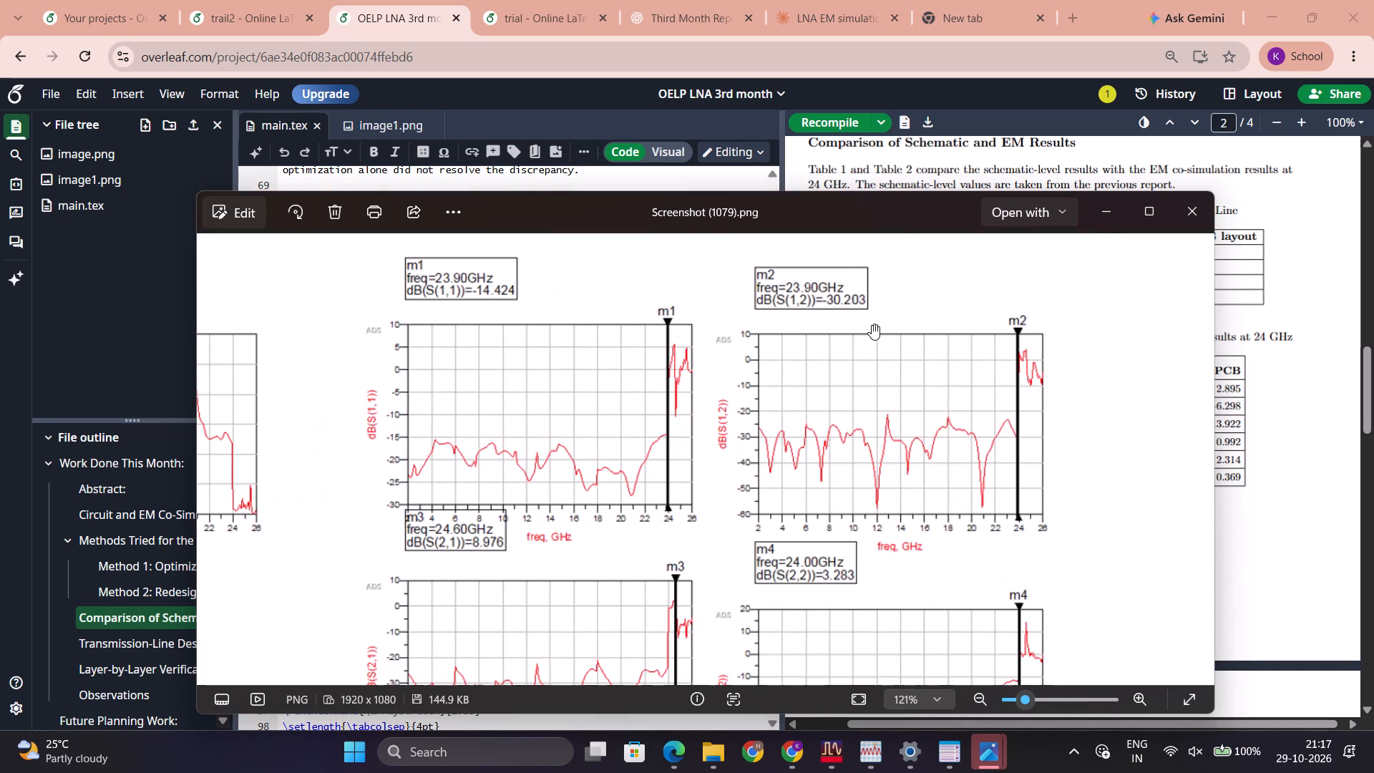
{"action": "key", "text": "alt+Tab"}
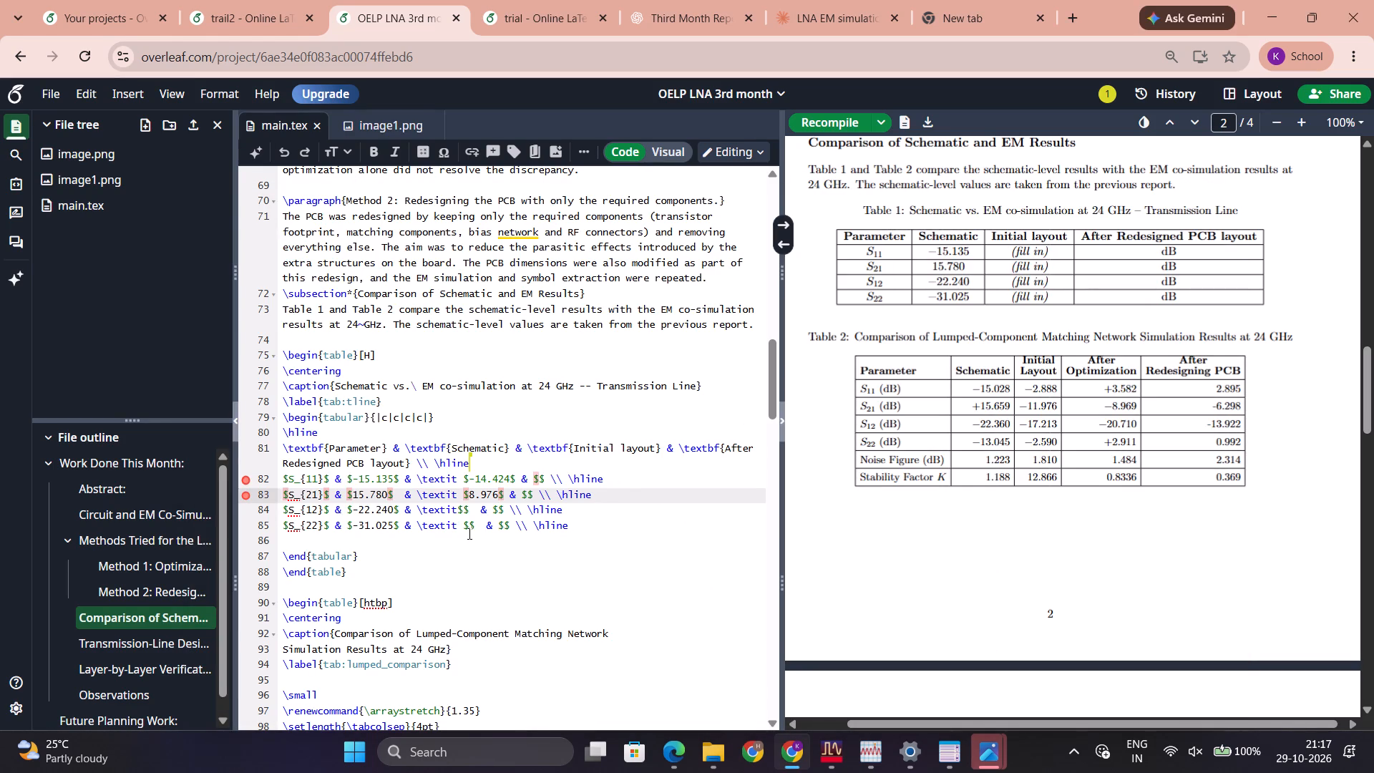
{"action": "left_click", "coordinate": [462, 512]}
{"action": "type", "text": "-30.203"}
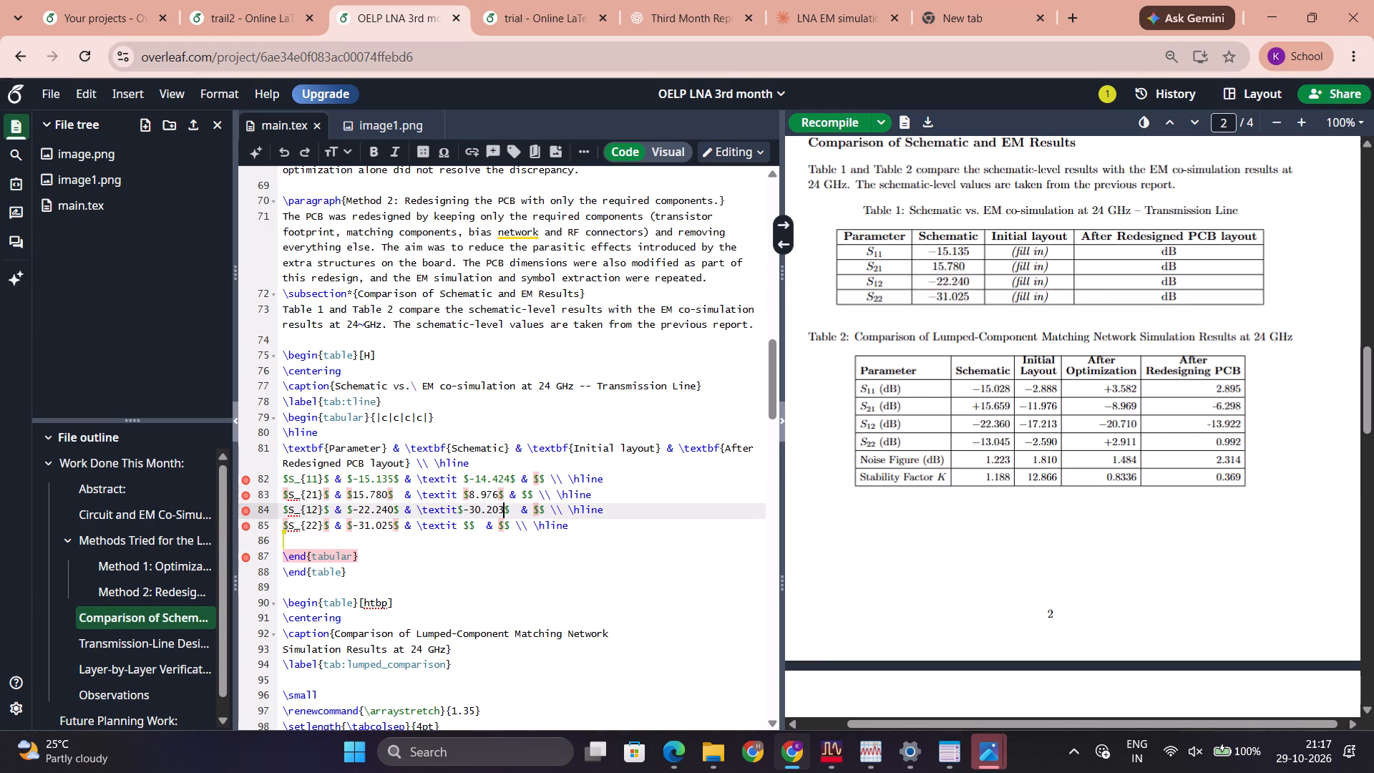
Consult the m4 marker in Screenshot (1079) and enter 3.283 as the S22 Initial layout value in Table 1.
{"action": "key", "text": "alt+Tab"}
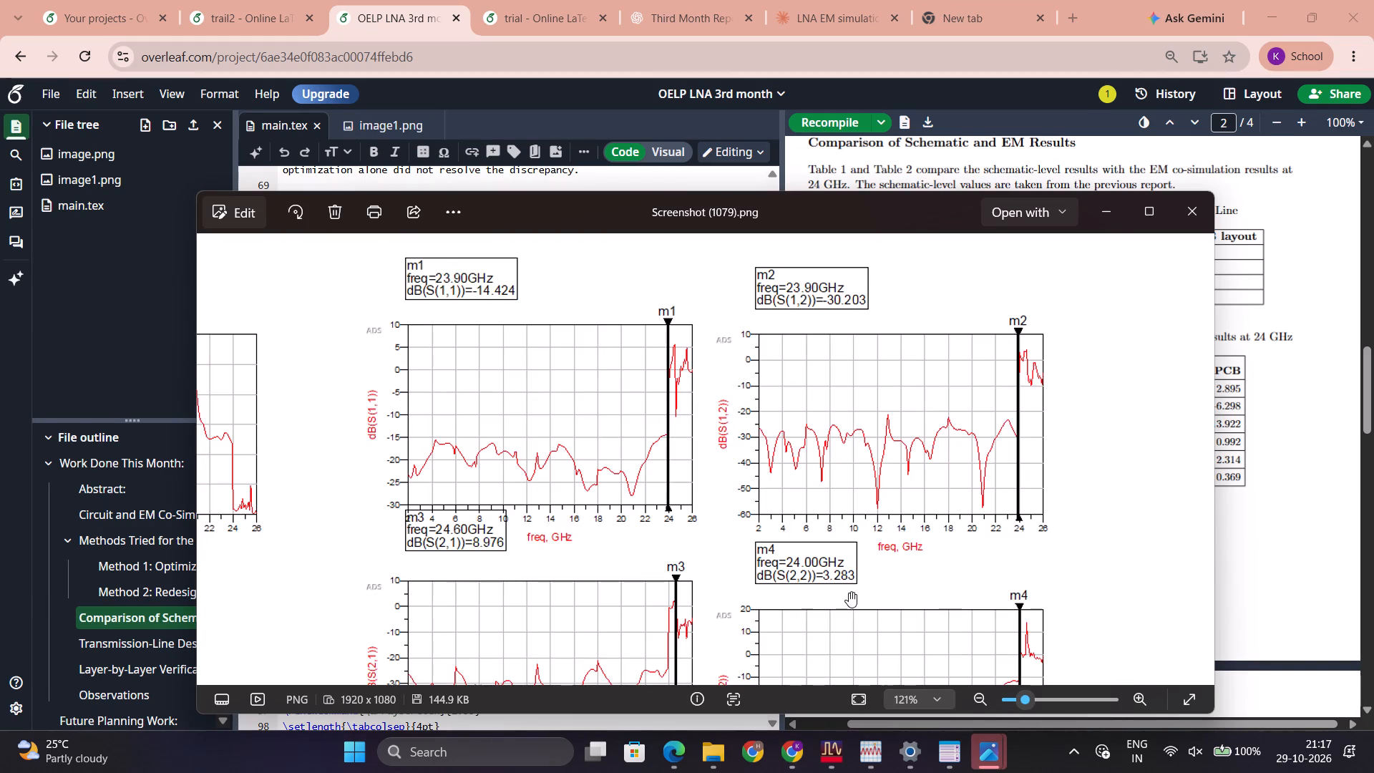
{"action": "key", "text": "alt+Tab"}
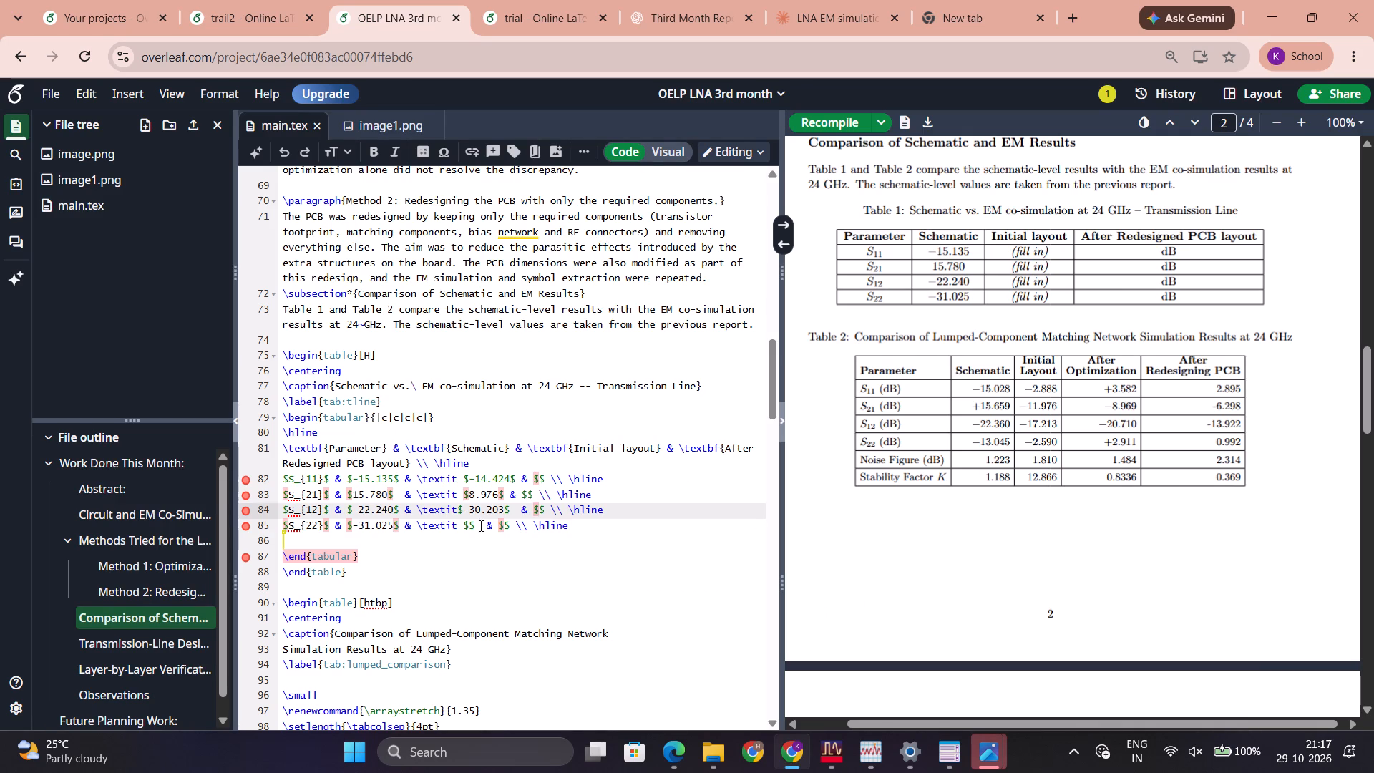
{"action": "left_click", "coordinate": [468, 525]}
{"action": "type", "text": "3.283"}
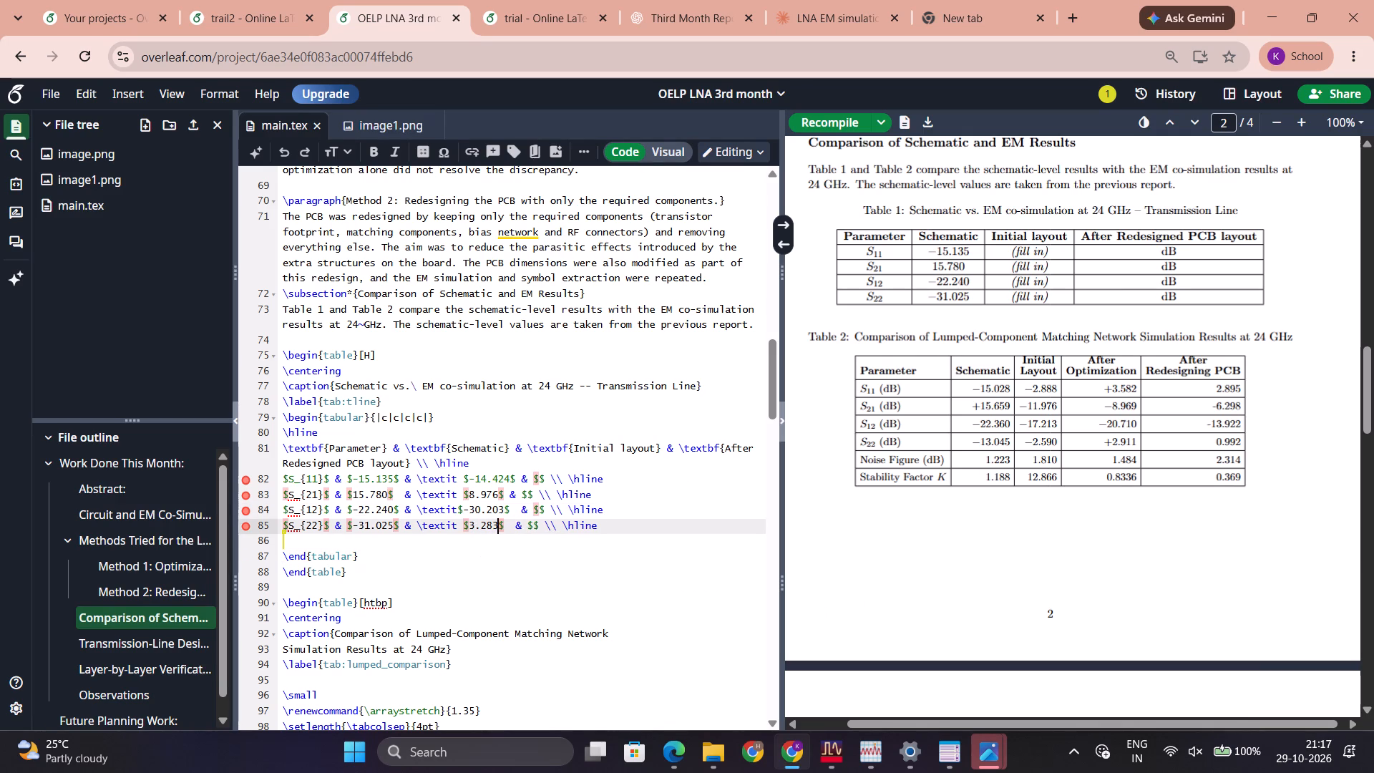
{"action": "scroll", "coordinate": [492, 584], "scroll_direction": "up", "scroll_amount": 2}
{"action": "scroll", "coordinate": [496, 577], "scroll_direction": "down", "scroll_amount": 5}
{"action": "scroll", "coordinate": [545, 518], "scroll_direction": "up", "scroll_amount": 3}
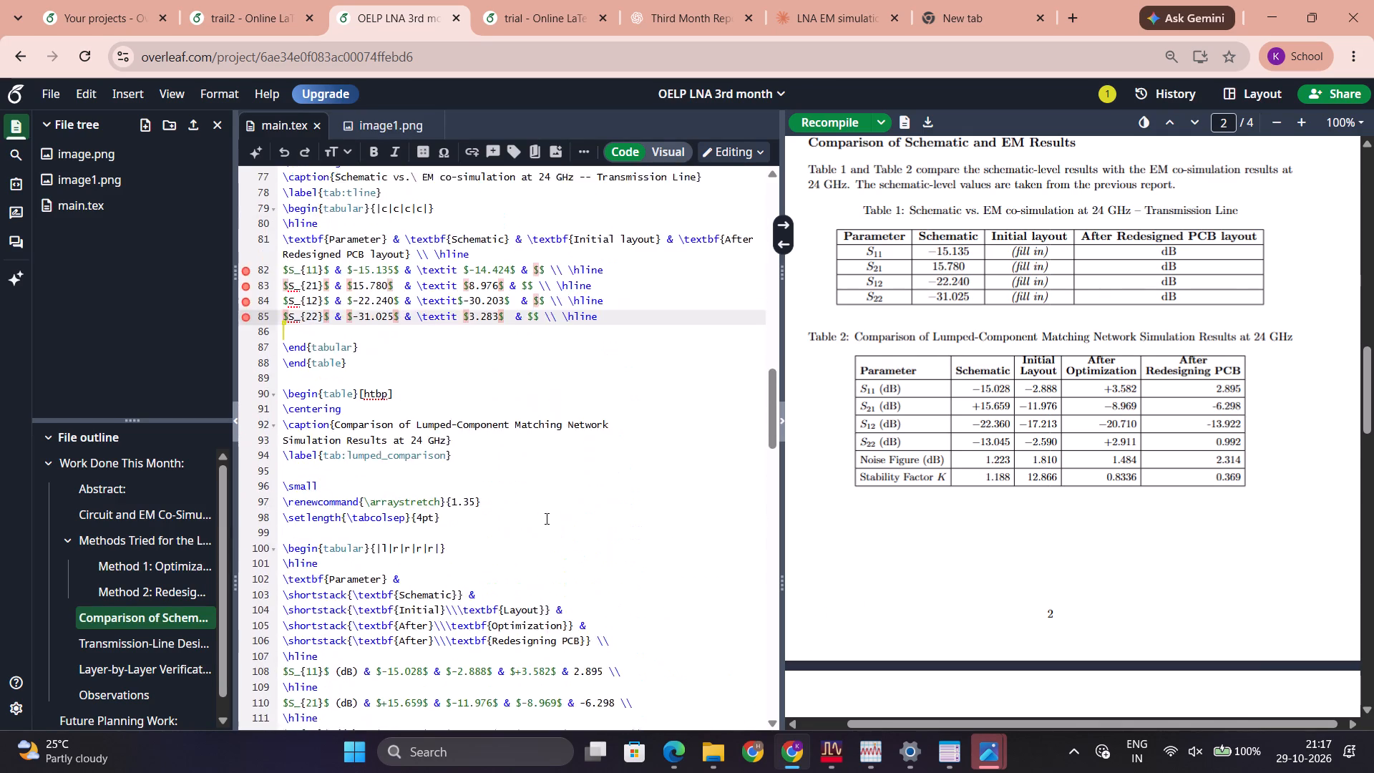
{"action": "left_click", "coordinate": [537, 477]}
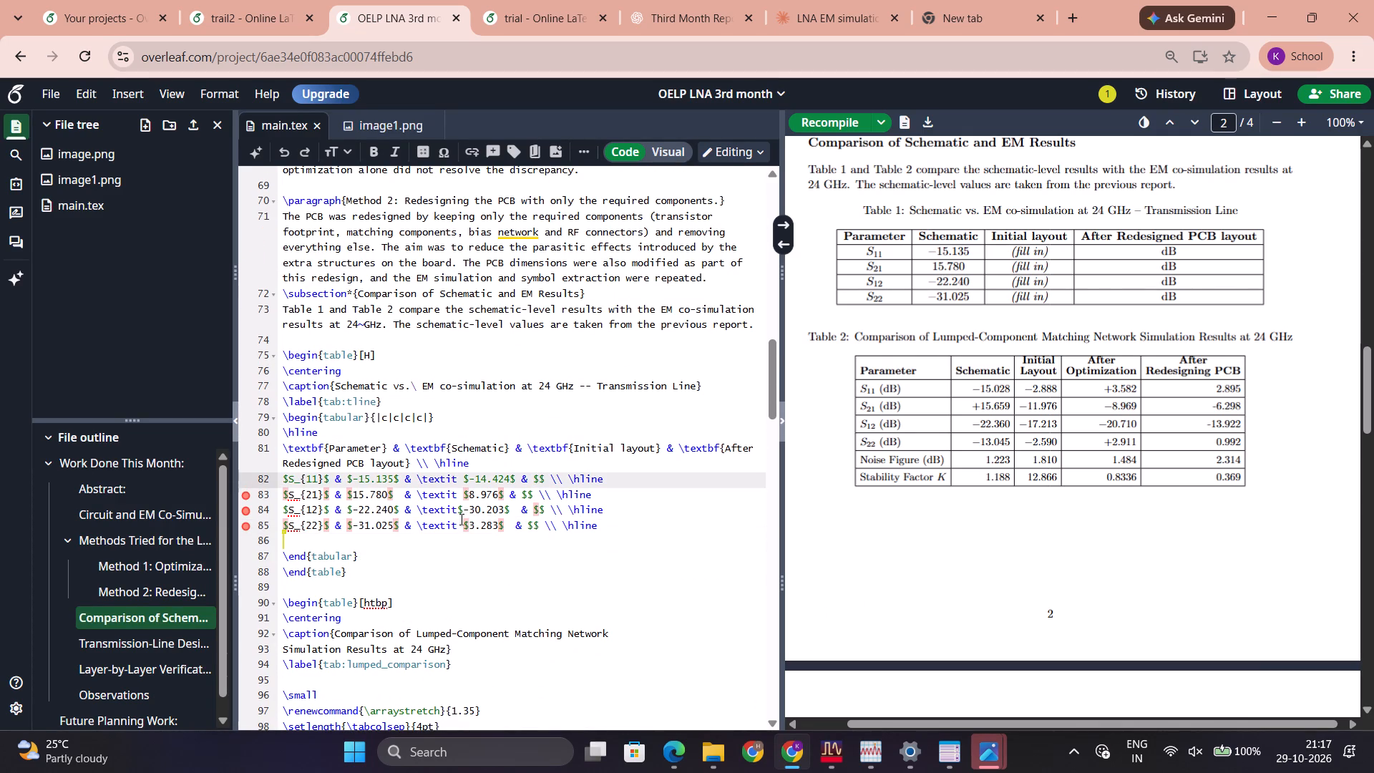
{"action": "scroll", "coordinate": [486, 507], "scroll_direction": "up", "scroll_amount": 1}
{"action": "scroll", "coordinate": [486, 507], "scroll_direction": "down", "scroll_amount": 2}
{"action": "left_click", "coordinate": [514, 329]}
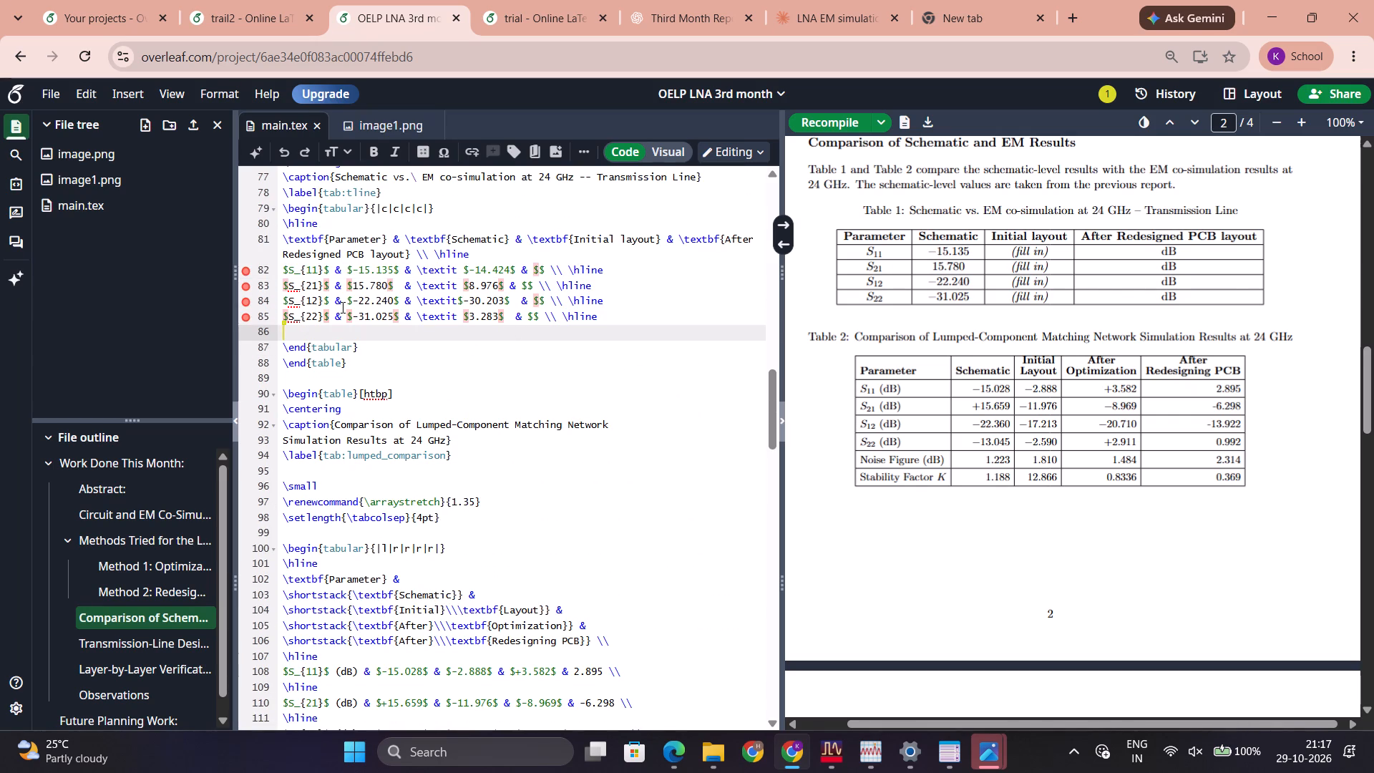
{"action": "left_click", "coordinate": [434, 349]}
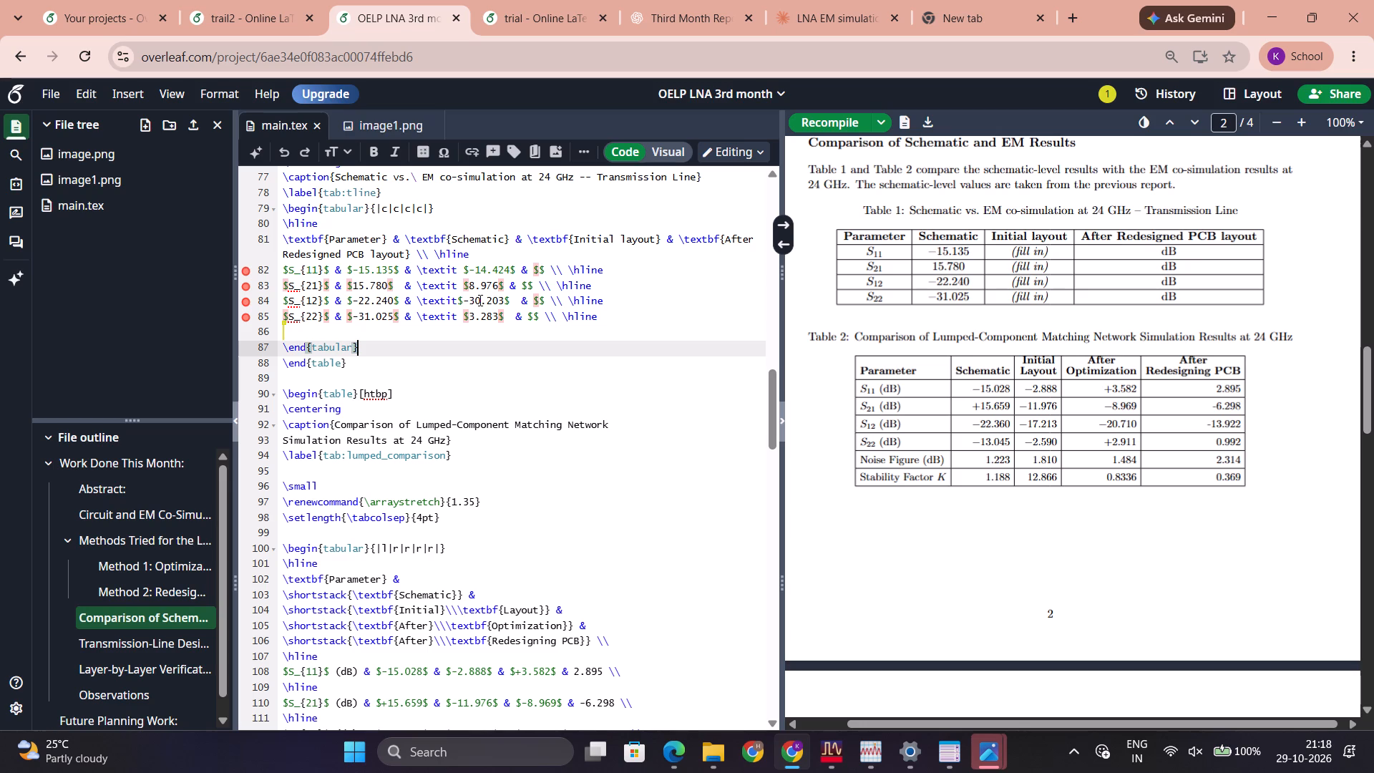
Recheck the S-parameter plots in Screenshot (1079) as a whole and close the image.
{"action": "left_click", "coordinate": [539, 270]}
{"action": "key", "text": "alt+Tab"}
{"action": "scroll", "coordinate": [800, 424], "scroll_direction": "down", "scroll_amount": 5}
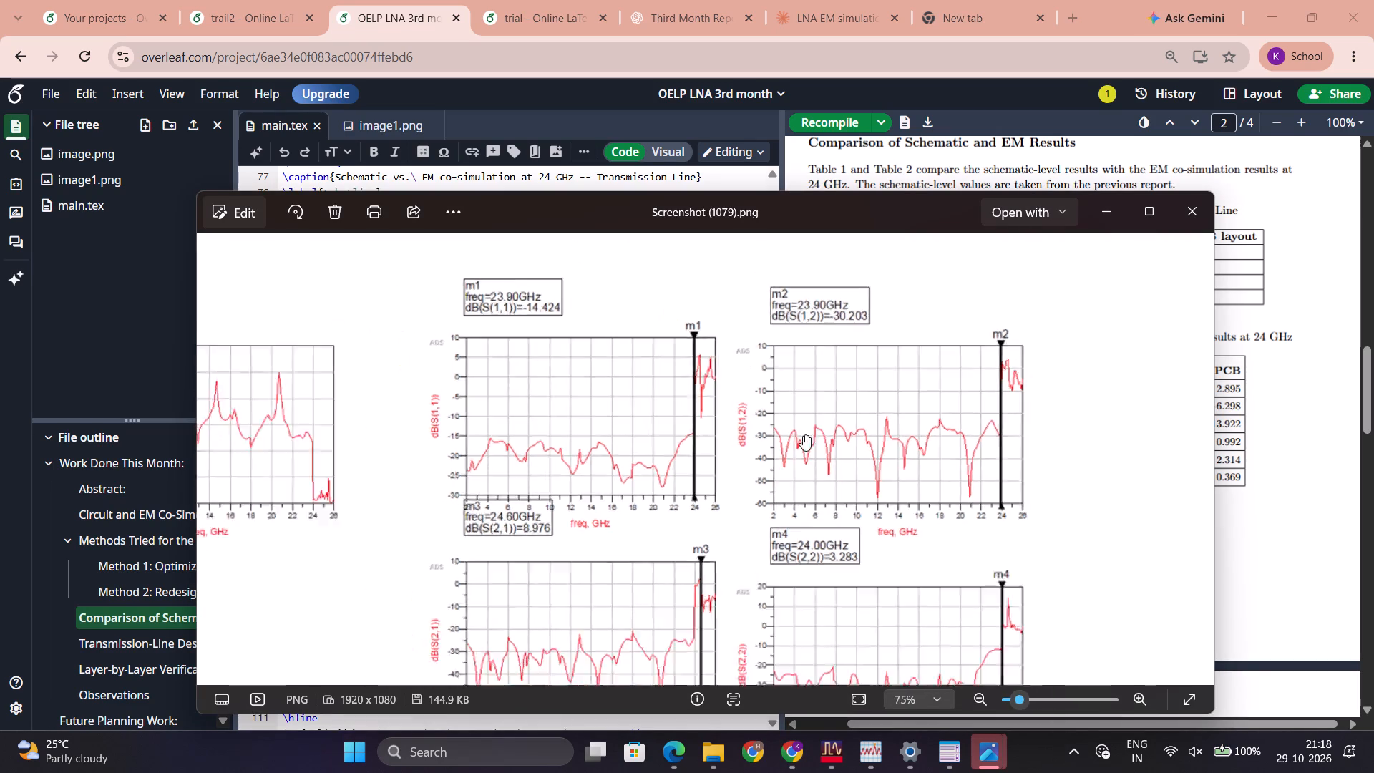
{"action": "scroll", "coordinate": [803, 435], "scroll_direction": "down", "scroll_amount": 1}
{"action": "scroll", "coordinate": [847, 517], "scroll_direction": "down", "scroll_amount": 5}
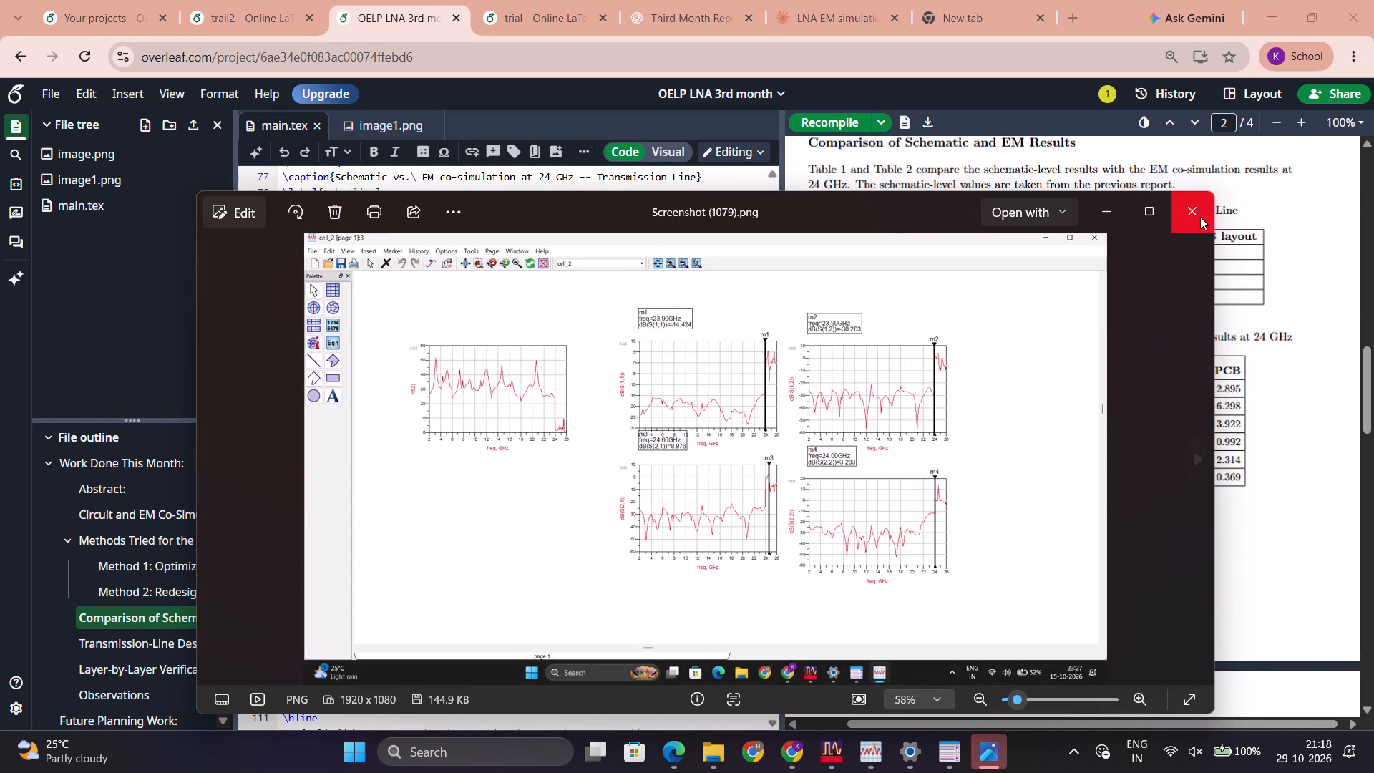
{"action": "left_click", "coordinate": [1200, 217]}
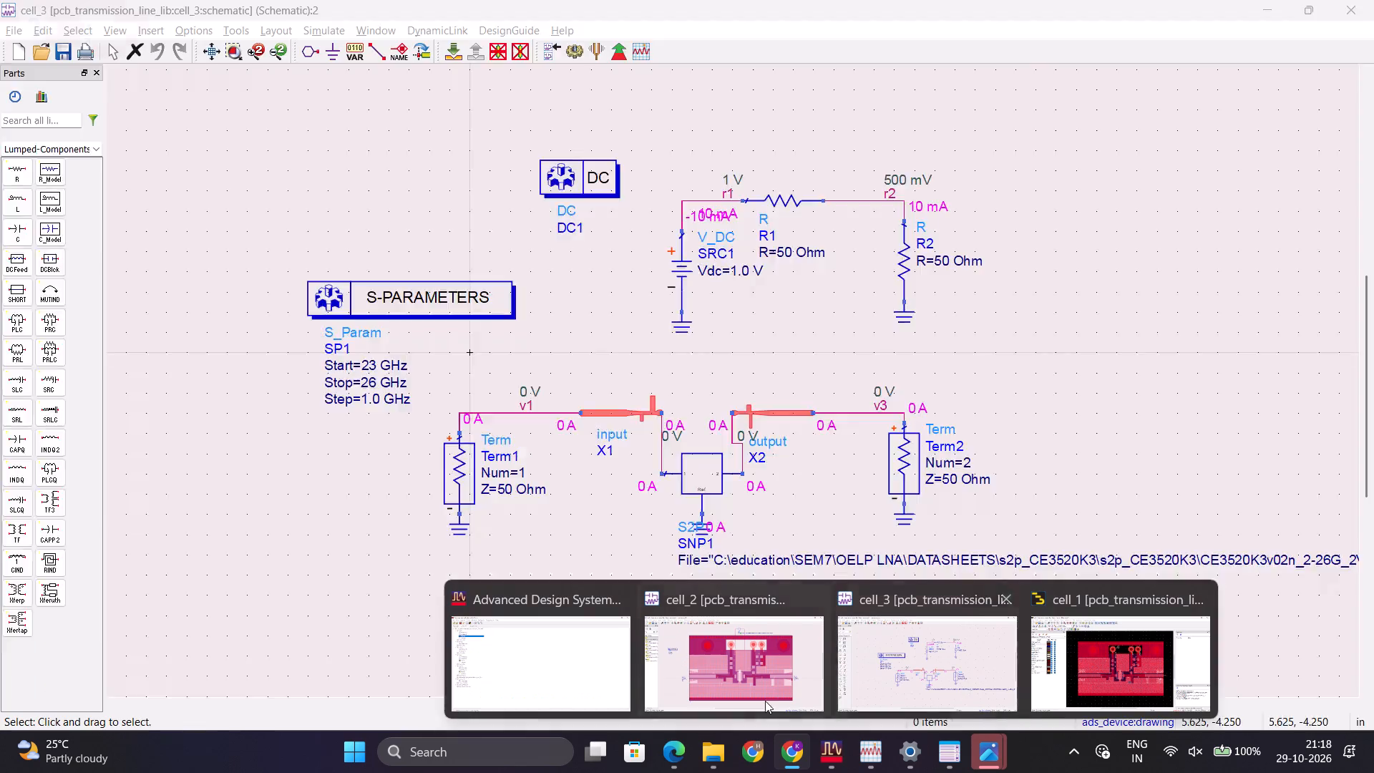
Switch to the cell_2 schematic in ADS and simulate it to bring up its S-parameter plots.
{"action": "left_click", "coordinate": [766, 679]}
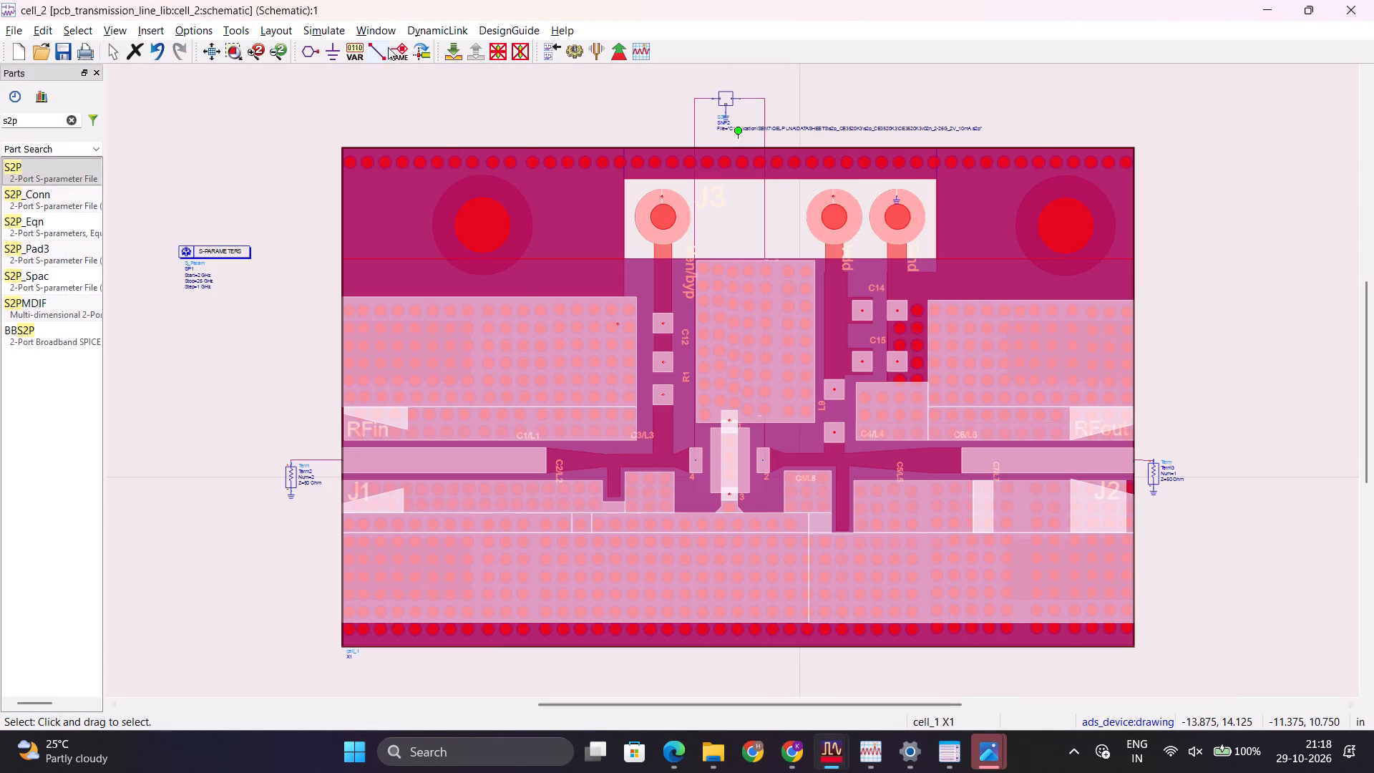
{"action": "left_click", "coordinate": [327, 36]}
{"action": "left_click", "coordinate": [354, 56]}
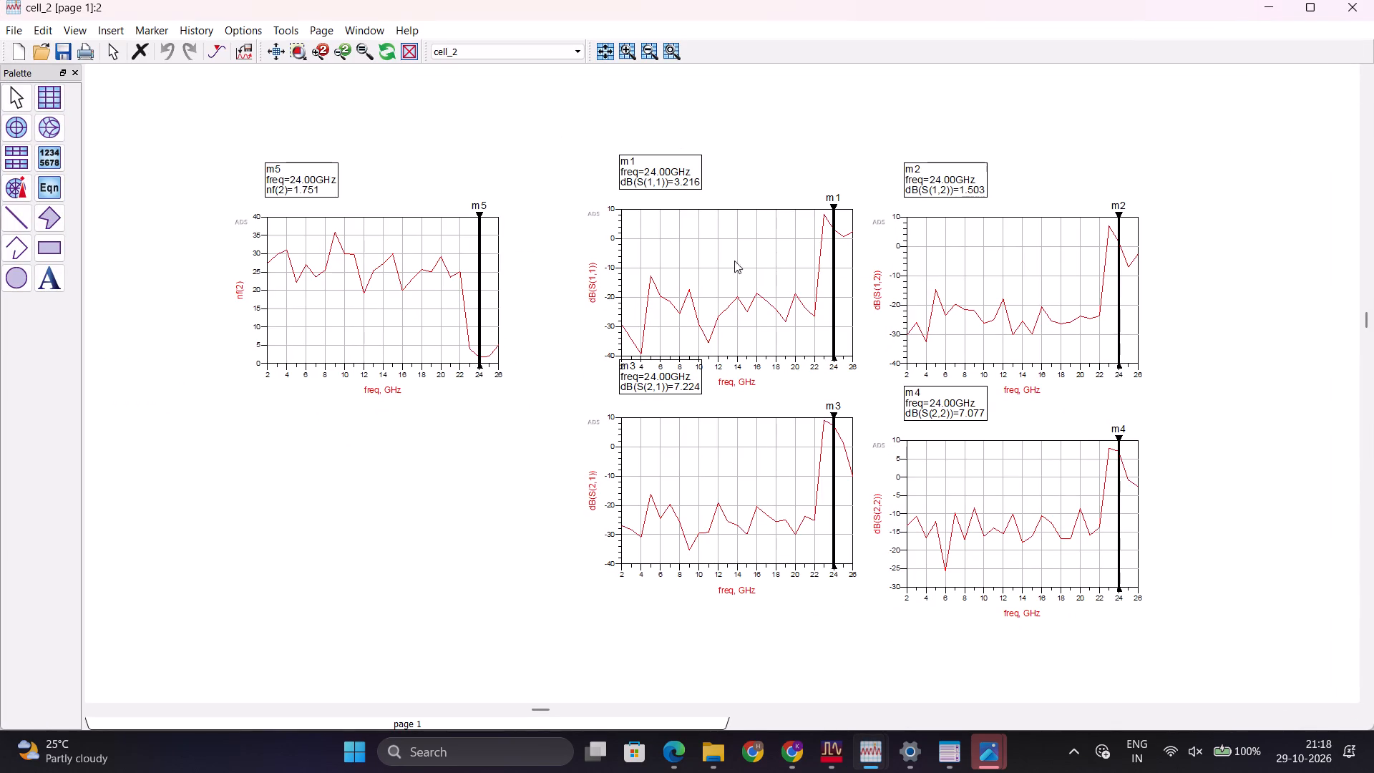
{"action": "key", "text": "alt+Tab"}
{"action": "key", "text": "alt+Tab"}
Consult the m1 marker in the cell_2 plots and enter 3.216 as the S11 After Redesigned PCB layout value in Overleaf.
{"action": "left_click", "coordinate": [781, 677]}
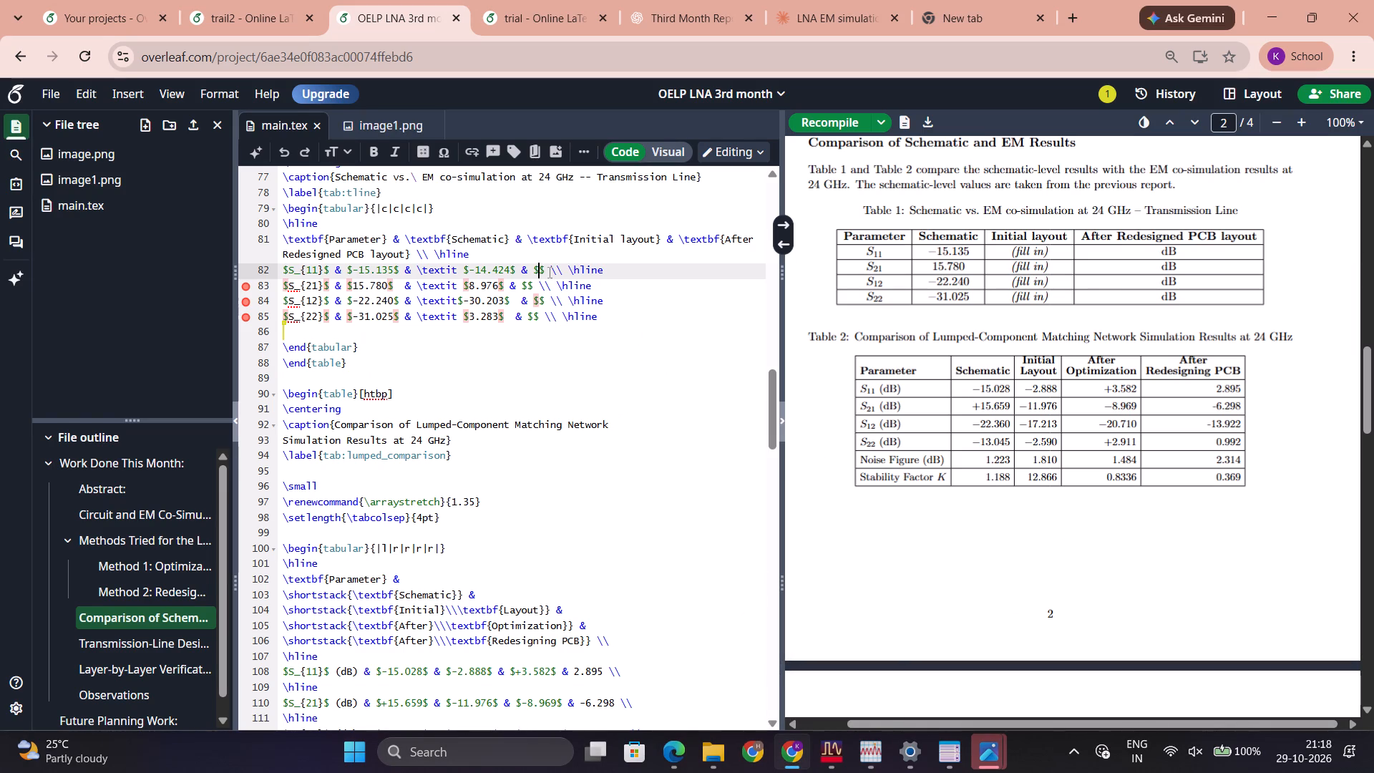
{"action": "type", "text": "3."}
{"action": "key", "text": "alt+Tab"}
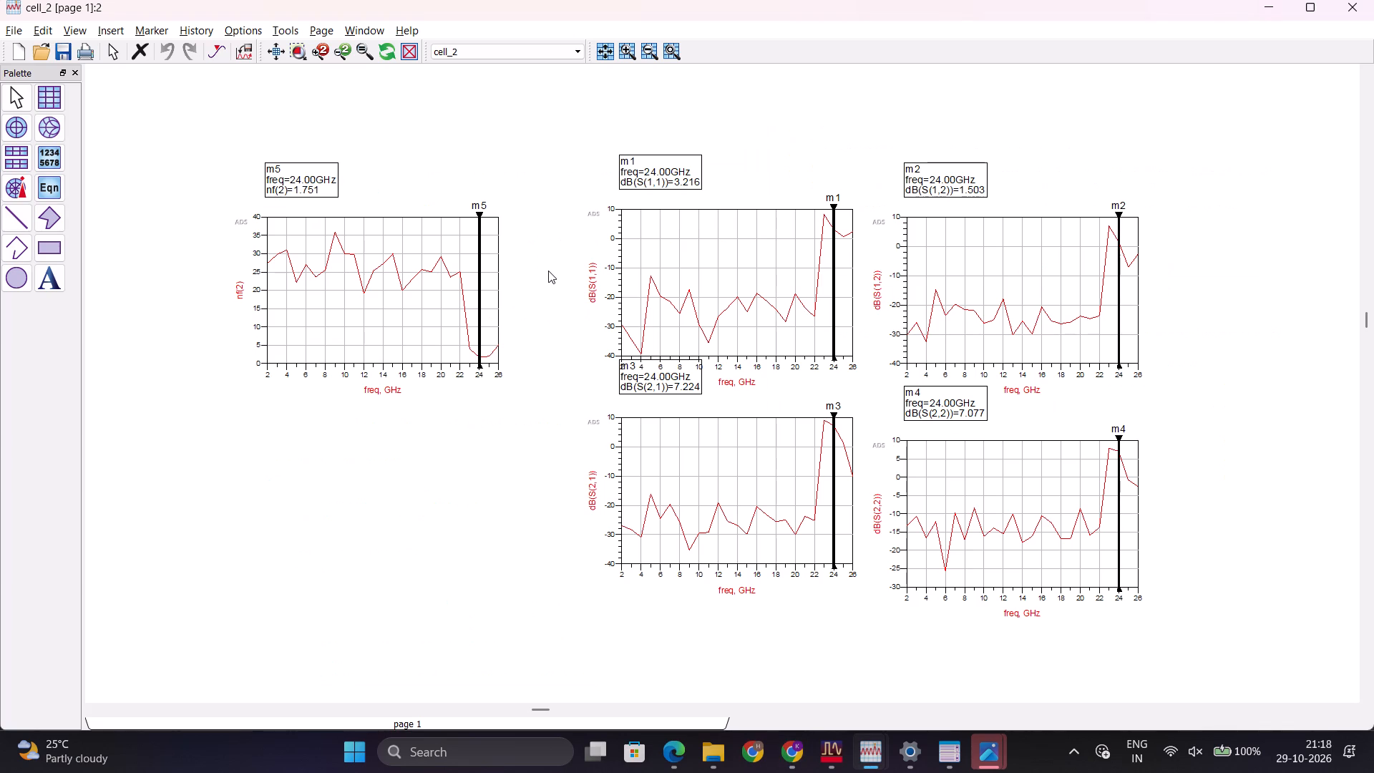
{"action": "key", "text": "alt+Tab"}
{"action": "type", "text": "216"}
Consult the m3 marker in the cell_2 plots and enter 7.224 as the S21 After Redesigned PCB layout value.
{"action": "key", "text": "alt+Tab"}
{"action": "key", "text": "alt+Tab"}
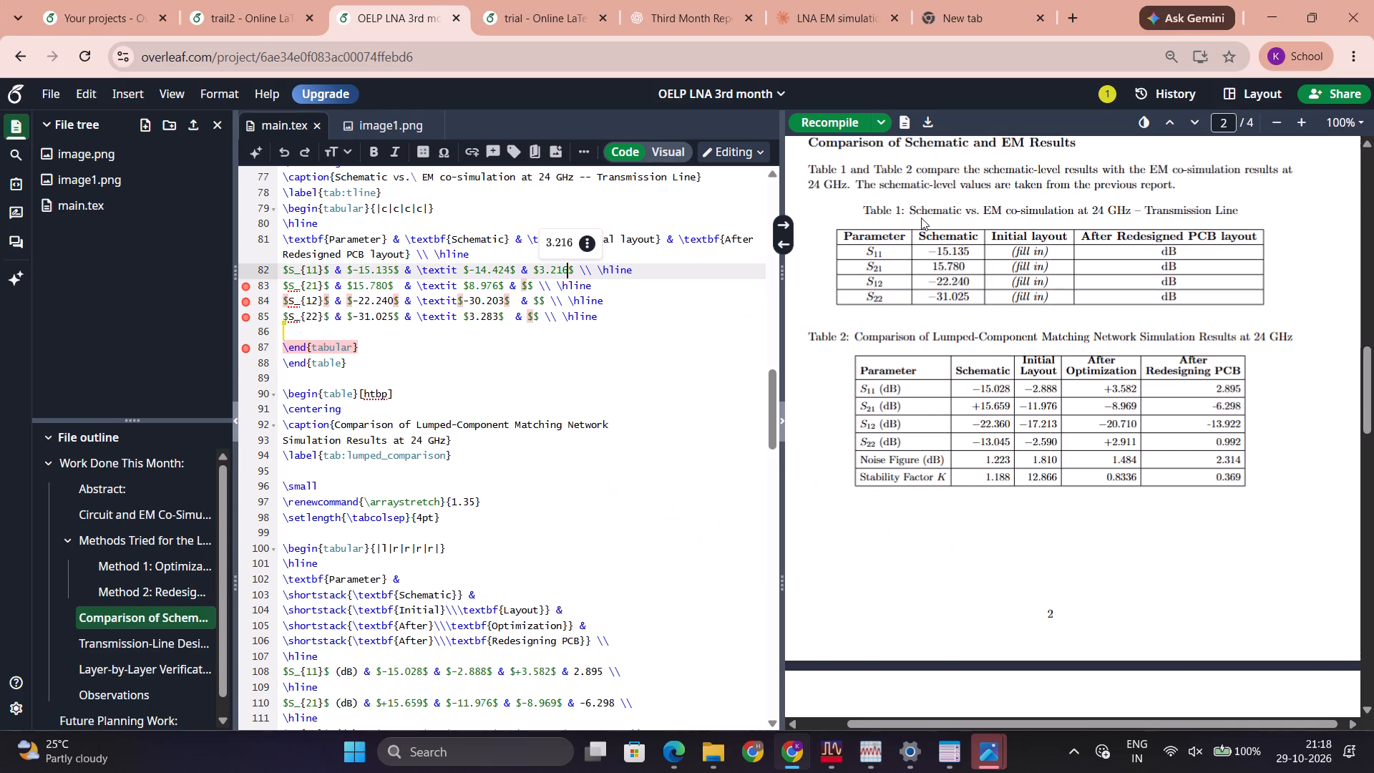
{"action": "key", "text": "alt+Tab"}
{"action": "key", "text": "alt+Tab"}
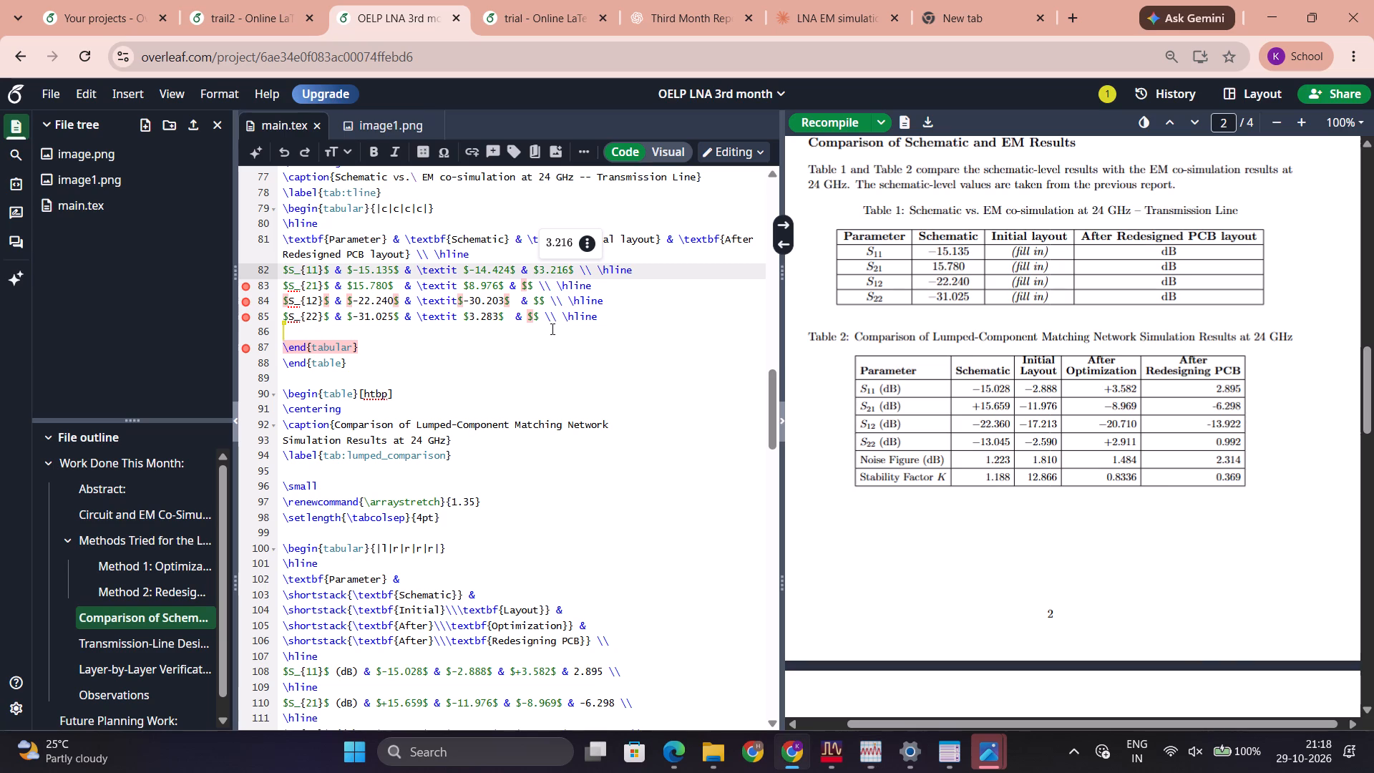
{"action": "left_click", "coordinate": [525, 284]}
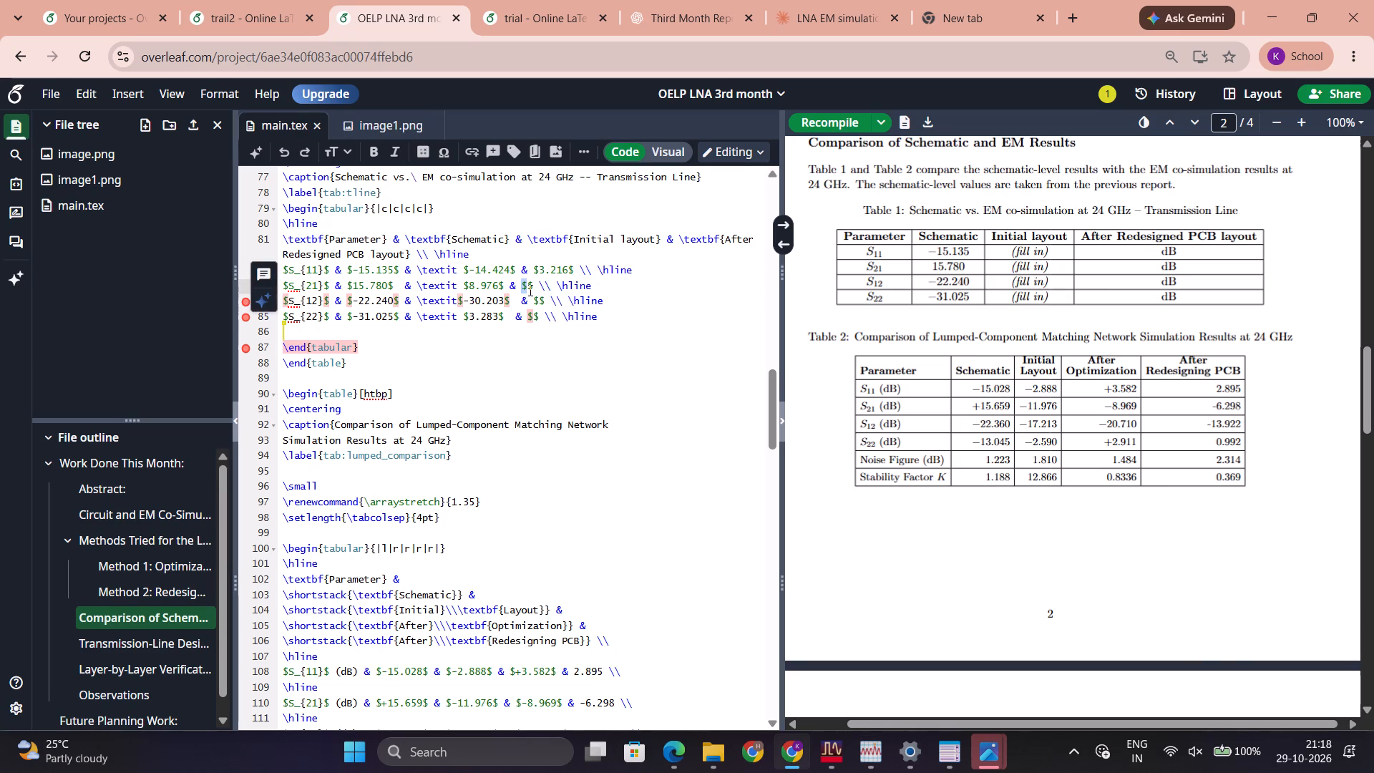
{"action": "key", "text": "7"}
{"action": "key", "text": "BackSpace"}
{"action": "key", "text": "shift+dollar"}
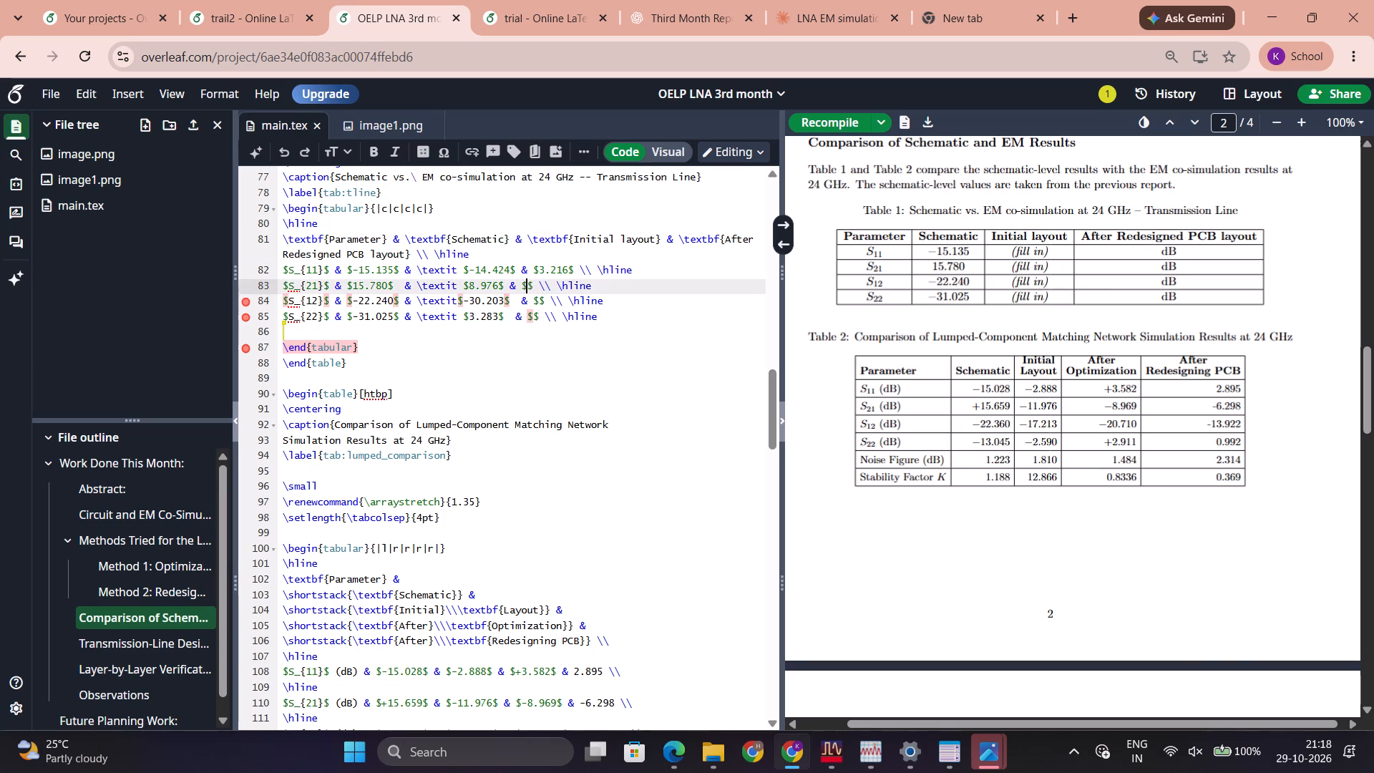
{"action": "type", "text": "7.224"}
Consult the m2 marker in the cell_2 plots and enter 1.503 as the S12 After Redesigned PCB layout value.
{"action": "key", "text": "alt+Tab"}
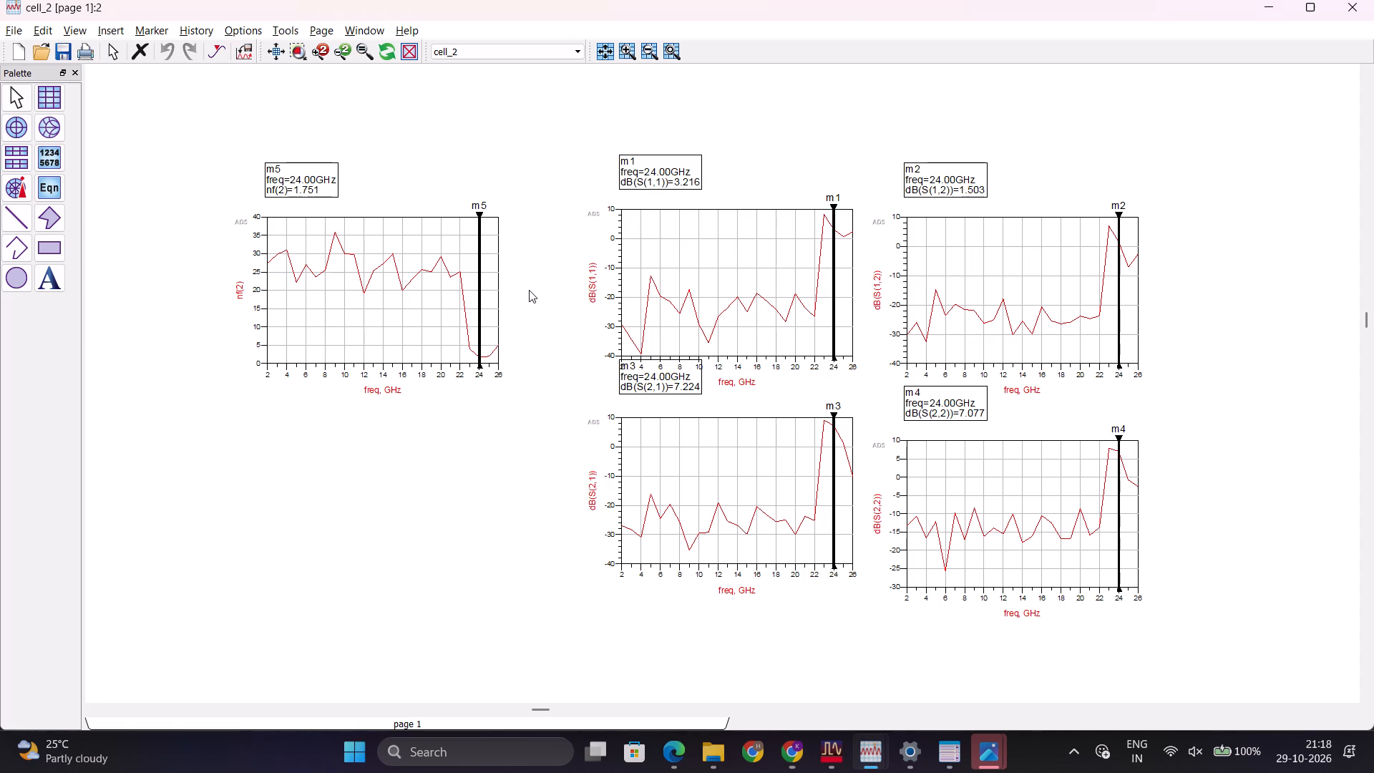
{"action": "key", "text": "alt+Tab"}
{"action": "key", "text": "alt+Tab"}
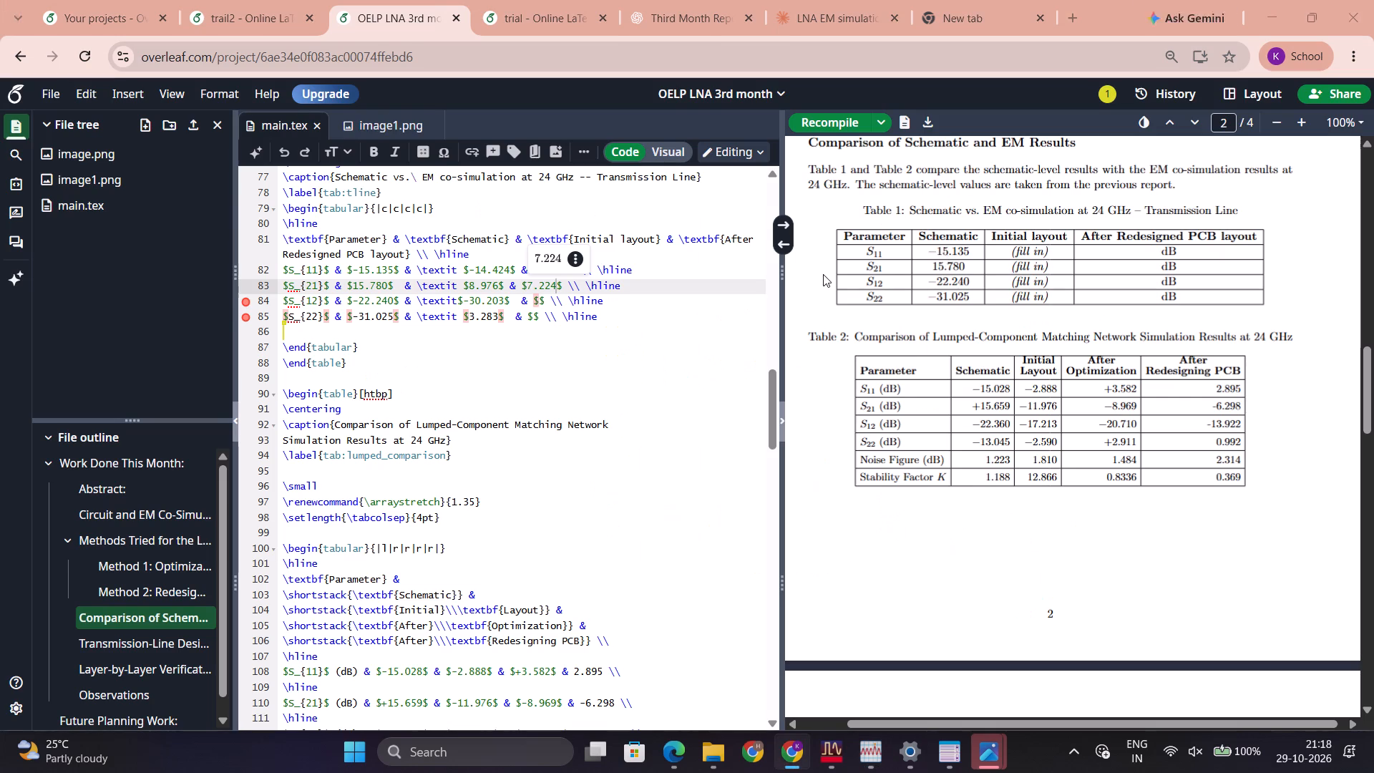
{"action": "key", "text": "alt+Tab"}
{"action": "left_click", "coordinate": [535, 298]}
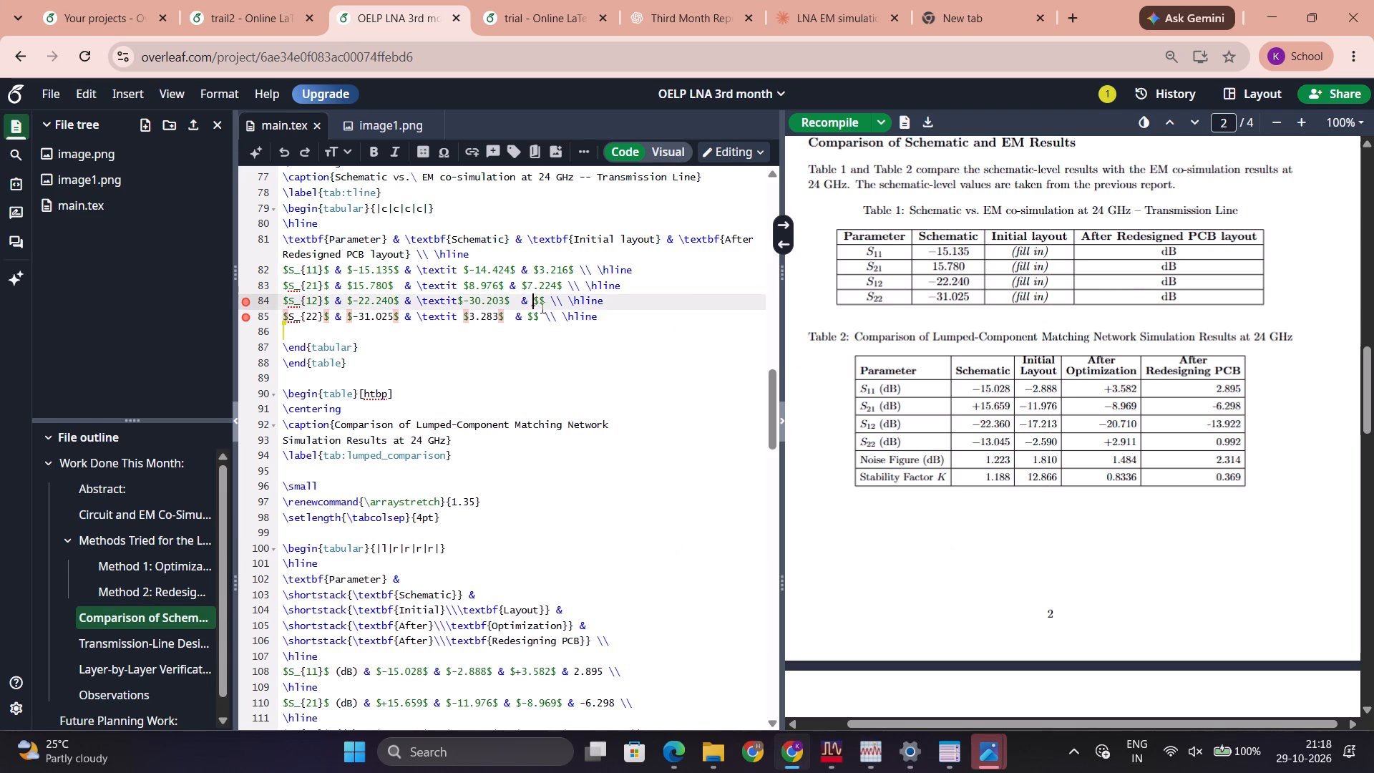
{"action": "left_click", "coordinate": [542, 304]}
{"action": "type", "text": "1."}
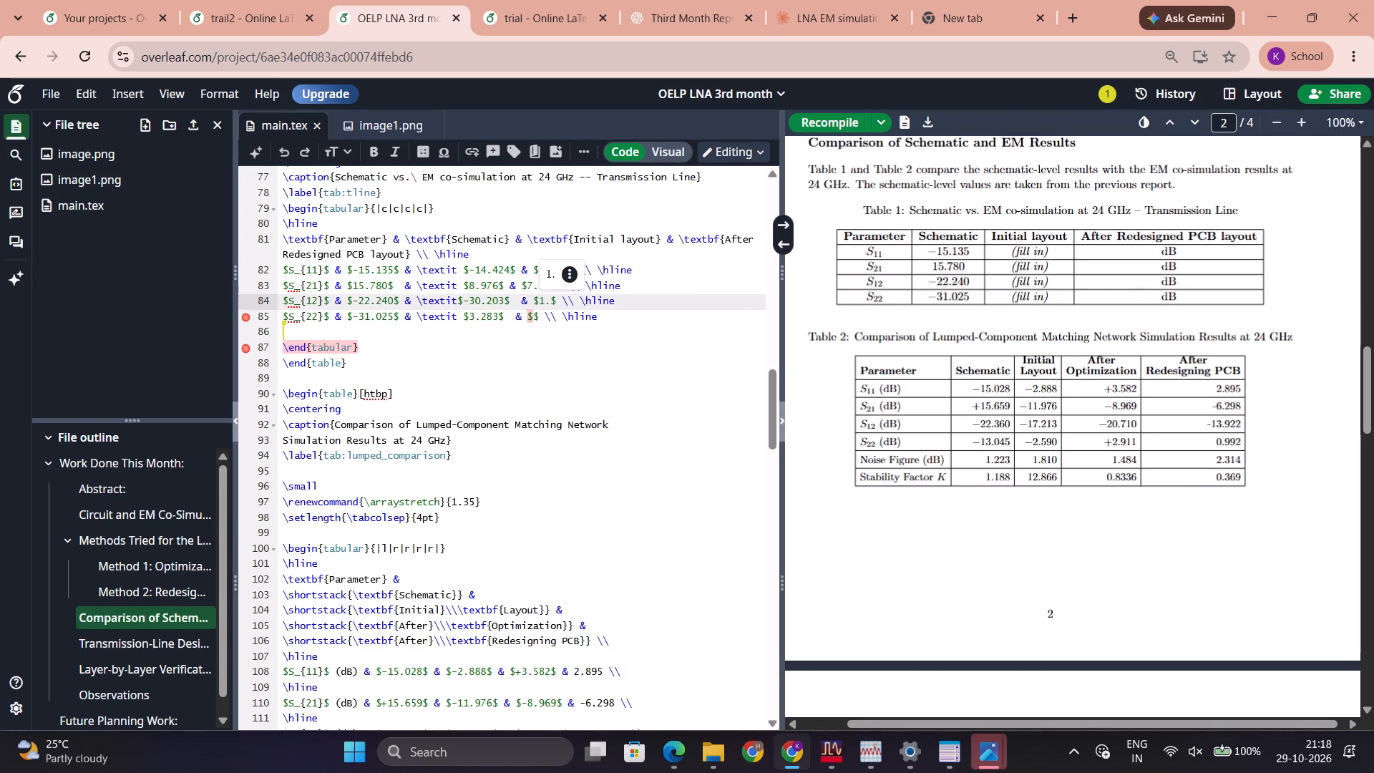
{"action": "type", "text": "503"}
Consult the m4 marker in the cell_2 plots, enter 7.077 as the S22 After Redesigned PCB layout value, and recompile the report.
{"action": "key", "text": "alt+Tab"}
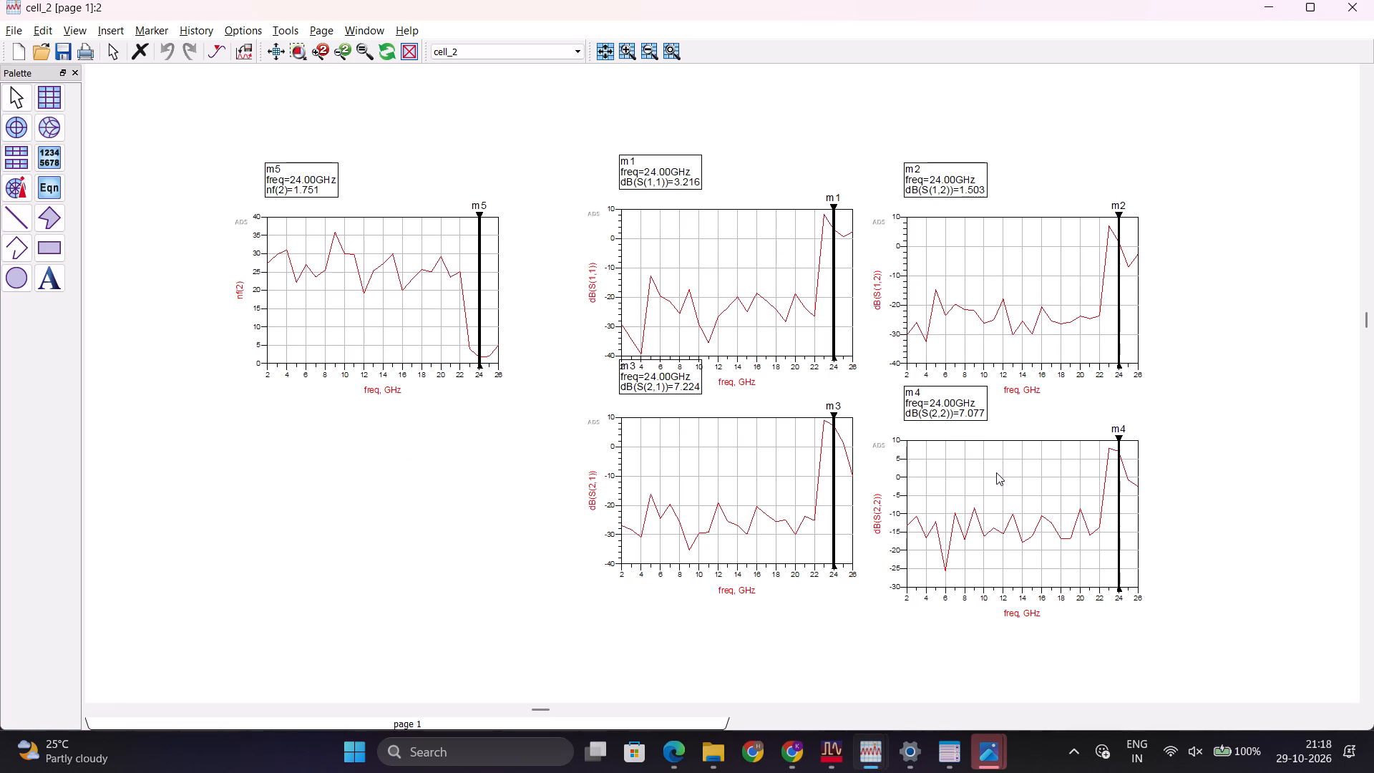
{"action": "scroll", "coordinate": [987, 426], "scroll_direction": "up", "scroll_amount": 4}
{"action": "scroll", "coordinate": [738, 385], "scroll_direction": "down", "scroll_amount": 5}
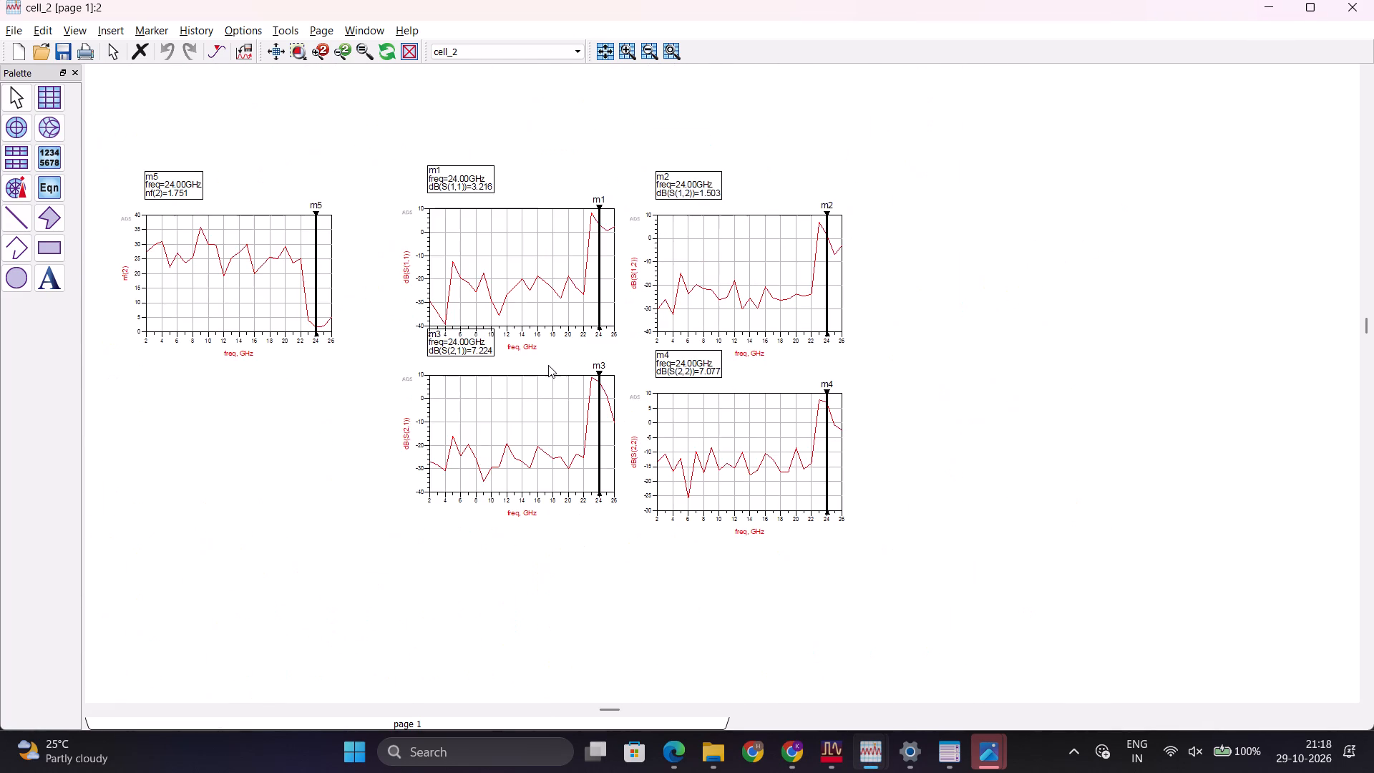
{"action": "key", "text": "alt+Tab"}
{"action": "left_click", "coordinate": [532, 319]}
{"action": "type", "text": "7.077"}
{"action": "key", "text": "ctrl+s"}
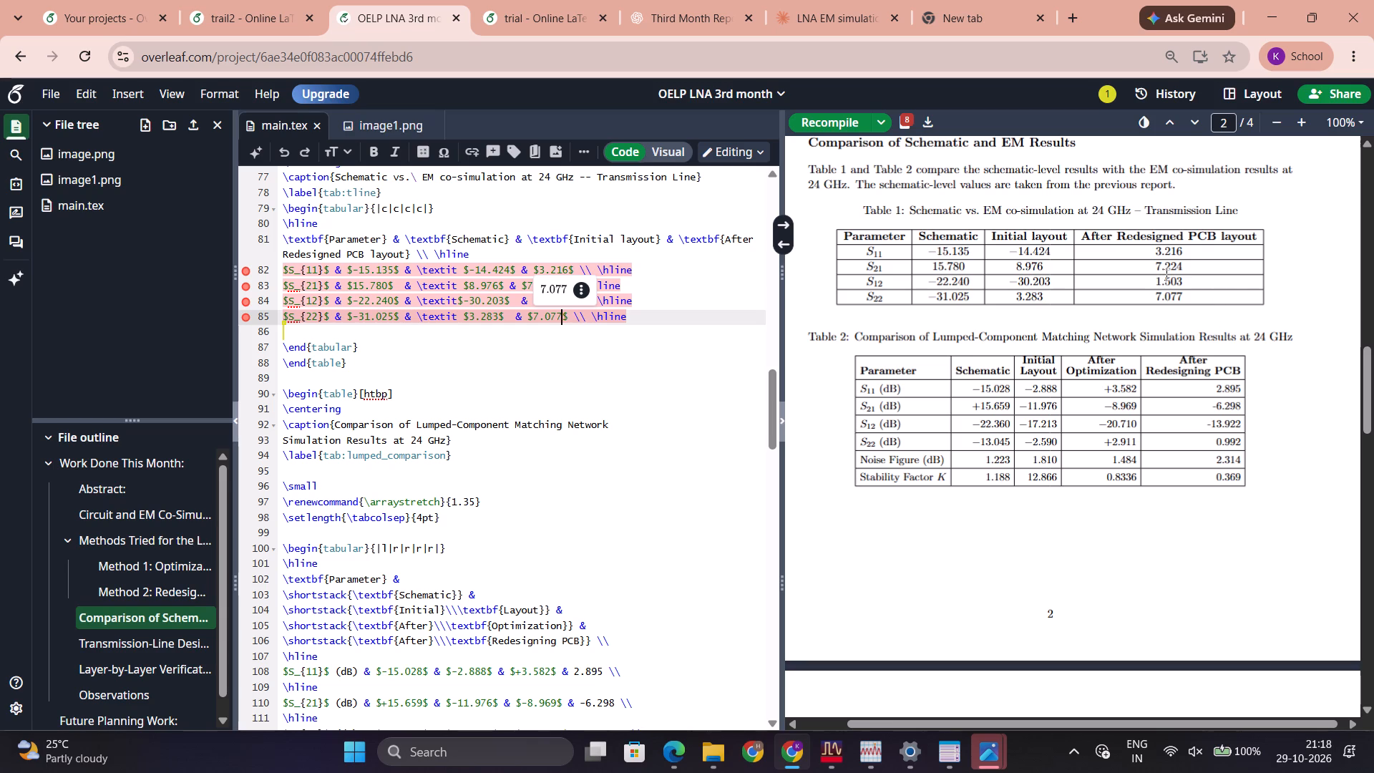
Recheck the m1 to m4 markers in the ADS cell_2 plots against Table 1 of the Overleaf report.
{"action": "key", "text": "alt+Tab"}
{"action": "scroll", "coordinate": [510, 238], "scroll_direction": "up", "scroll_amount": 3}
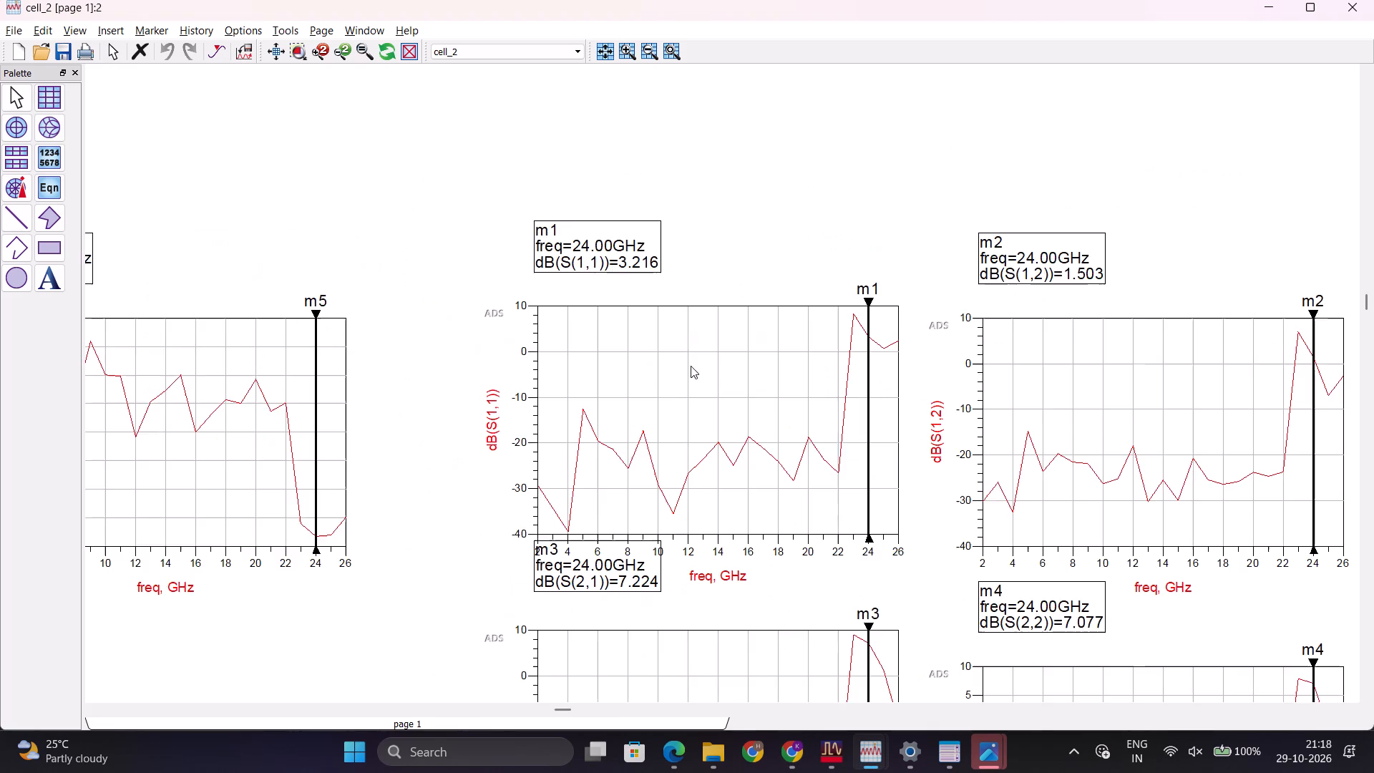
{"action": "scroll", "coordinate": [723, 454], "scroll_direction": "down", "scroll_amount": 1}
{"action": "scroll", "coordinate": [905, 449], "scroll_direction": "up", "scroll_amount": 3}
{"action": "scroll", "coordinate": [744, 390], "scroll_direction": "down", "scroll_amount": 3}
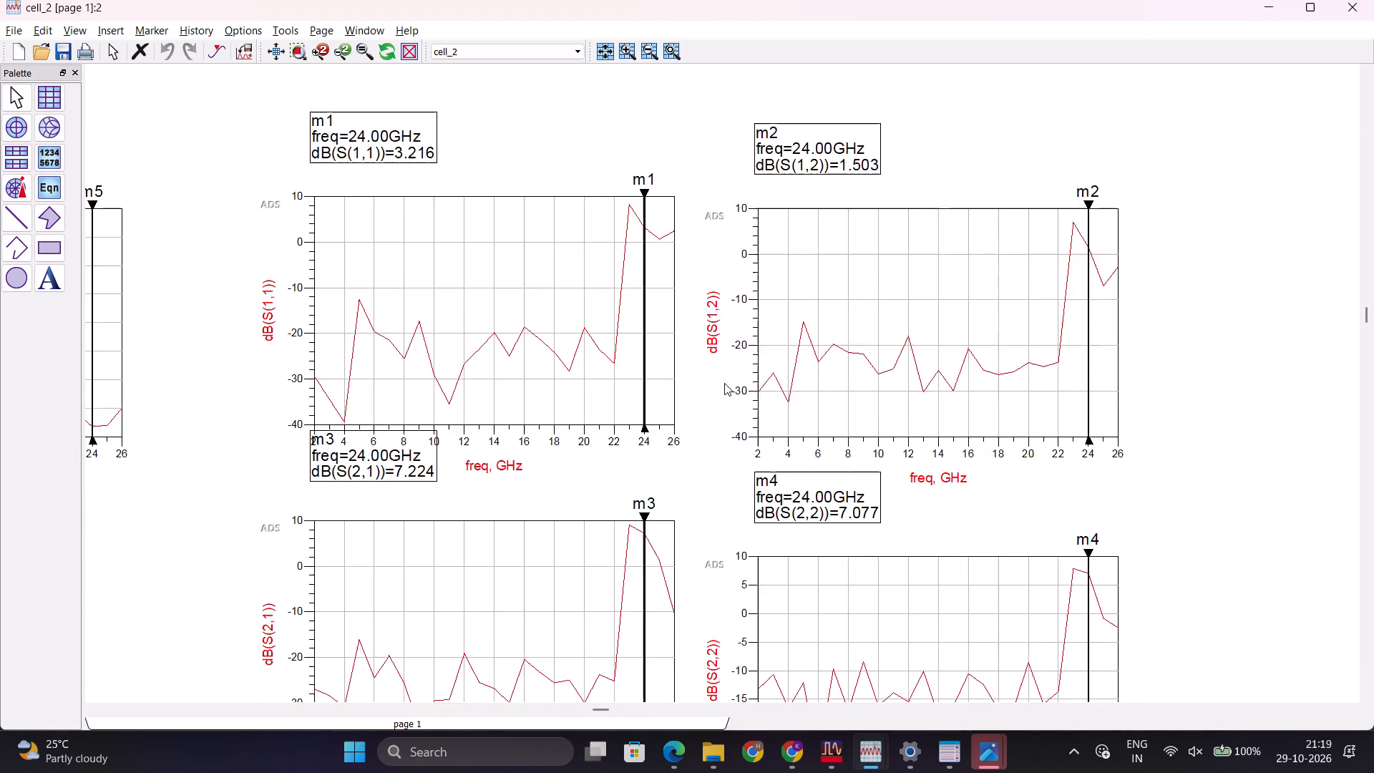
{"action": "key", "text": "alt+Tab"}
{"action": "left_click", "coordinate": [1041, 470]}
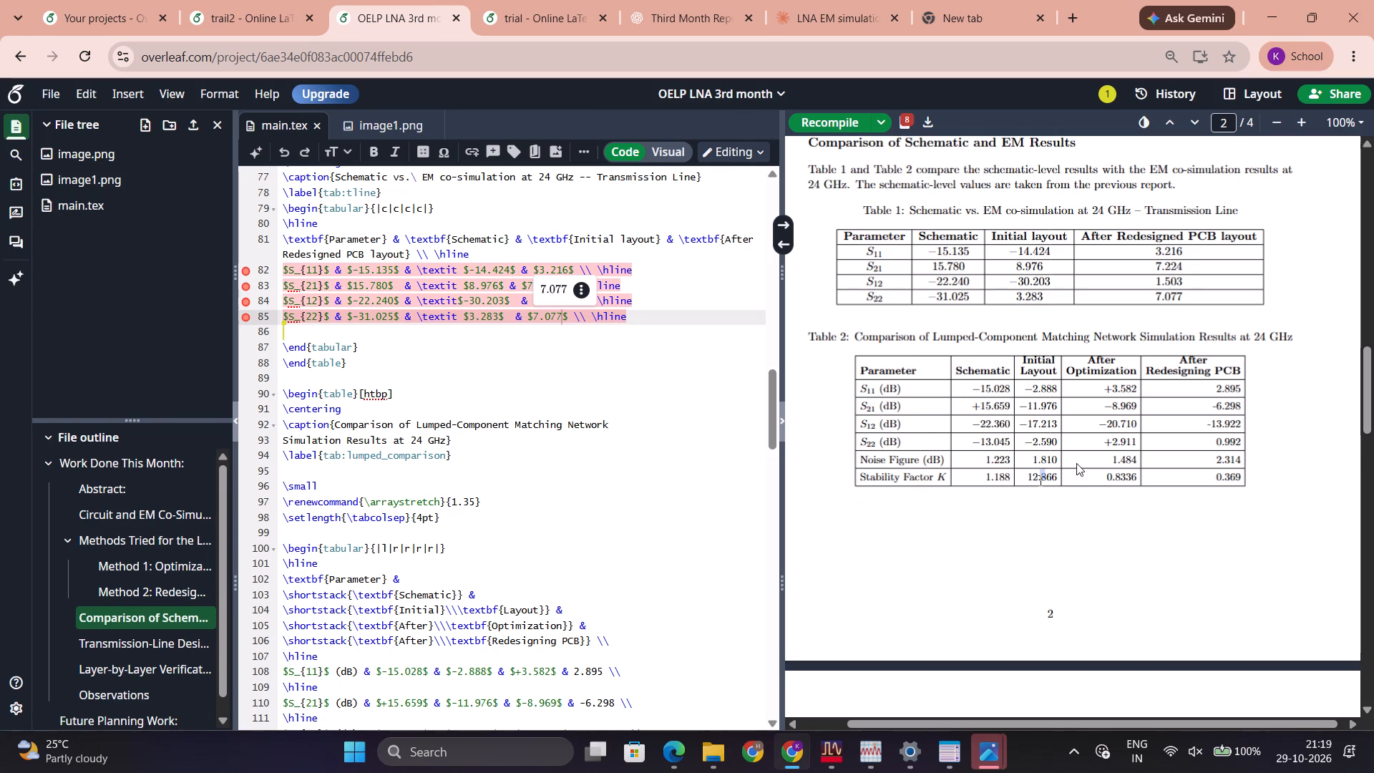
Apply the suggested error fix on line 82, wrapping the S11 Initial layout value in \textit braces.
{"action": "left_click", "coordinate": [713, 369]}
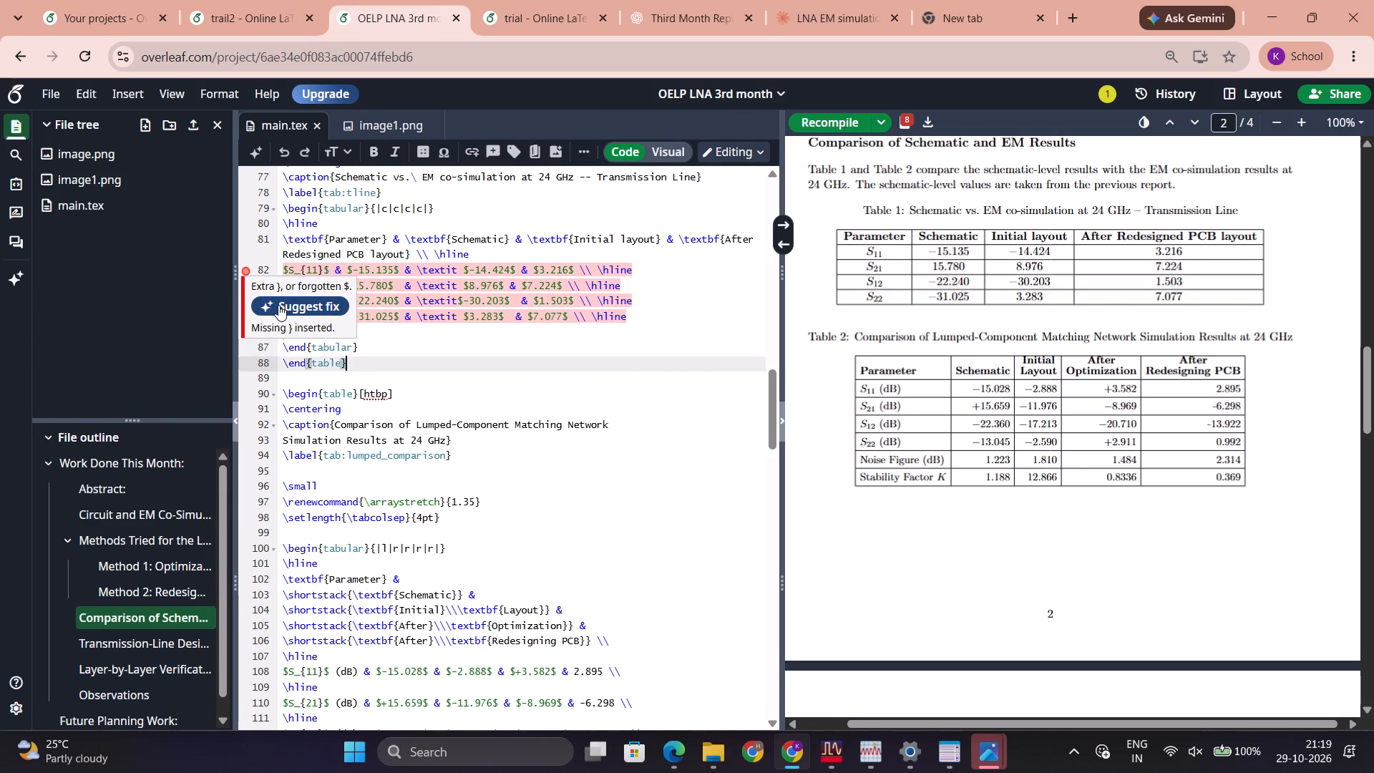
{"action": "left_click", "coordinate": [278, 305]}
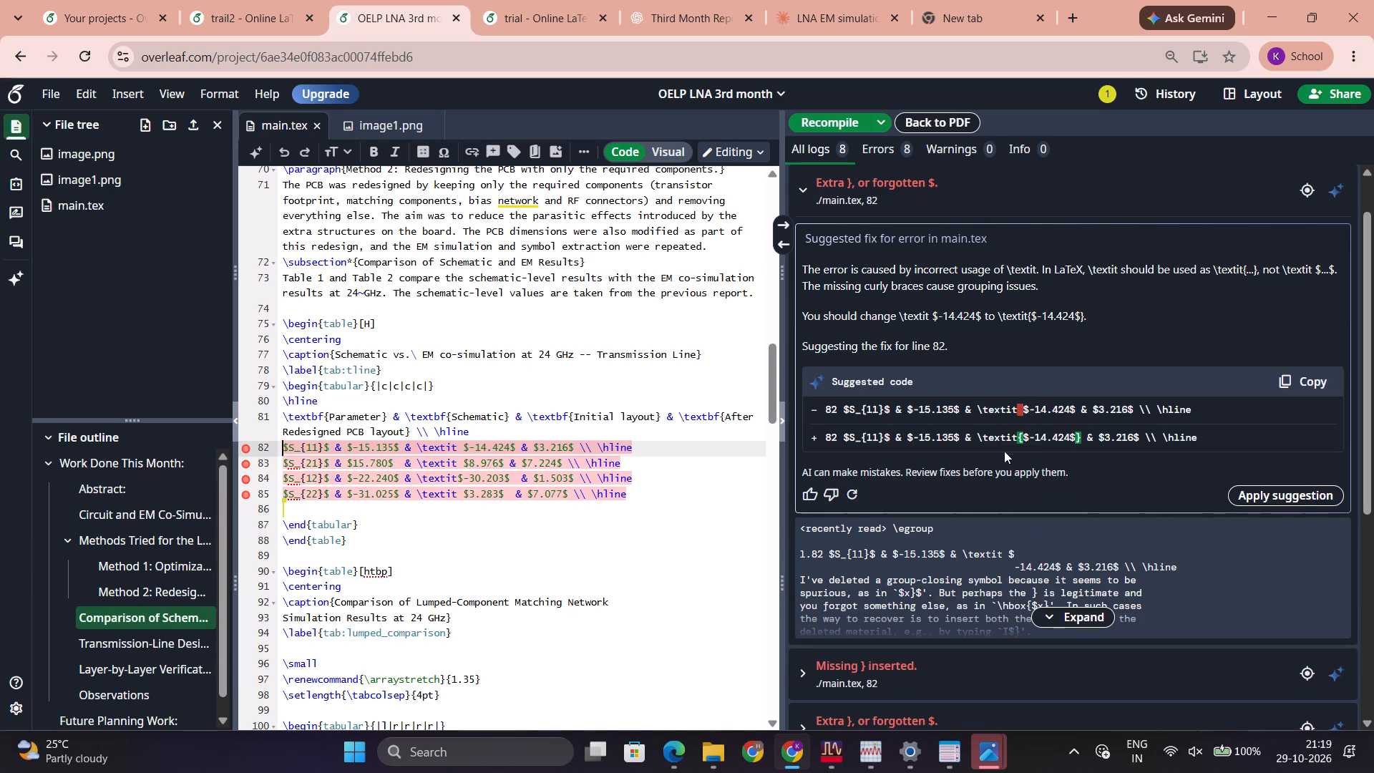
{"action": "left_click", "coordinate": [1276, 494]}
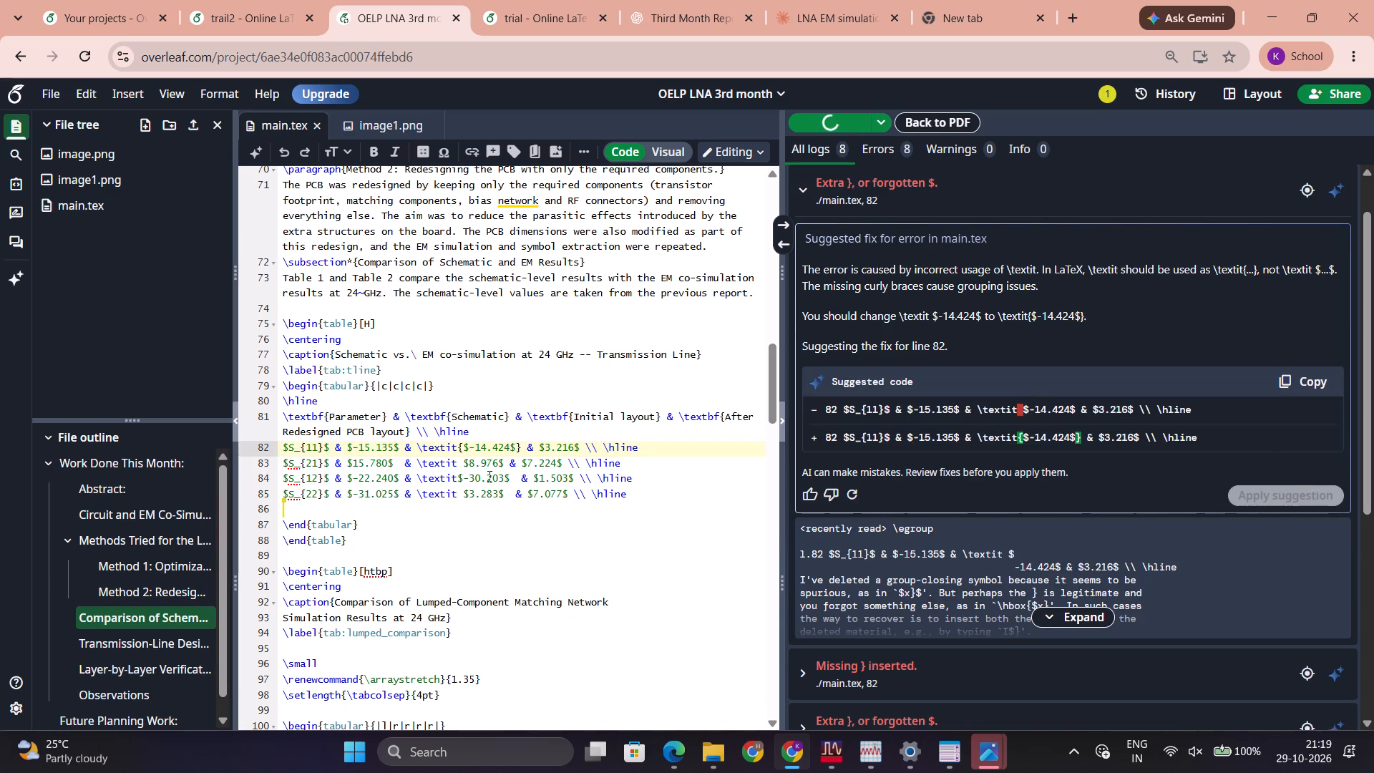
Enclose the \textit Initial layout values of the S21, S12 and S22 rows in braces and recompile the report.
{"action": "left_click", "coordinate": [464, 462]}
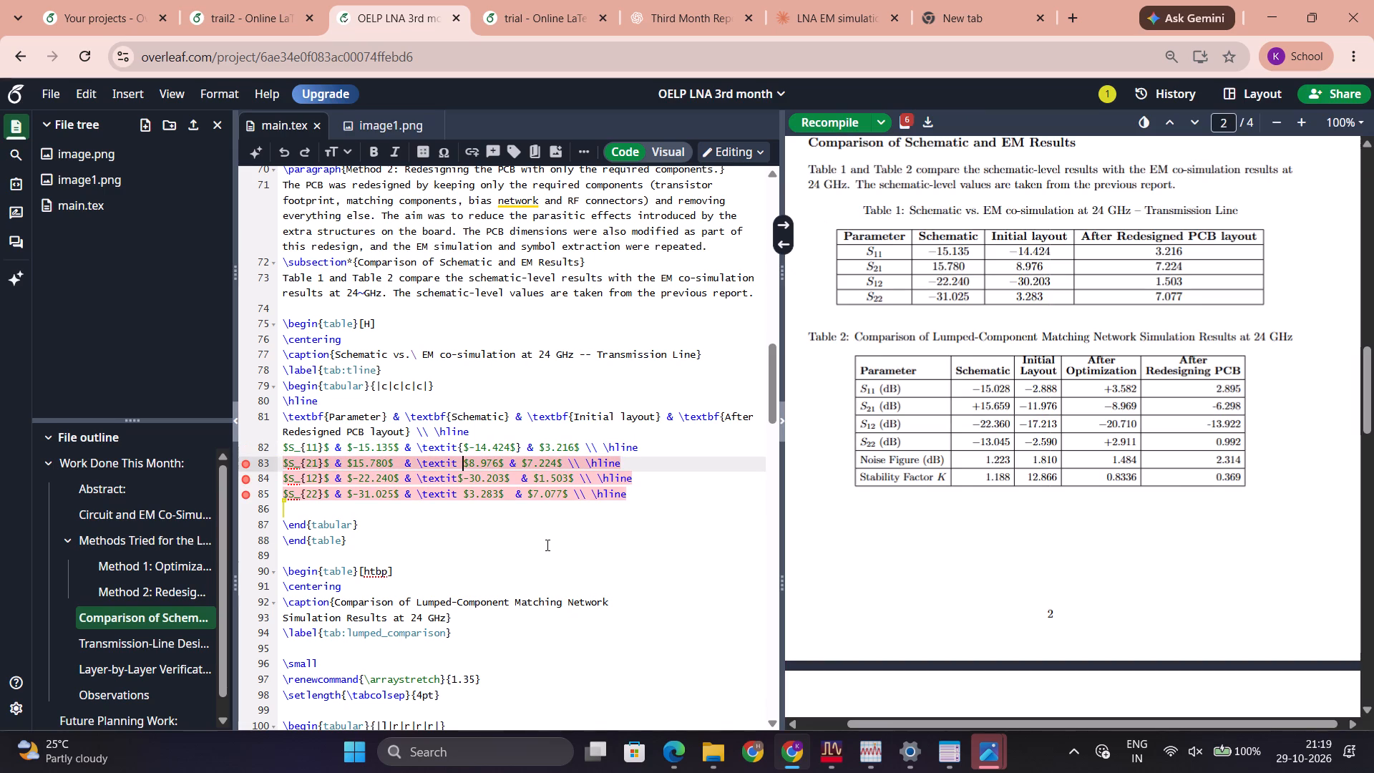
{"action": "key", "text": "shift+braceleft"}
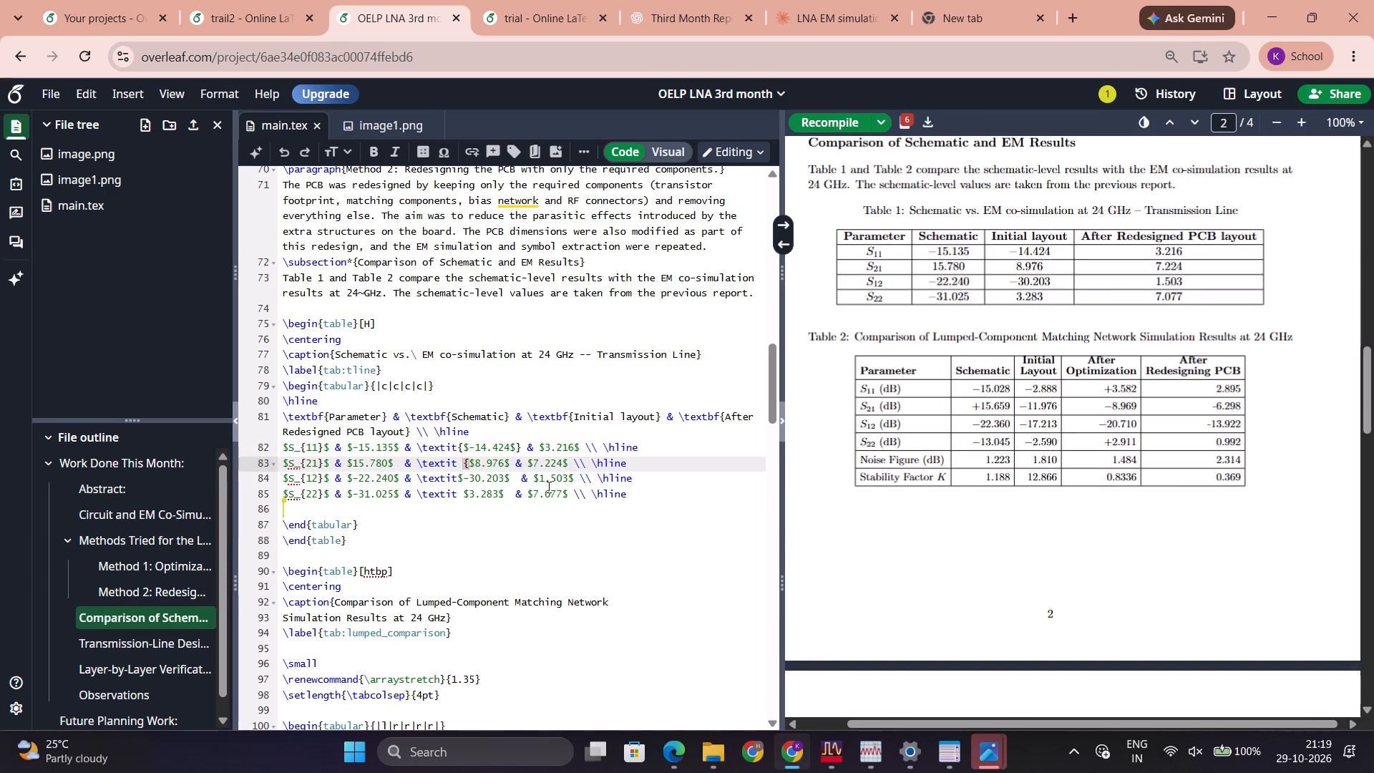
{"action": "left_click", "coordinate": [510, 463]}
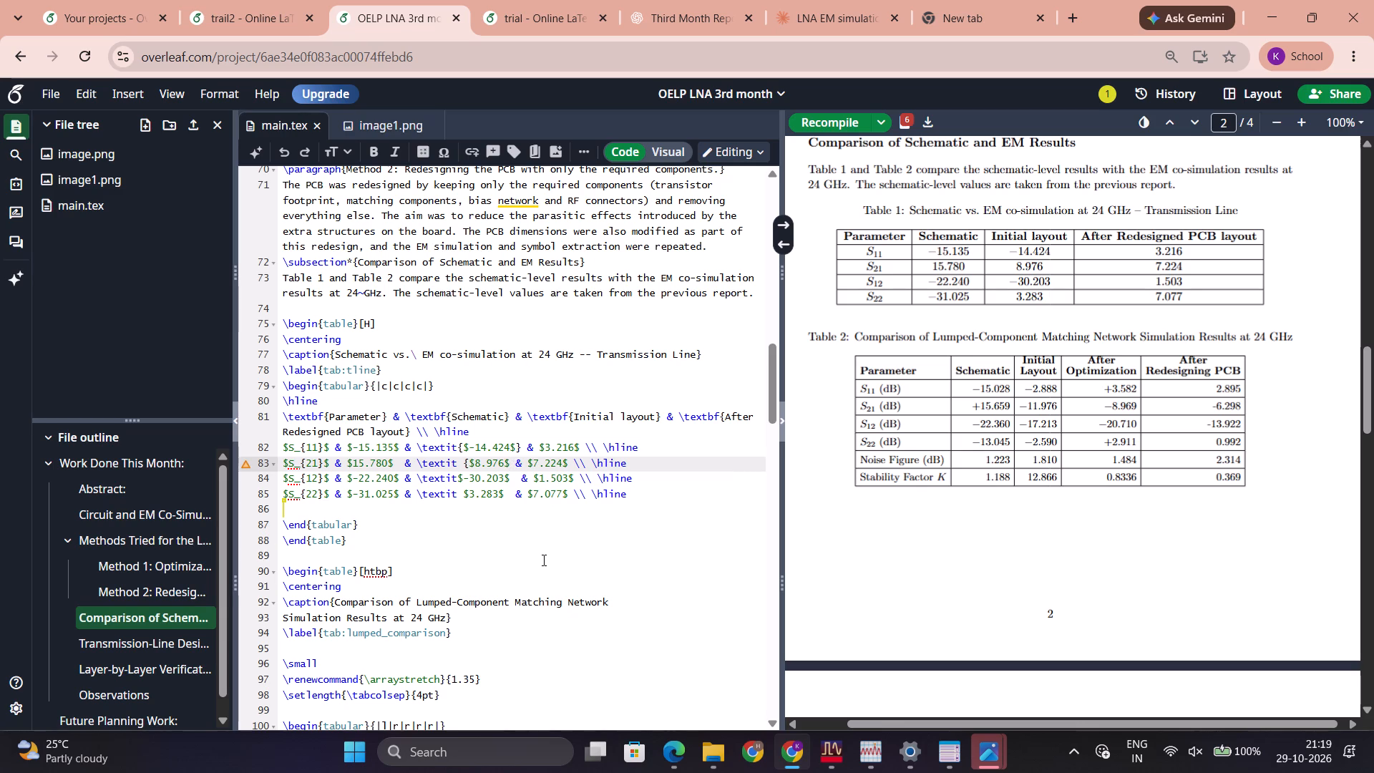
{"action": "key", "text": "shift+braceright"}
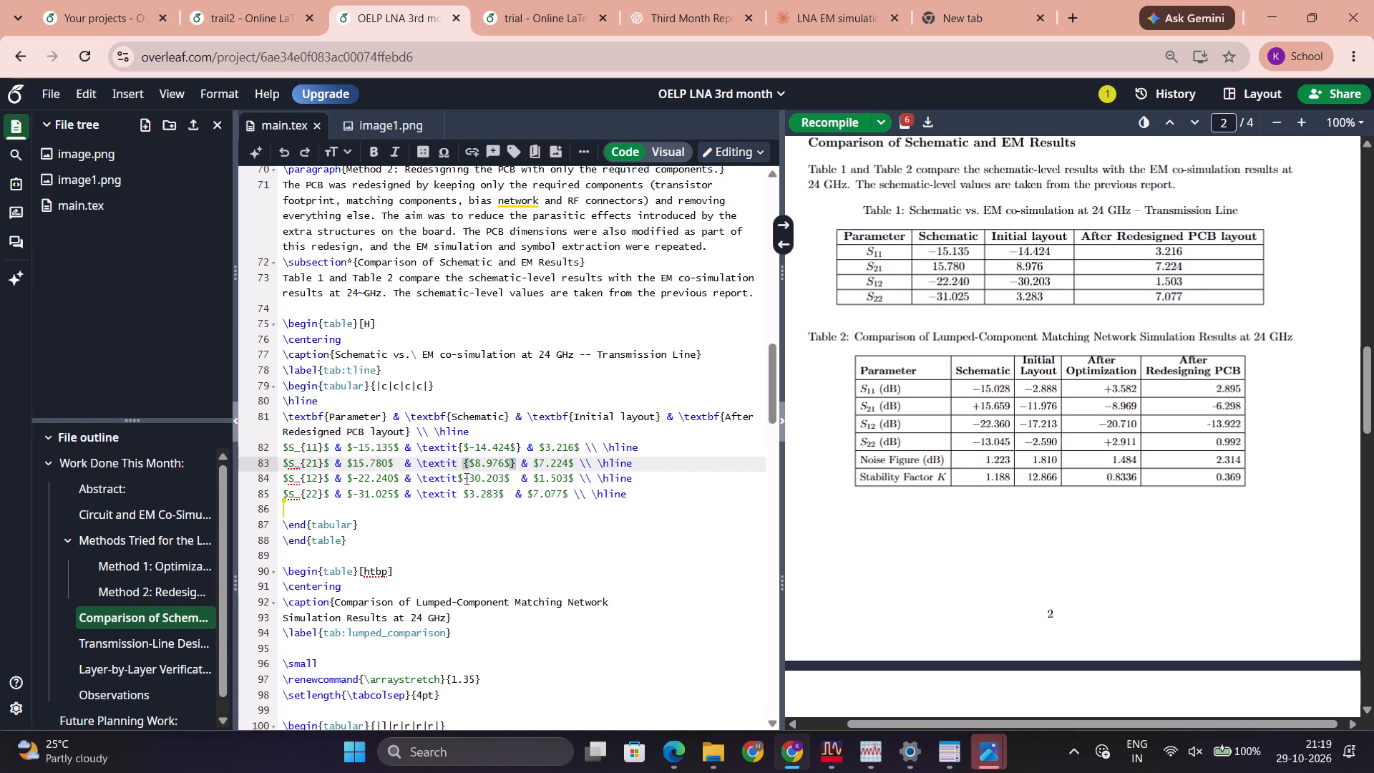
{"action": "left_click", "coordinate": [457, 477]}
{"action": "key", "text": "shift+braceleft"}
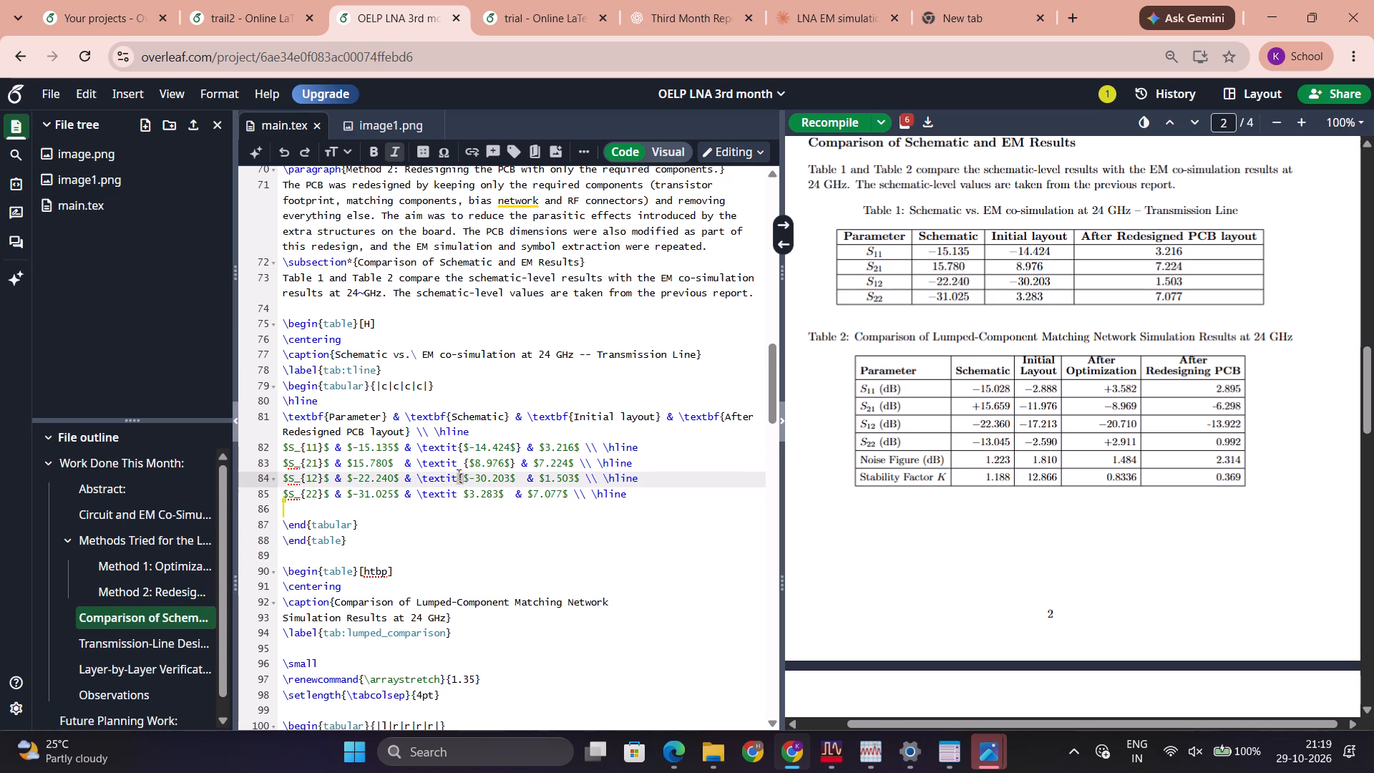
{"action": "left_click", "coordinate": [519, 476]}
{"action": "key", "text": "shift+braceright"}
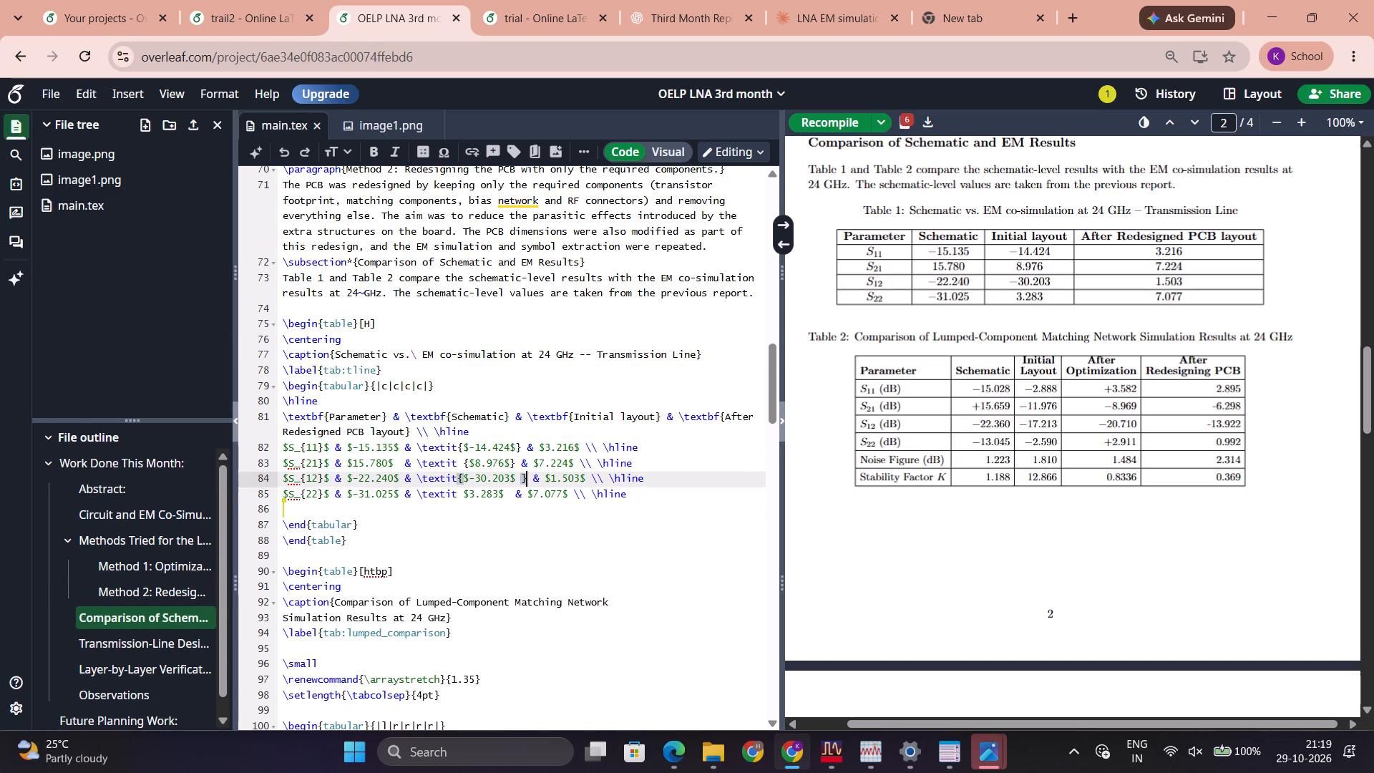
{"action": "left_click", "coordinate": [462, 499]}
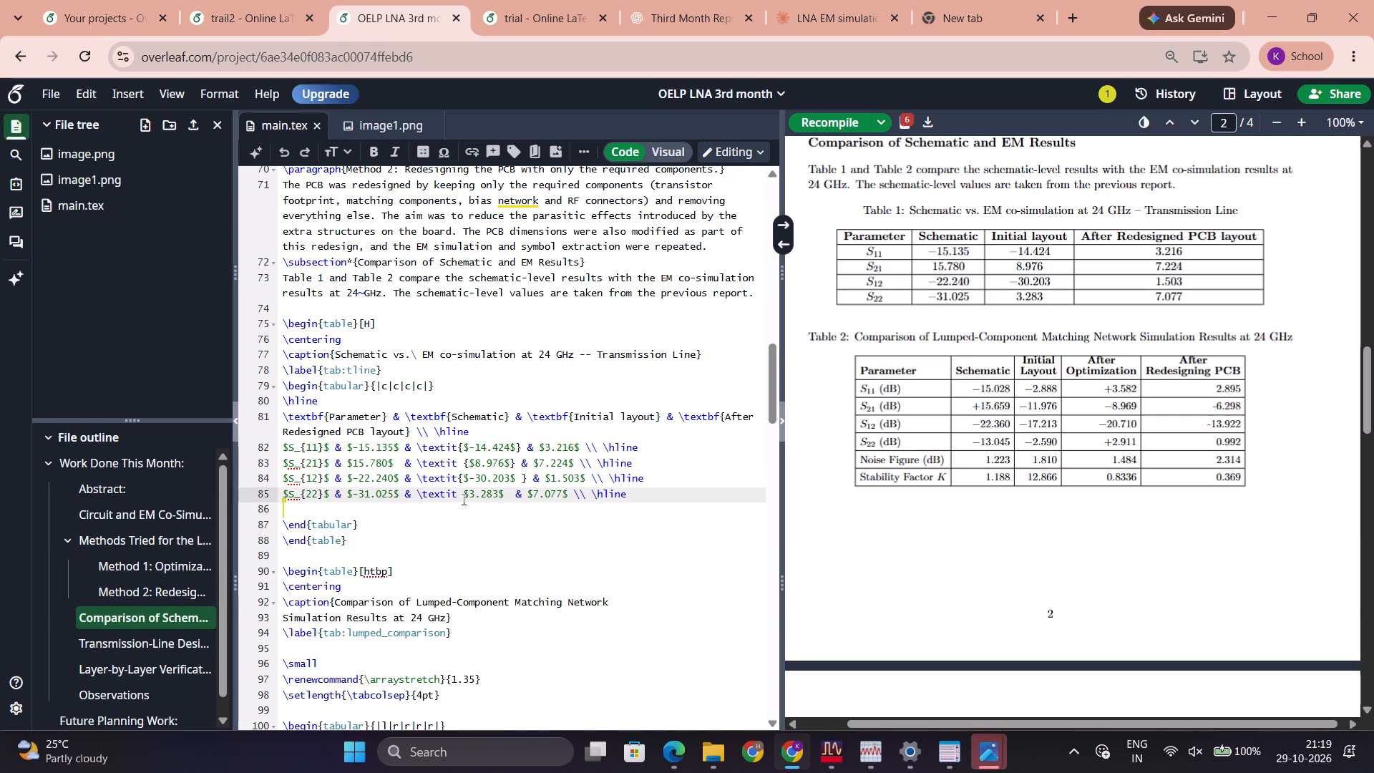
{"action": "key", "text": "shift+braceleft"}
{"action": "left_click", "coordinate": [517, 489]}
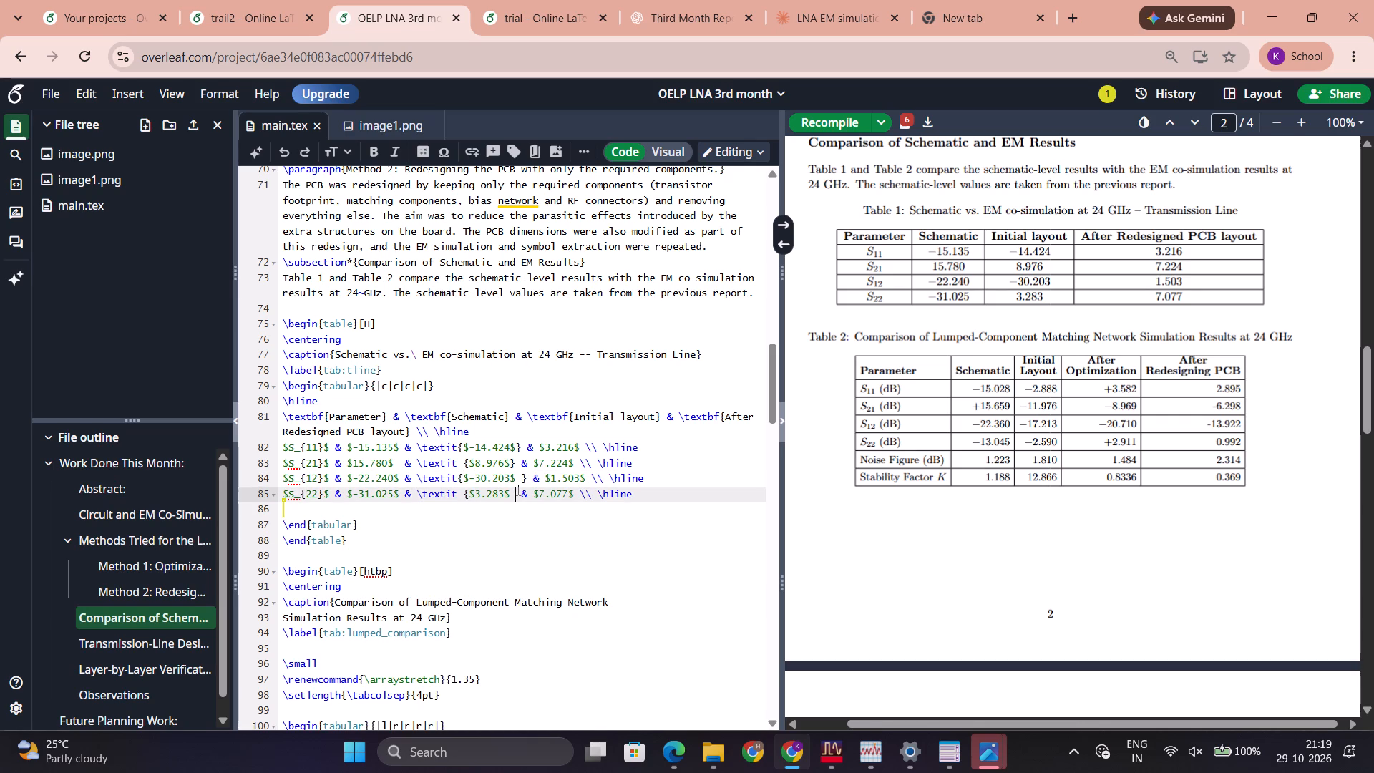
{"action": "key", "text": "shift+braceright"}
{"action": "key", "text": "ctrl+s"}
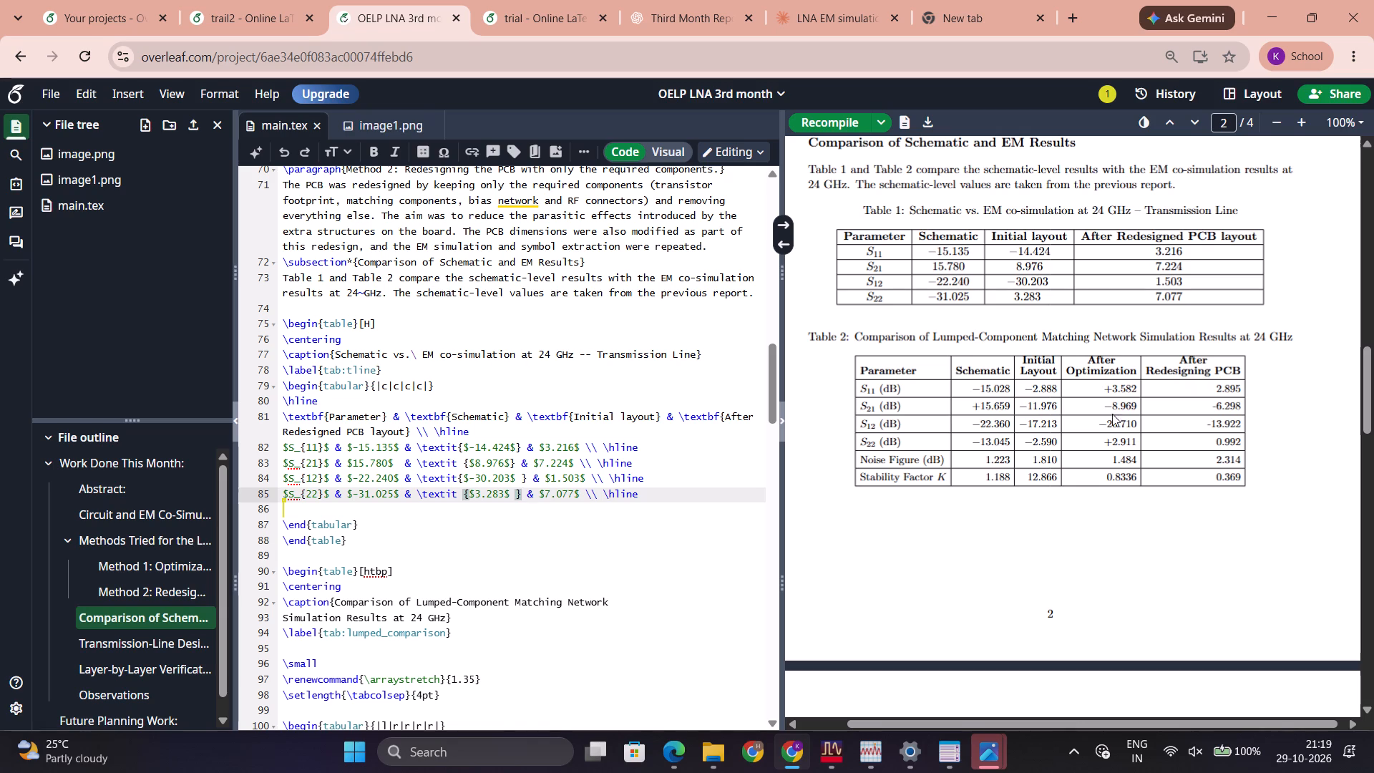
Review the recompiled report from the comparison tables through the final page and back to the first page.
{"action": "scroll", "coordinate": [1139, 313], "scroll_direction": "up", "scroll_amount": 1}
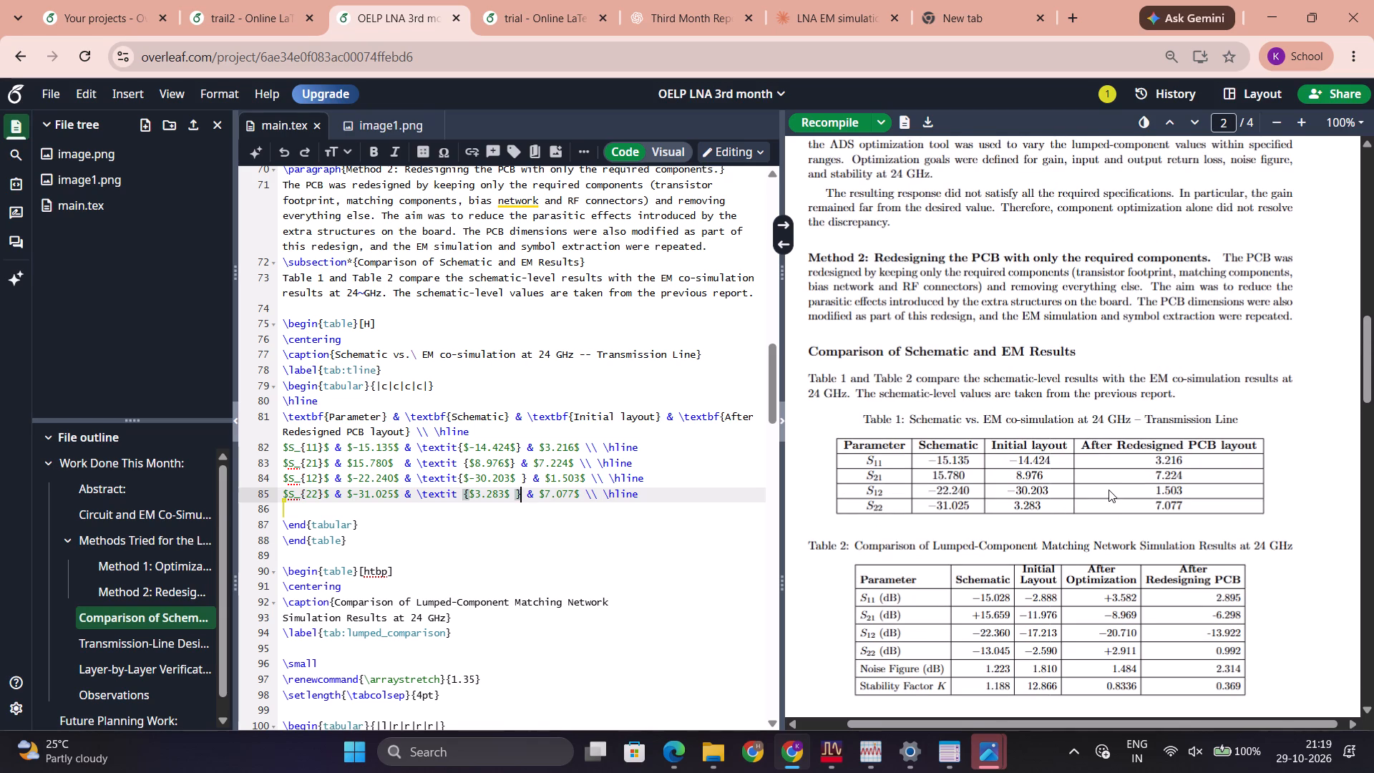
{"action": "scroll", "coordinate": [1076, 517], "scroll_direction": "down", "scroll_amount": 1}
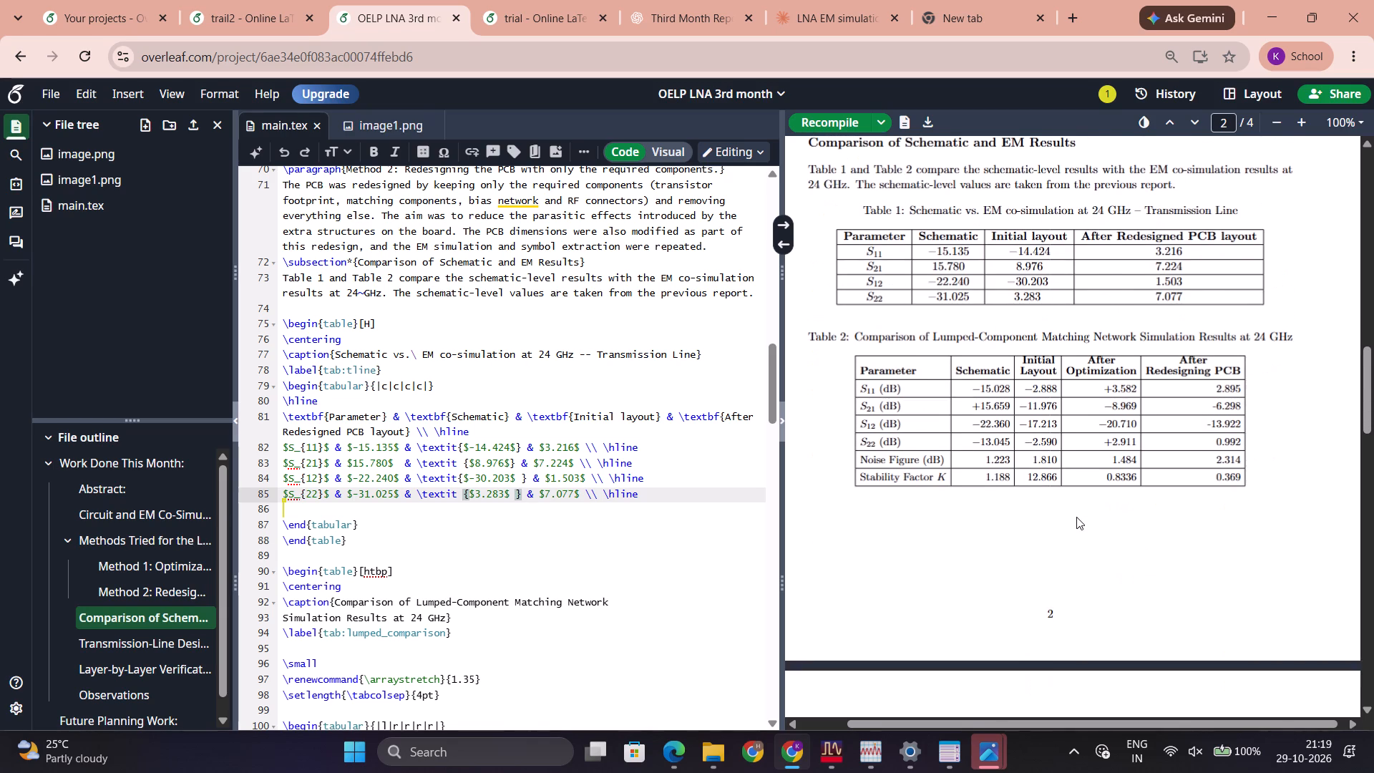
{"action": "scroll", "coordinate": [1076, 517], "scroll_direction": "up", "scroll_amount": 2}
{"action": "scroll", "coordinate": [1076, 516], "scroll_direction": "down", "scroll_amount": 6}
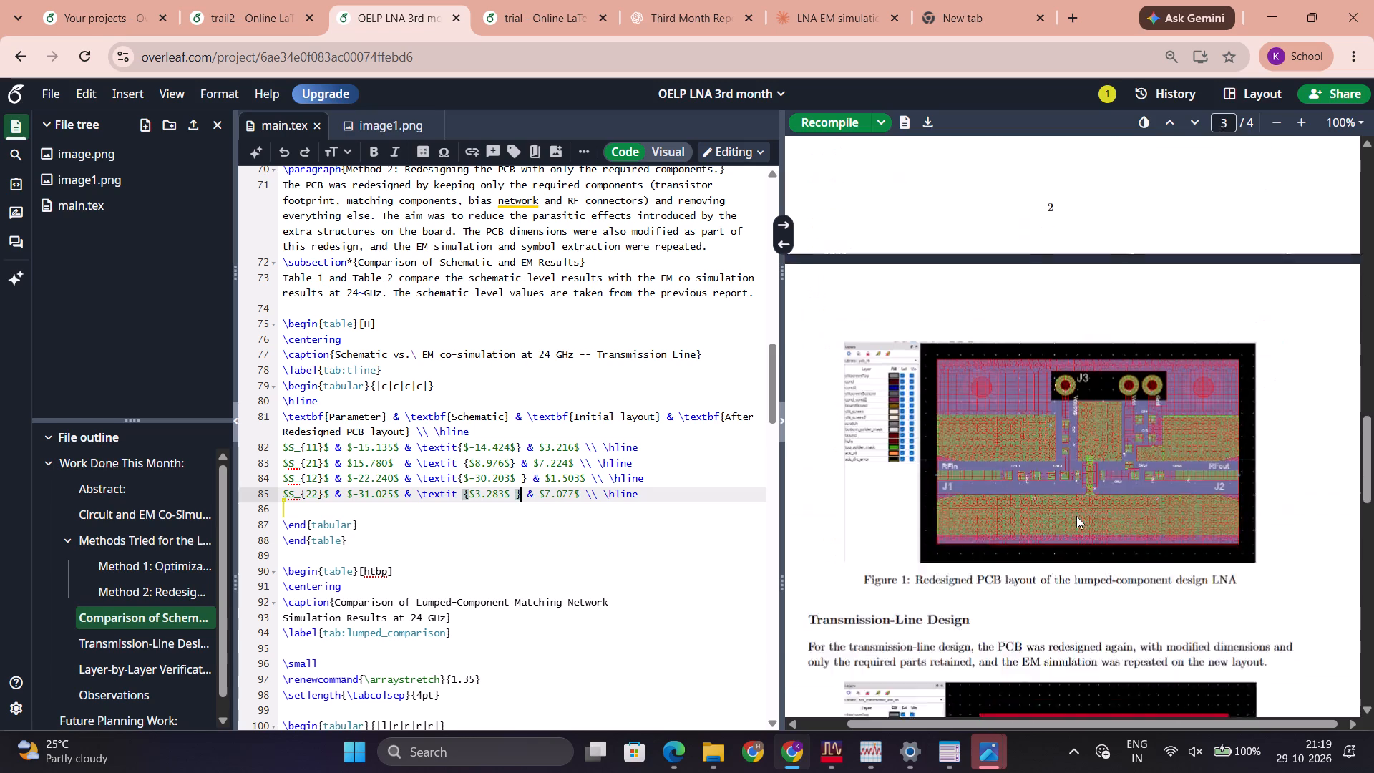
{"action": "scroll", "coordinate": [1076, 516], "scroll_direction": "down", "scroll_amount": 4}
{"action": "scroll", "coordinate": [1051, 439], "scroll_direction": "up", "scroll_amount": 1}
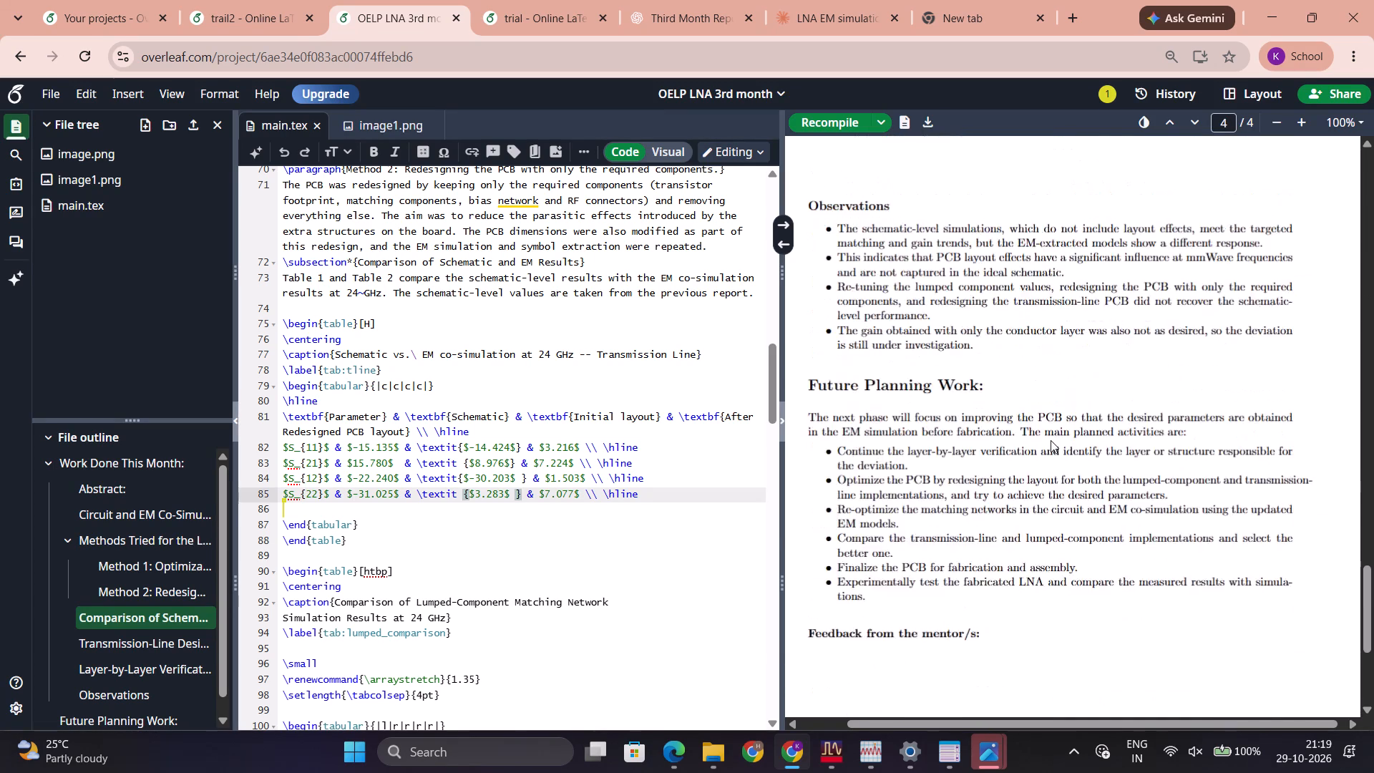
{"action": "scroll", "coordinate": [1051, 440], "scroll_direction": "up", "scroll_amount": 10}
{"action": "scroll", "coordinate": [1051, 446], "scroll_direction": "down", "scroll_amount": 13}
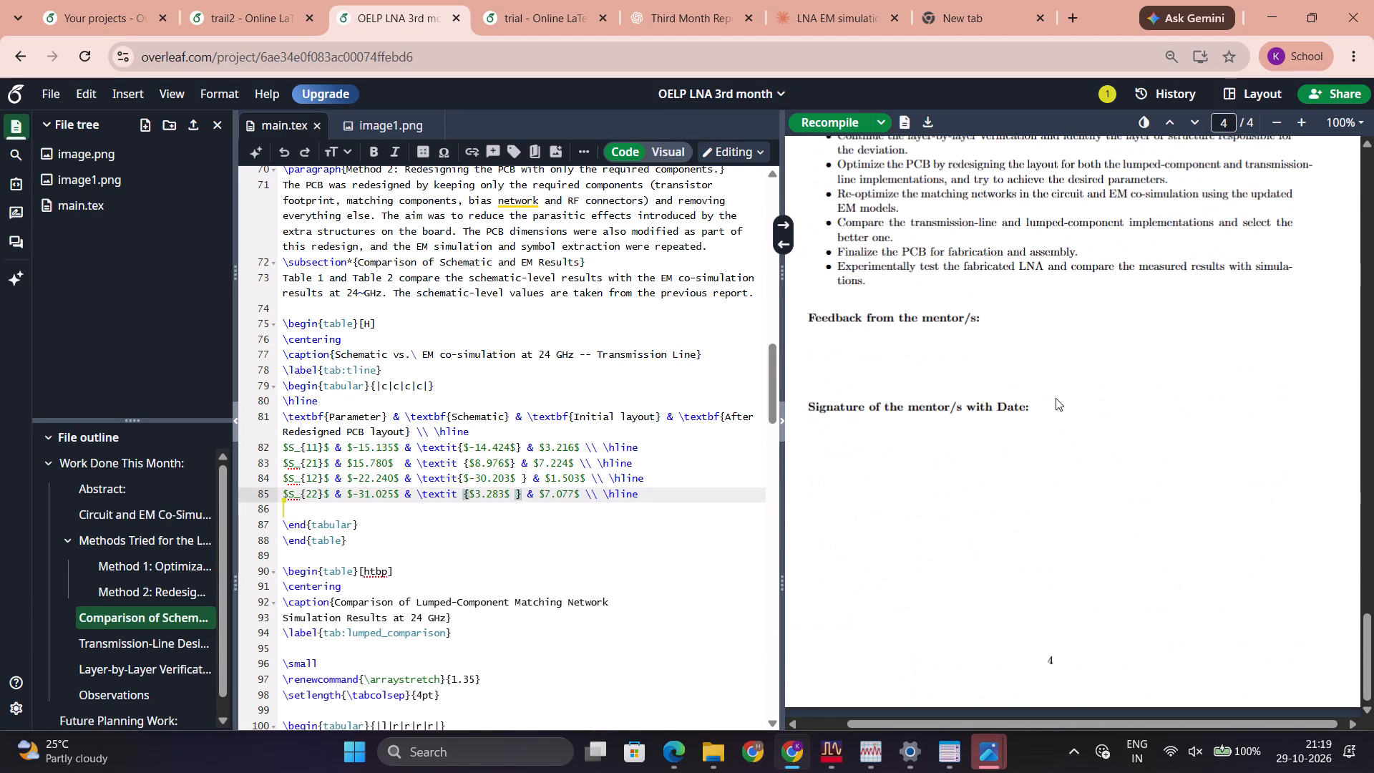
{"action": "scroll", "coordinate": [1055, 398], "scroll_direction": "down", "scroll_amount": 6}
{"action": "scroll", "coordinate": [1054, 398], "scroll_direction": "up", "scroll_amount": 20}
{"action": "scroll", "coordinate": [1054, 398], "scroll_direction": "up", "scroll_amount": 2}
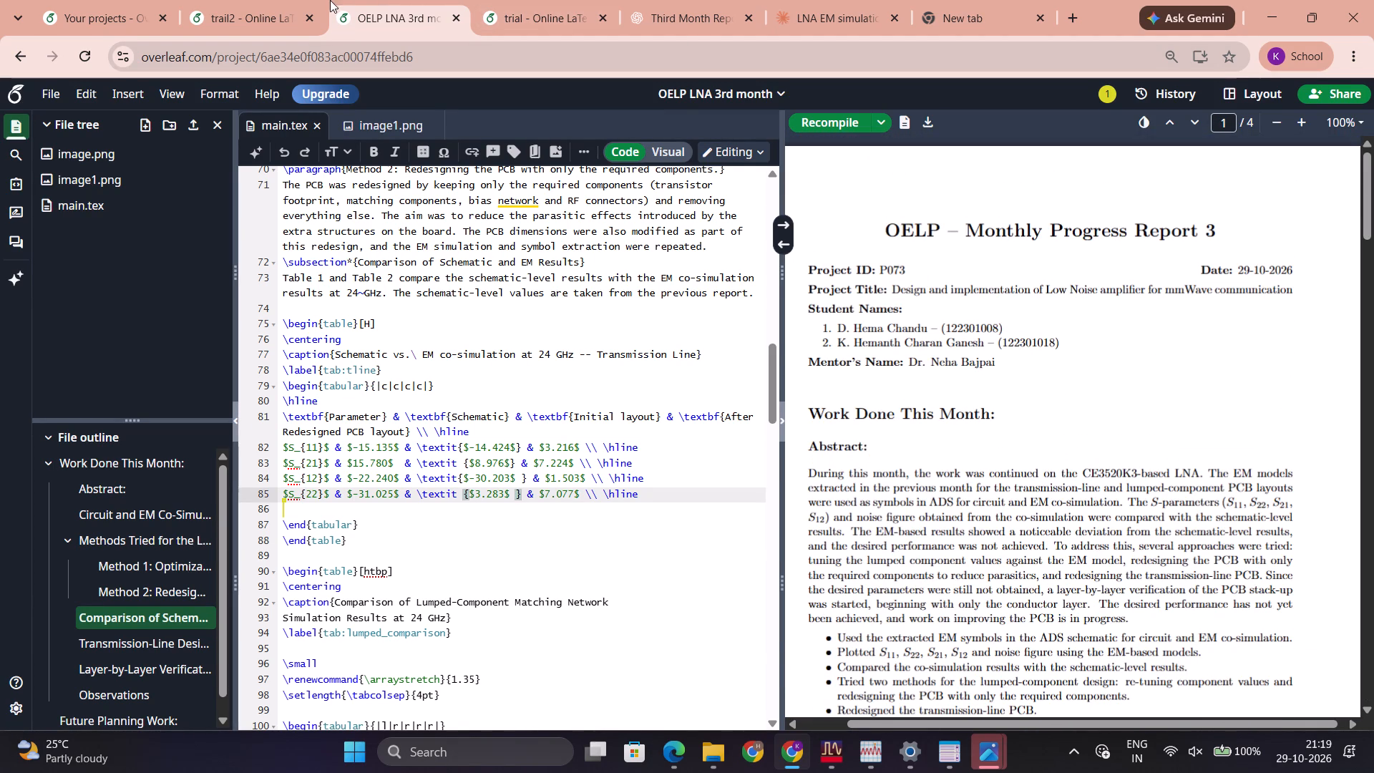
Find OLEP_LNA_2nd_month_report in the Overleaf project list, open it in a new tab and view it.
{"action": "left_click", "coordinate": [143, 0]}
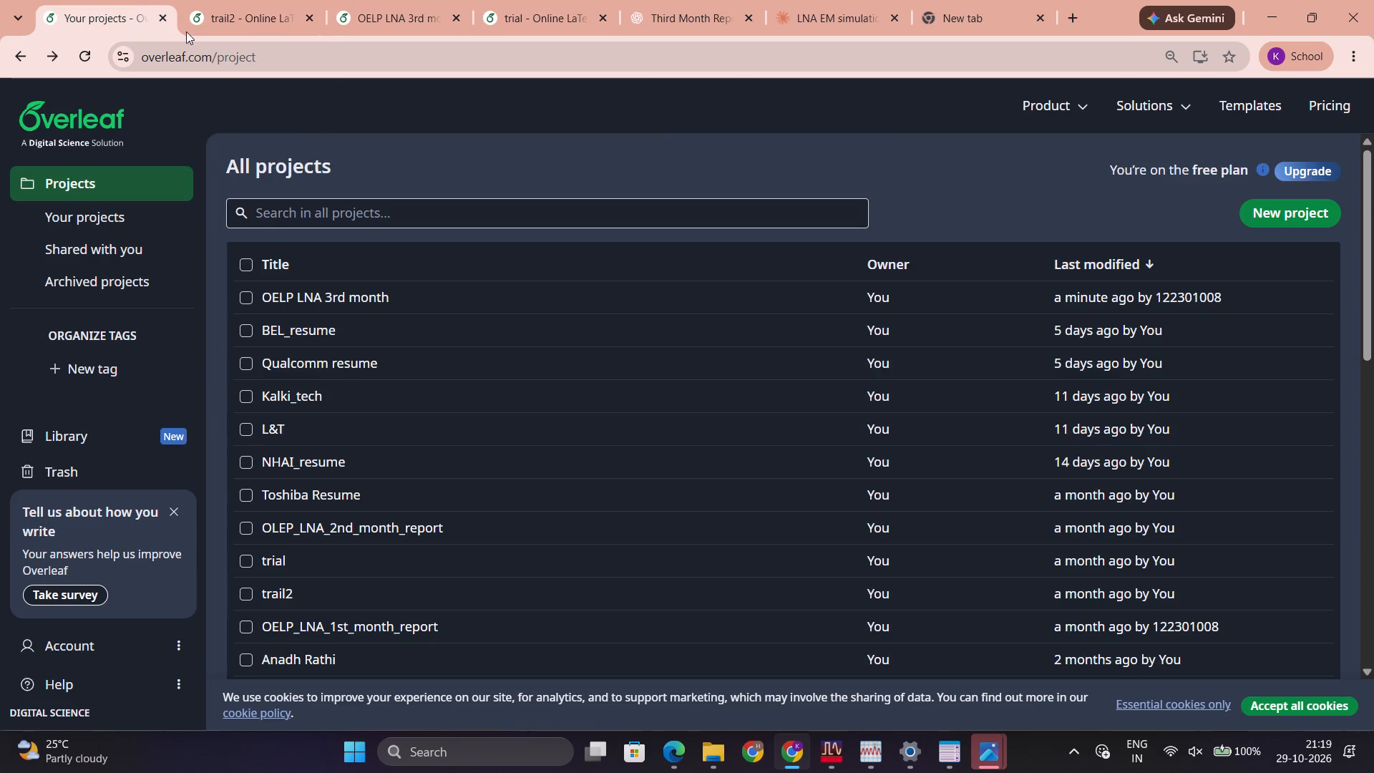
{"action": "scroll", "coordinate": [341, 497], "scroll_direction": "down", "scroll_amount": 1}
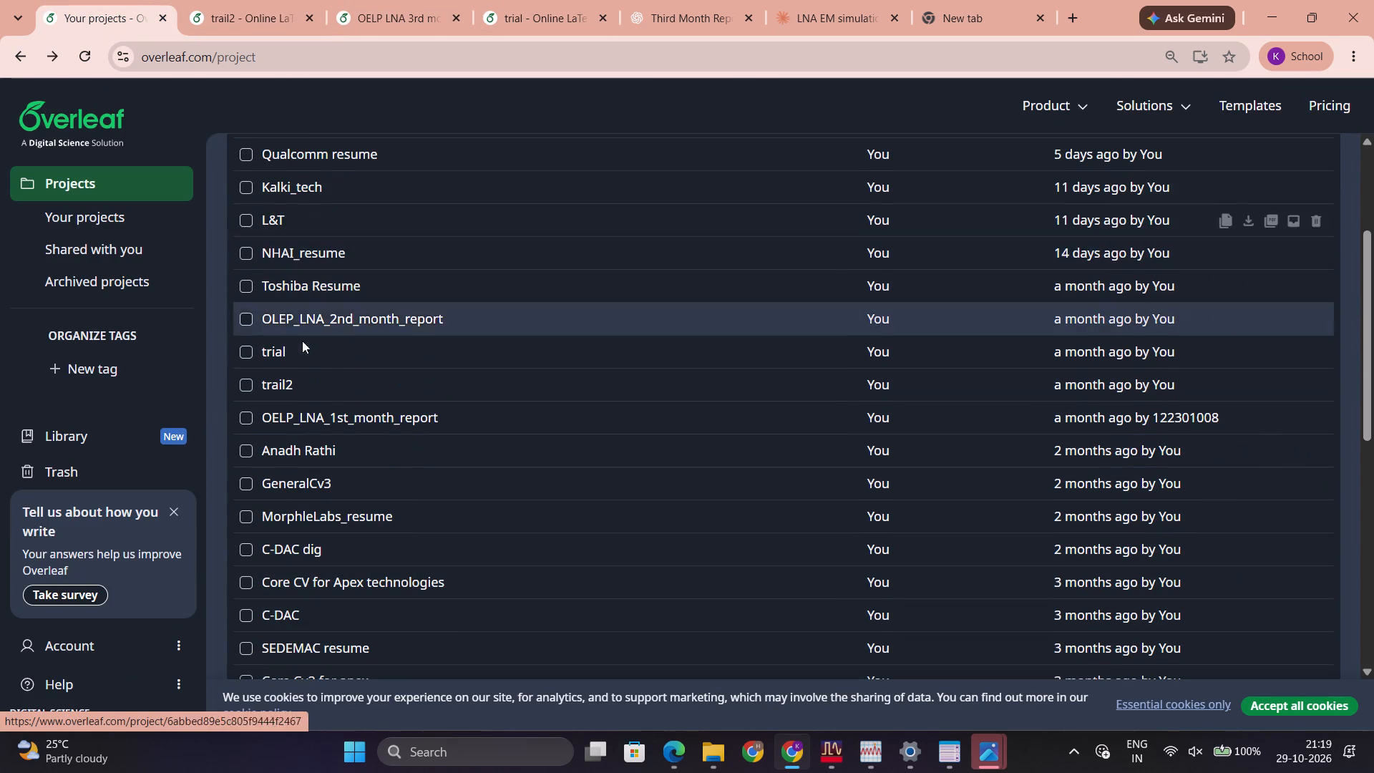
{"action": "scroll", "coordinate": [346, 537], "scroll_direction": "down", "scroll_amount": 1}
{"action": "scroll", "coordinate": [341, 535], "scroll_direction": "up", "scroll_amount": 1}
{"action": "scroll", "coordinate": [341, 535], "scroll_direction": "down", "scroll_amount": 1}
{"action": "scroll", "coordinate": [336, 466], "scroll_direction": "up", "scroll_amount": 1}
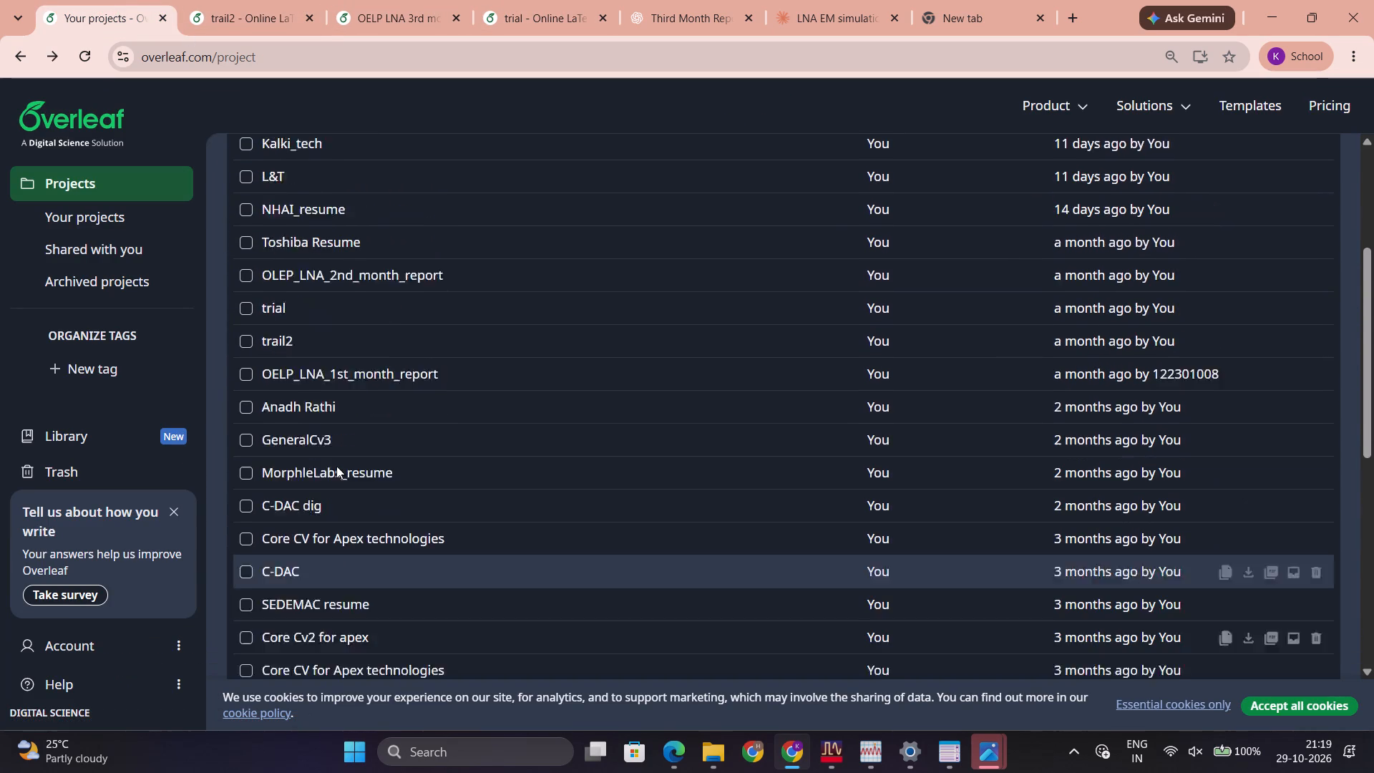
{"action": "right_click_drag", "start_coordinate": [336, 319], "coordinate": [354, 323]}
{"action": "left_click", "coordinate": [461, 341]}
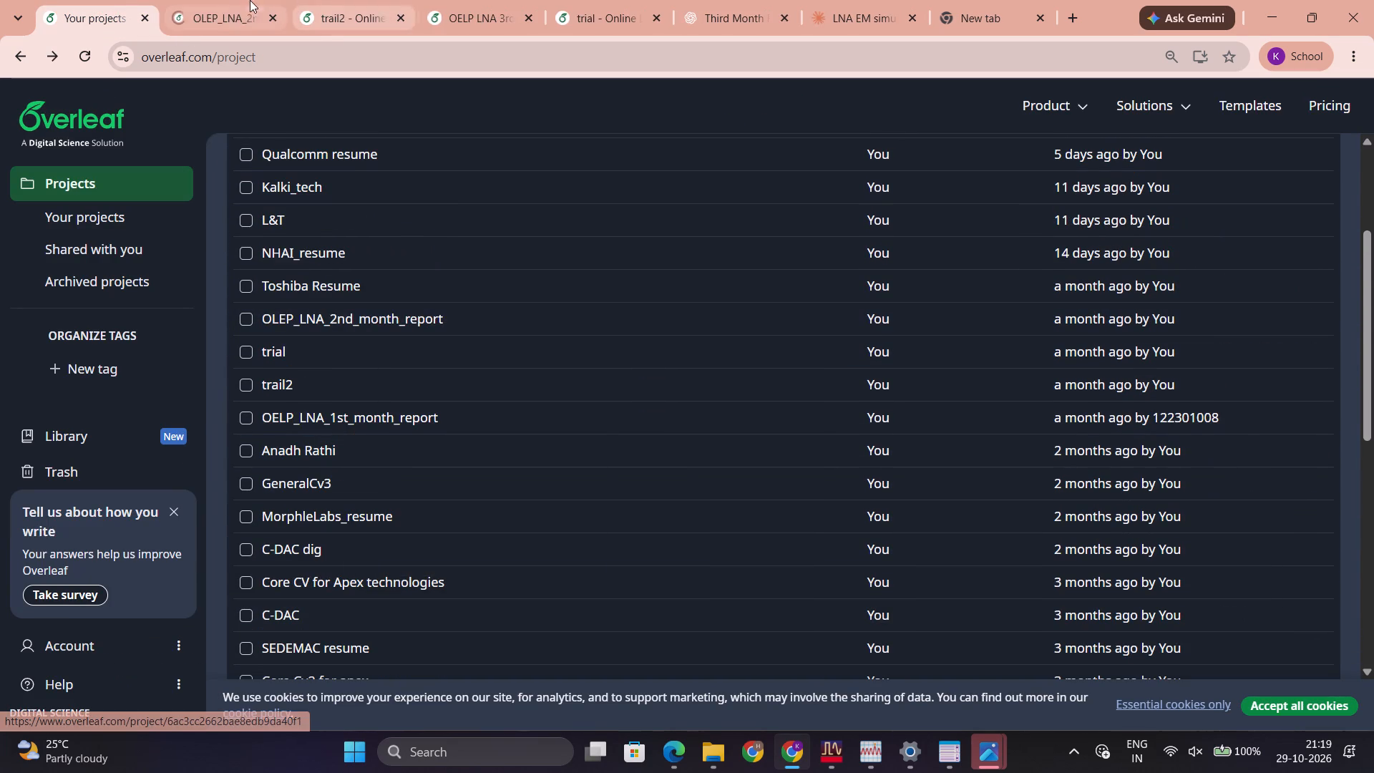
{"action": "left_click", "coordinate": [516, 0]}
{"action": "left_click", "coordinate": [235, 0]}
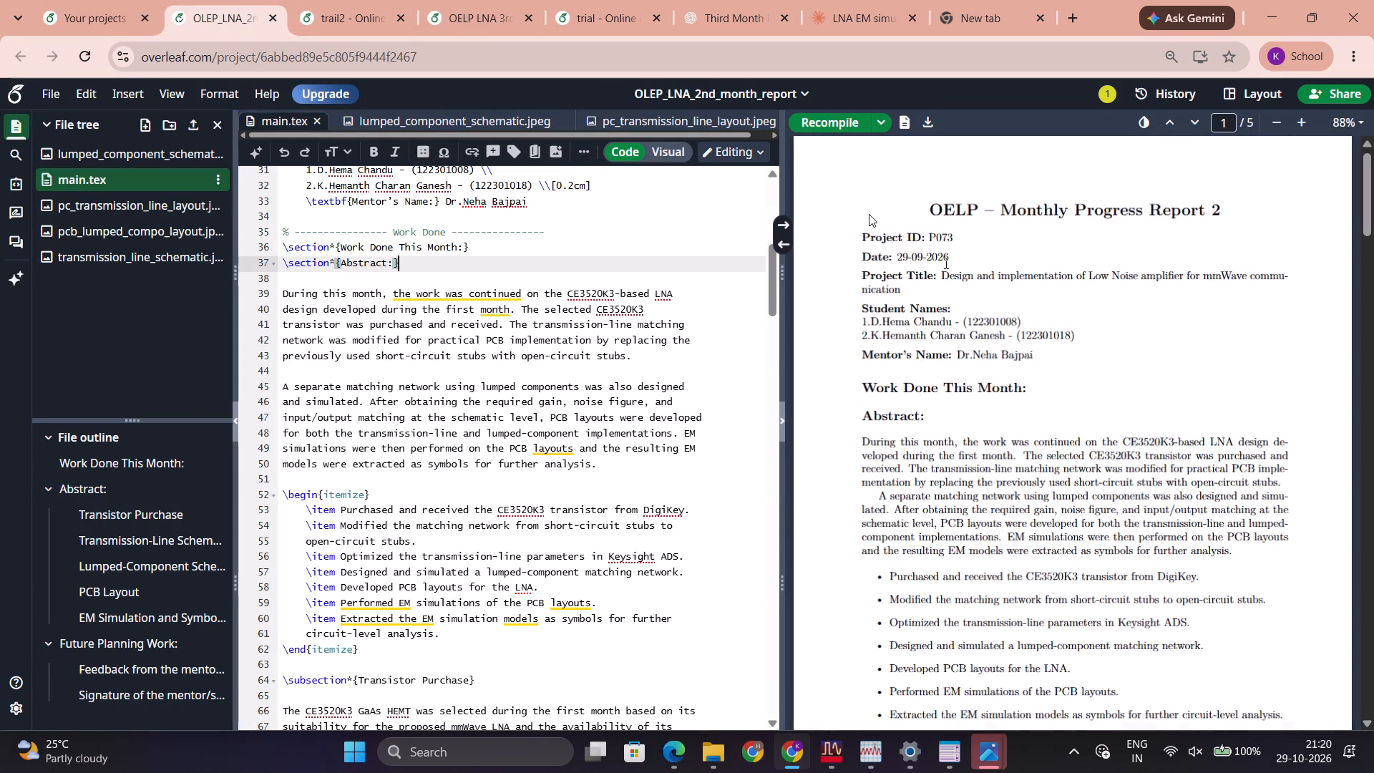
Place the third-month report tab beside the second-month report and compare the header and first-page layout of both.
{"action": "left_click_drag", "start_coordinate": [527, 0], "coordinate": [366, 0]}
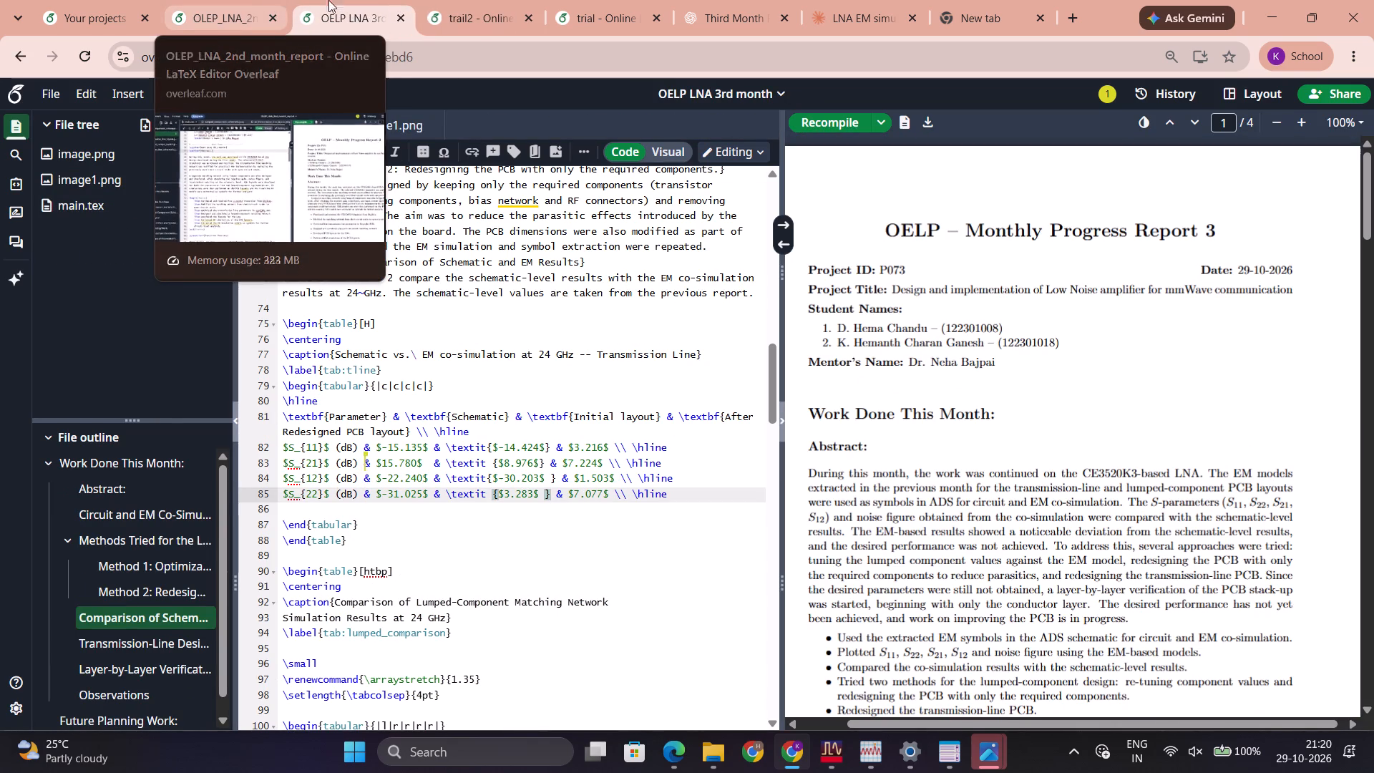
{"action": "left_click", "coordinate": [207, 0]}
{"action": "left_click", "coordinate": [380, 0]}
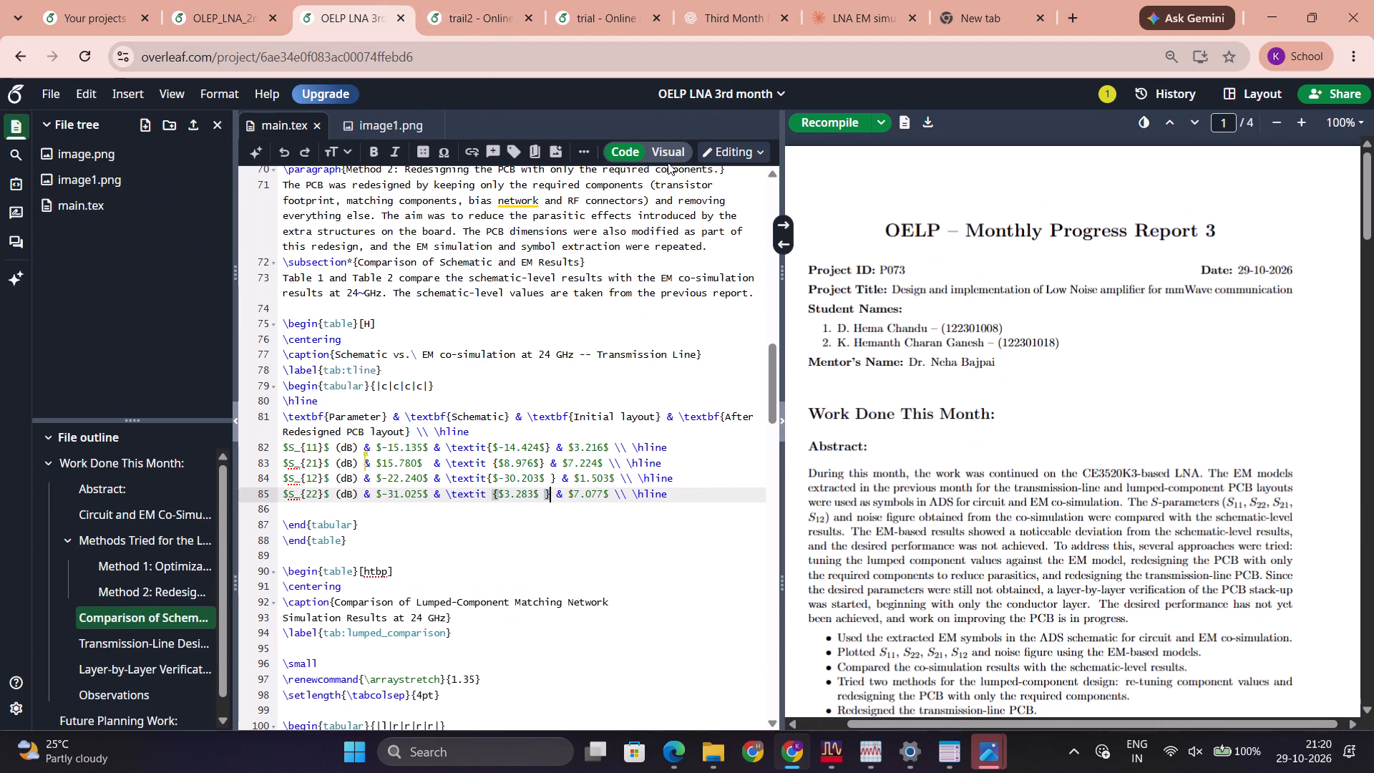
{"action": "left_click", "coordinate": [194, 0]}
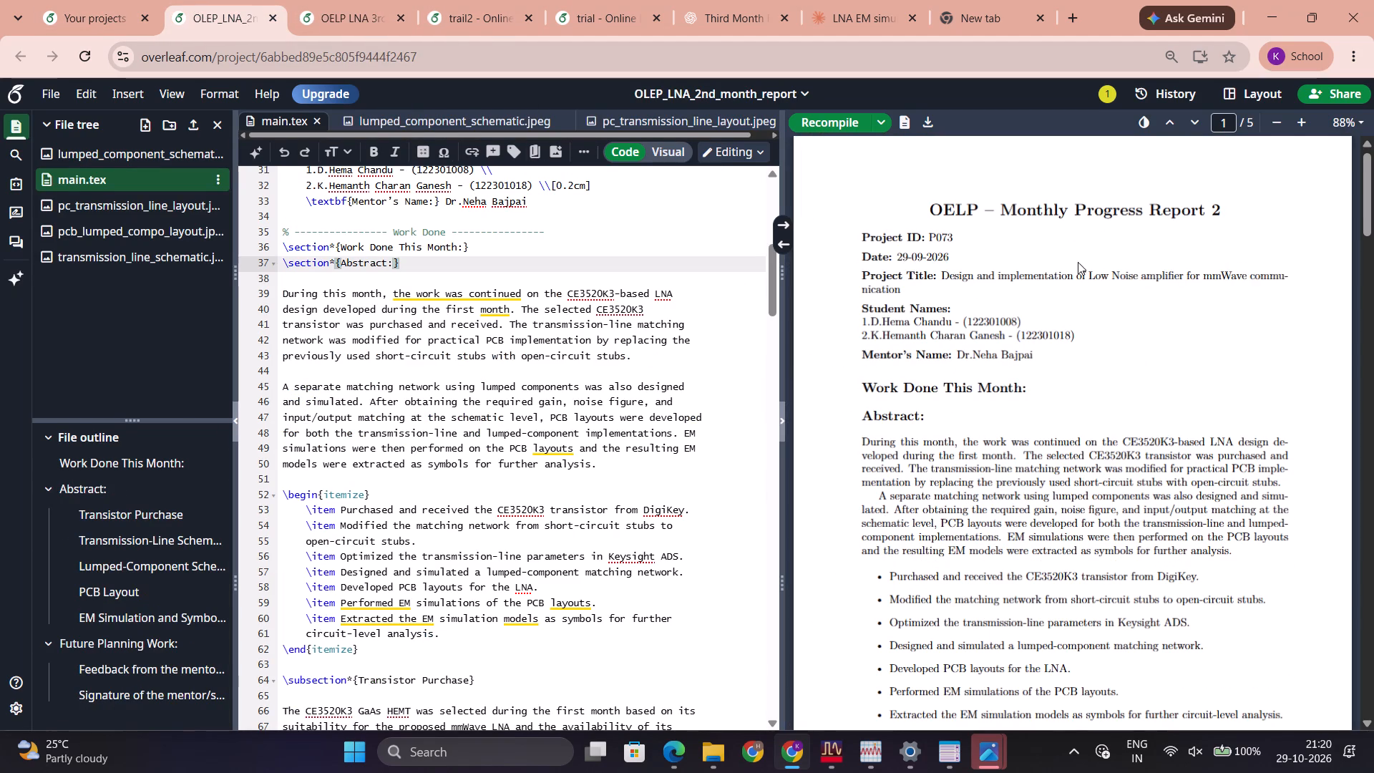
{"action": "left_click", "coordinate": [343, 0]}
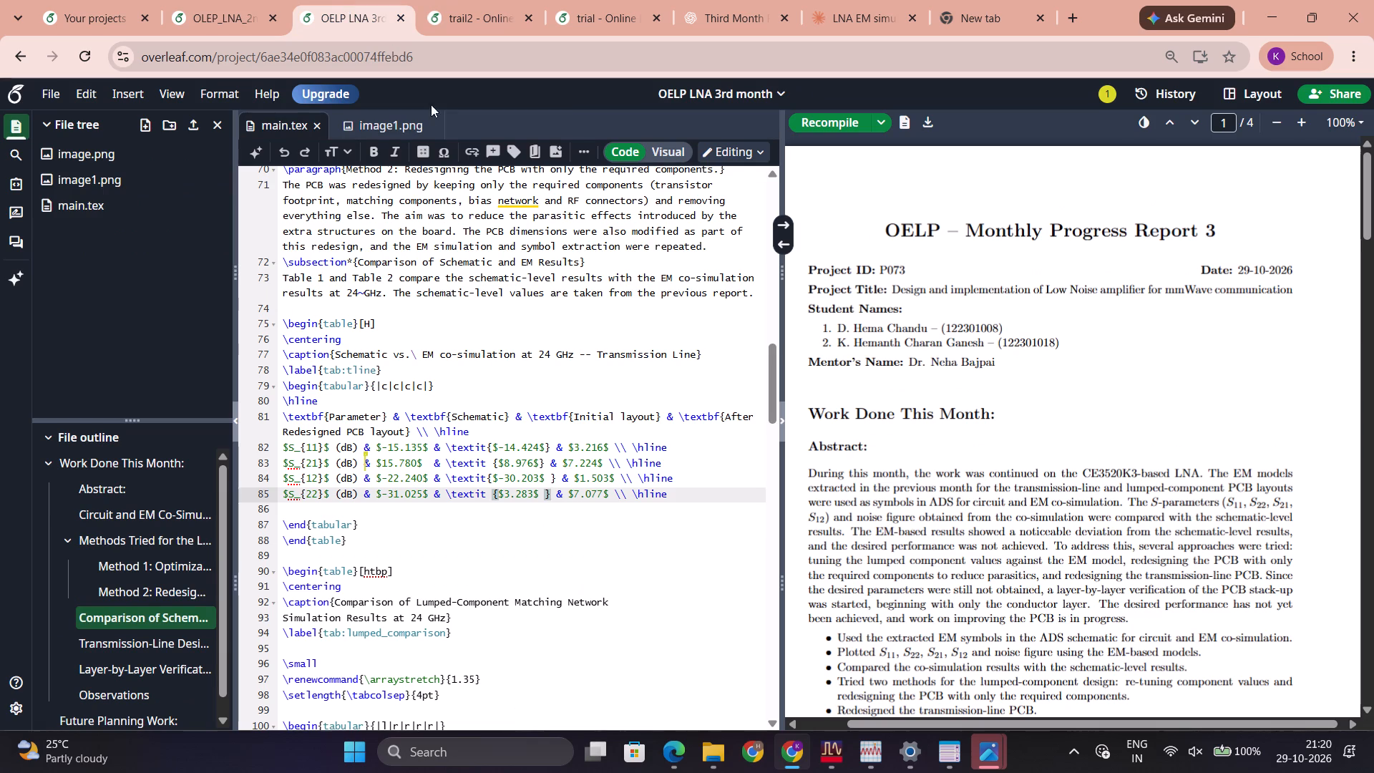
{"action": "left_click", "coordinate": [259, 0]}
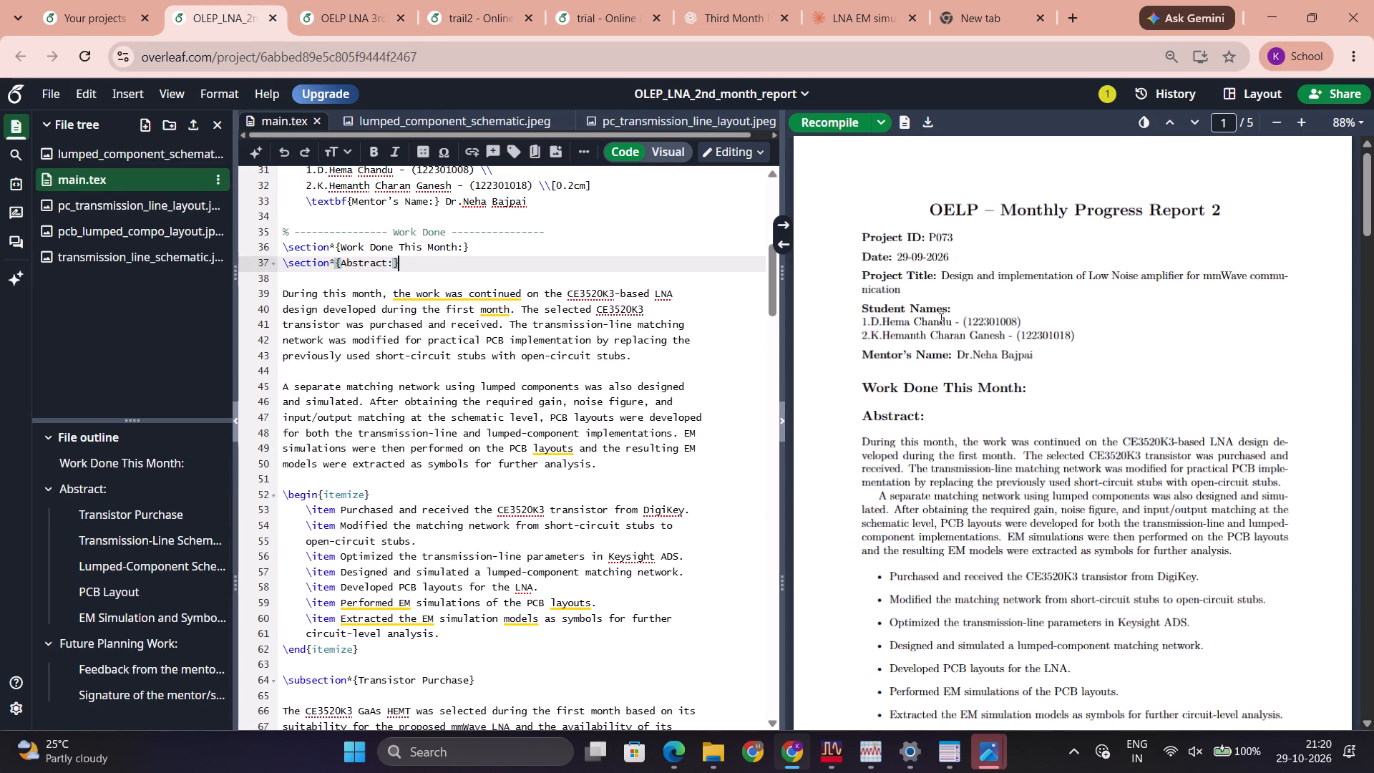
{"action": "left_click", "coordinate": [376, 0]}
Examine the third-month report's compiled pages at a reduced 62% zoom, from the abstract to the PCB layout figures.
{"action": "scroll", "coordinate": [846, 427], "scroll_direction": "down", "scroll_amount": 1}
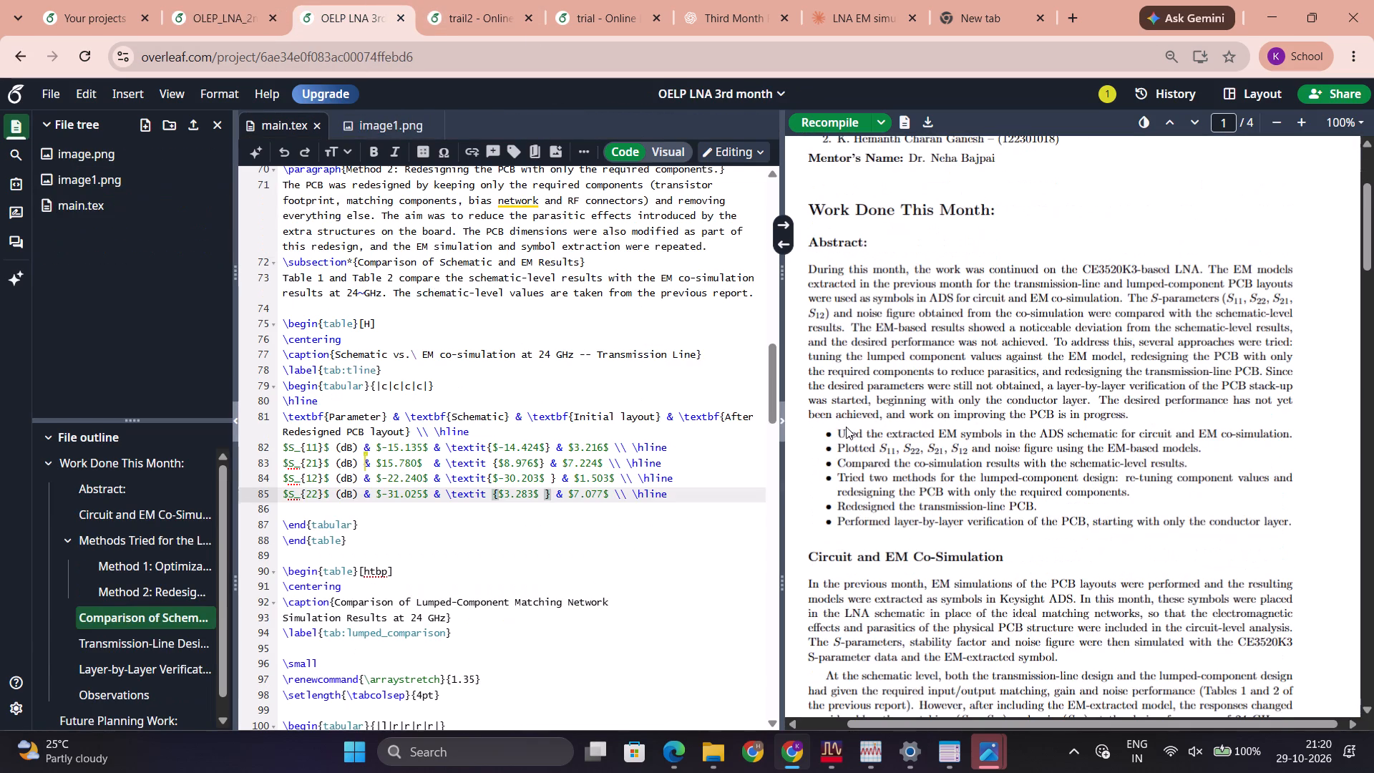
{"action": "scroll", "coordinate": [847, 427], "scroll_direction": "up", "scroll_amount": 1}
{"action": "scroll", "coordinate": [974, 576], "scroll_direction": "down", "scroll_amount": 1}
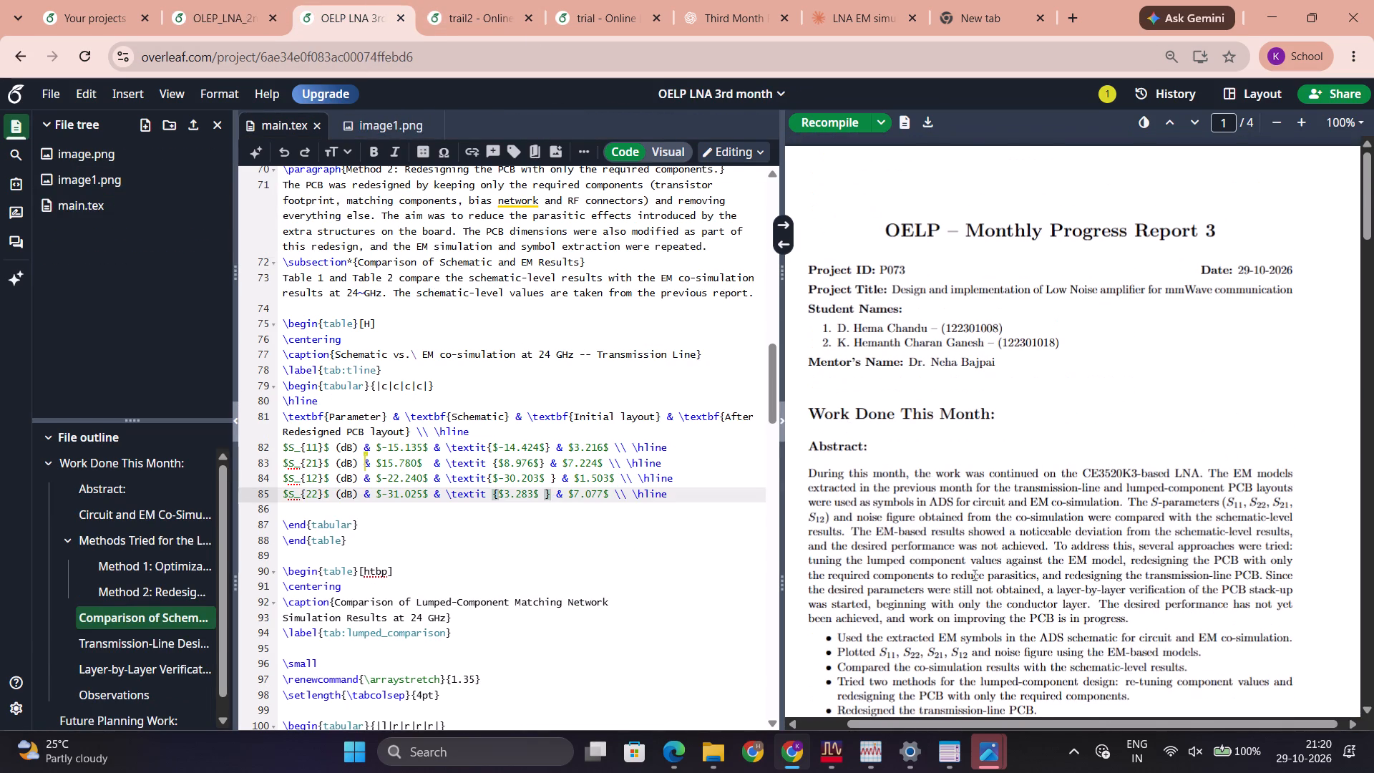
{"action": "scroll", "coordinate": [933, 514], "scroll_direction": "down", "scroll_amount": 3}
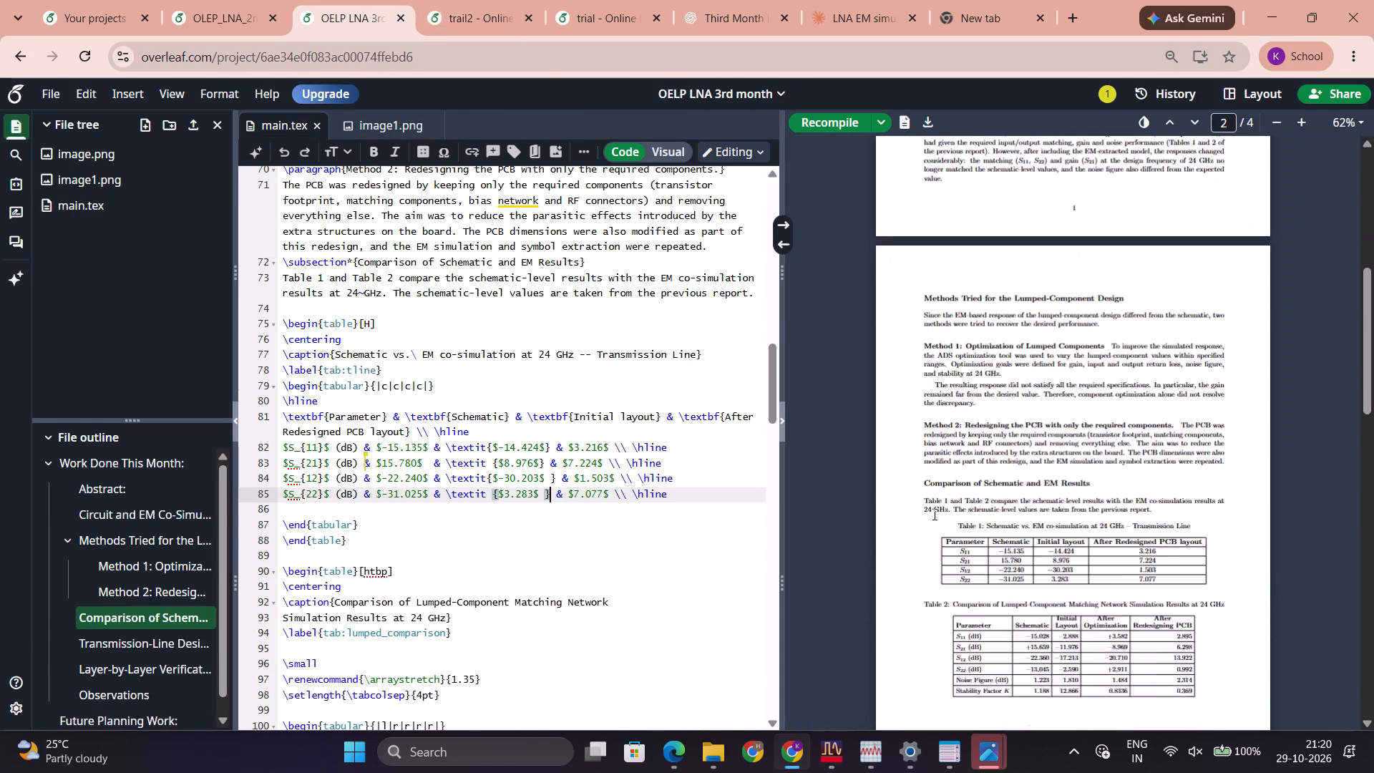
{"action": "scroll", "coordinate": [933, 514], "scroll_direction": "down", "scroll_amount": 9}
{"action": "scroll", "coordinate": [933, 514], "scroll_direction": "up", "scroll_amount": 5}
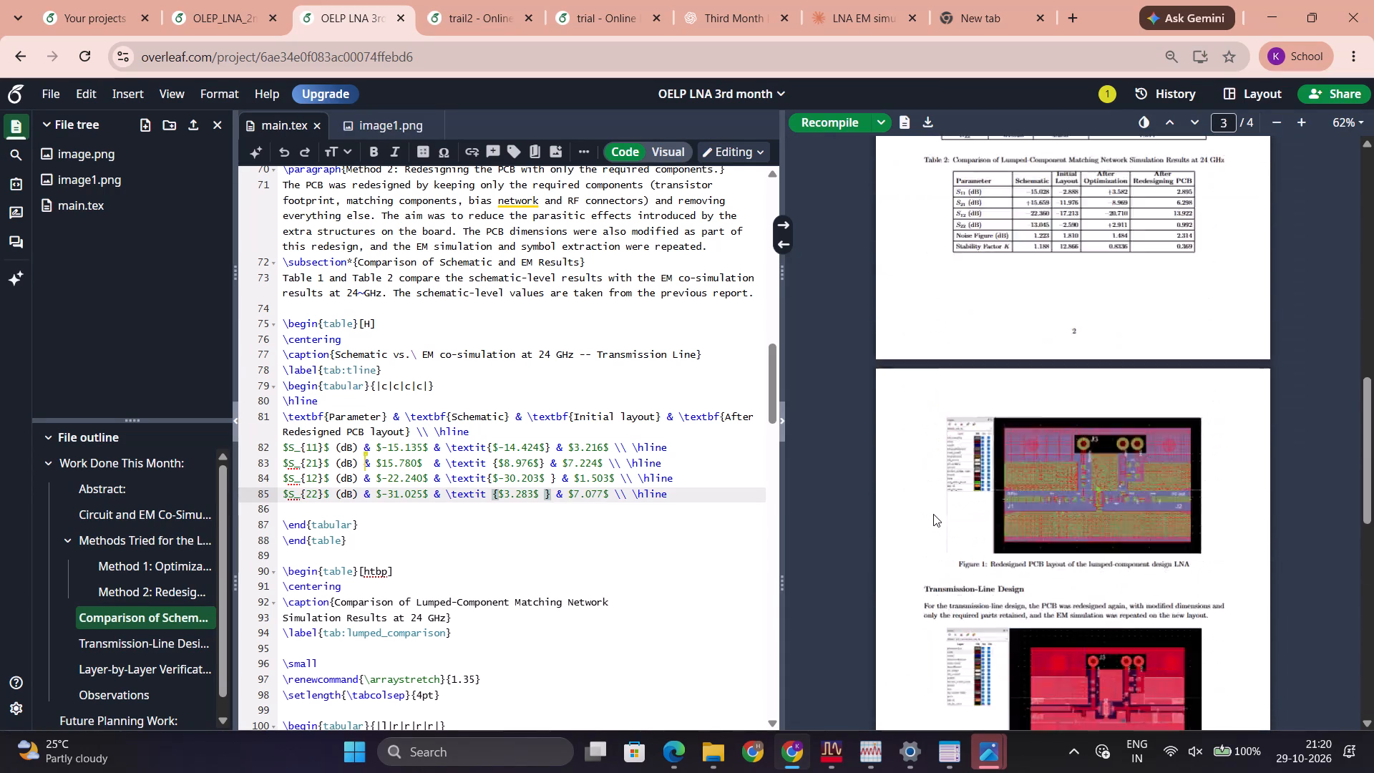
Compare the enlarged first page of the third-month report with the second-month report, focusing on the title and project details block.
{"action": "scroll", "coordinate": [933, 514], "scroll_direction": "up", "scroll_amount": 10}
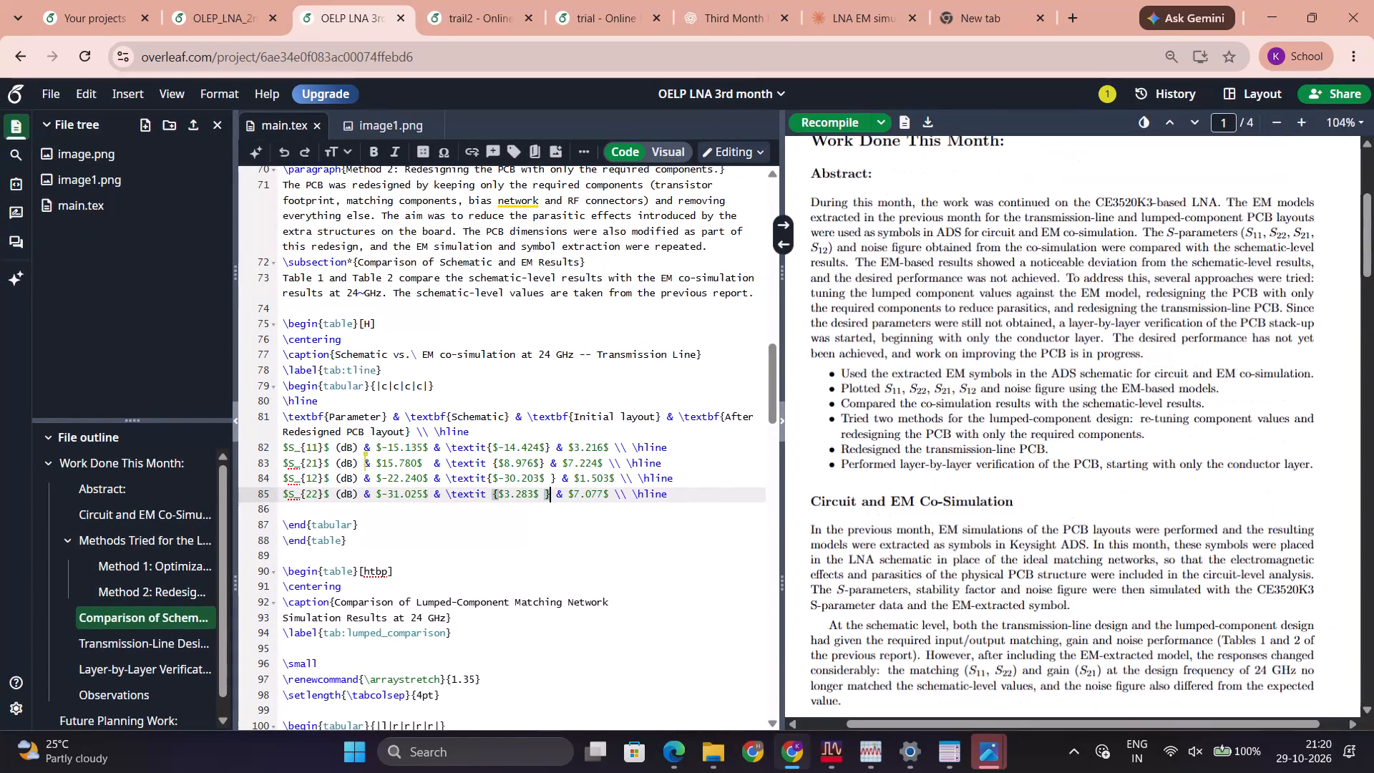
{"action": "scroll", "coordinate": [1066, 307], "scroll_direction": "down", "scroll_amount": 9}
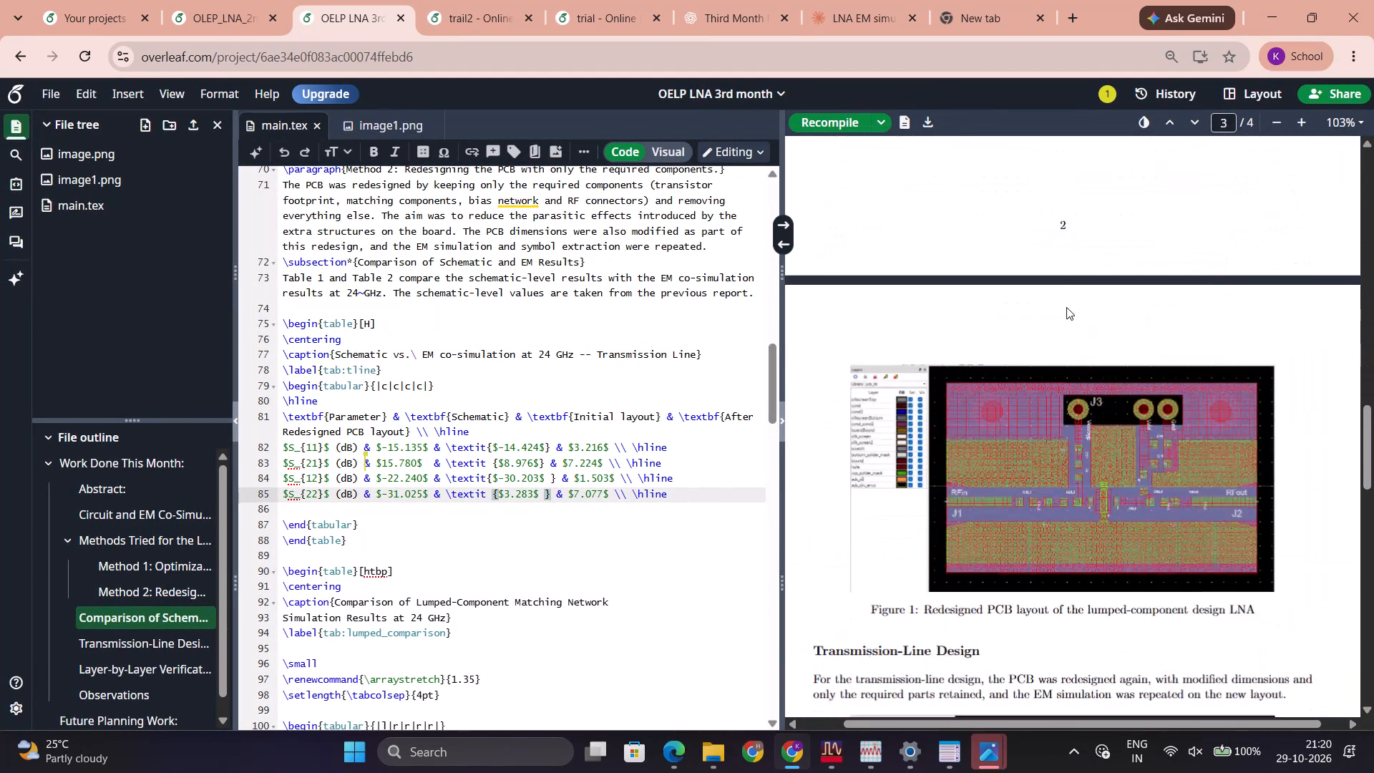
{"action": "scroll", "coordinate": [1066, 307], "scroll_direction": "up", "scroll_amount": 11}
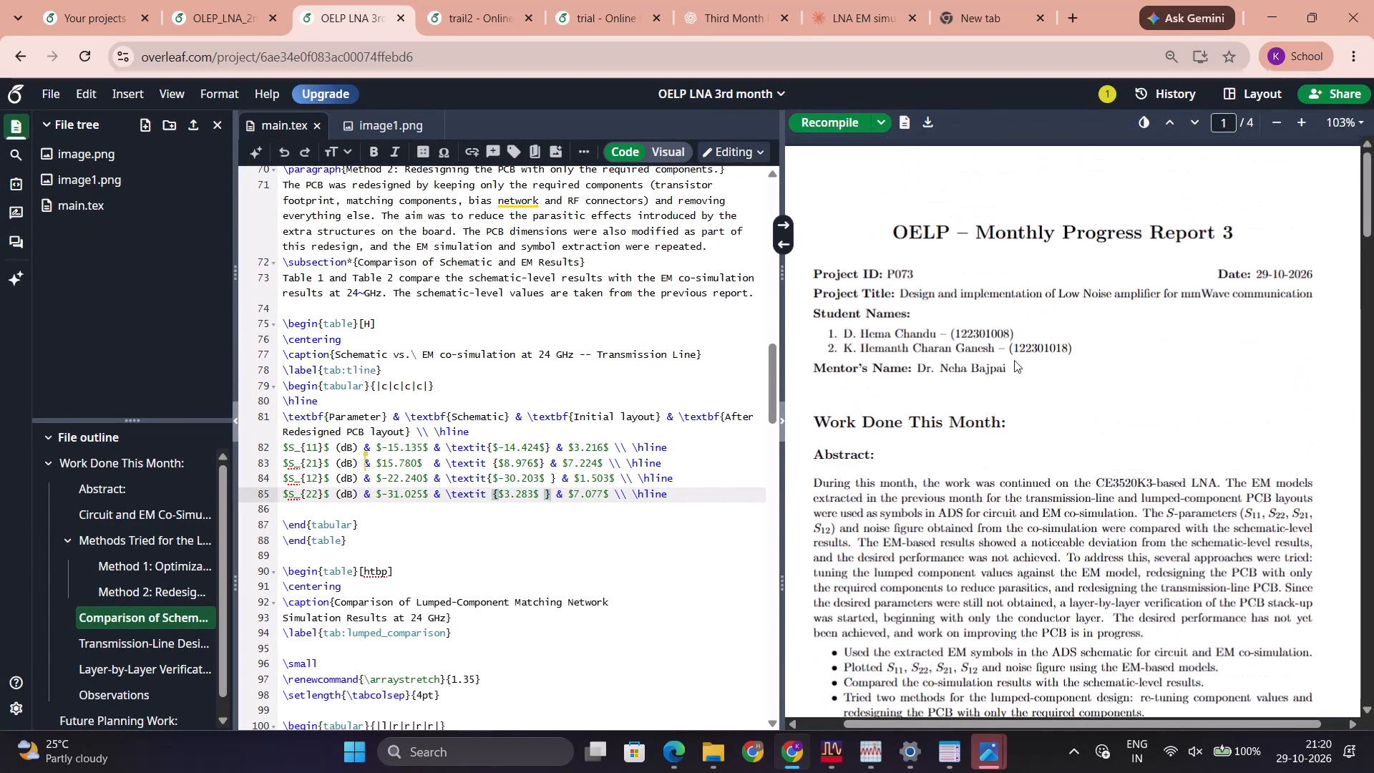
{"action": "scroll", "coordinate": [1002, 374], "scroll_direction": "down", "scroll_amount": 1}
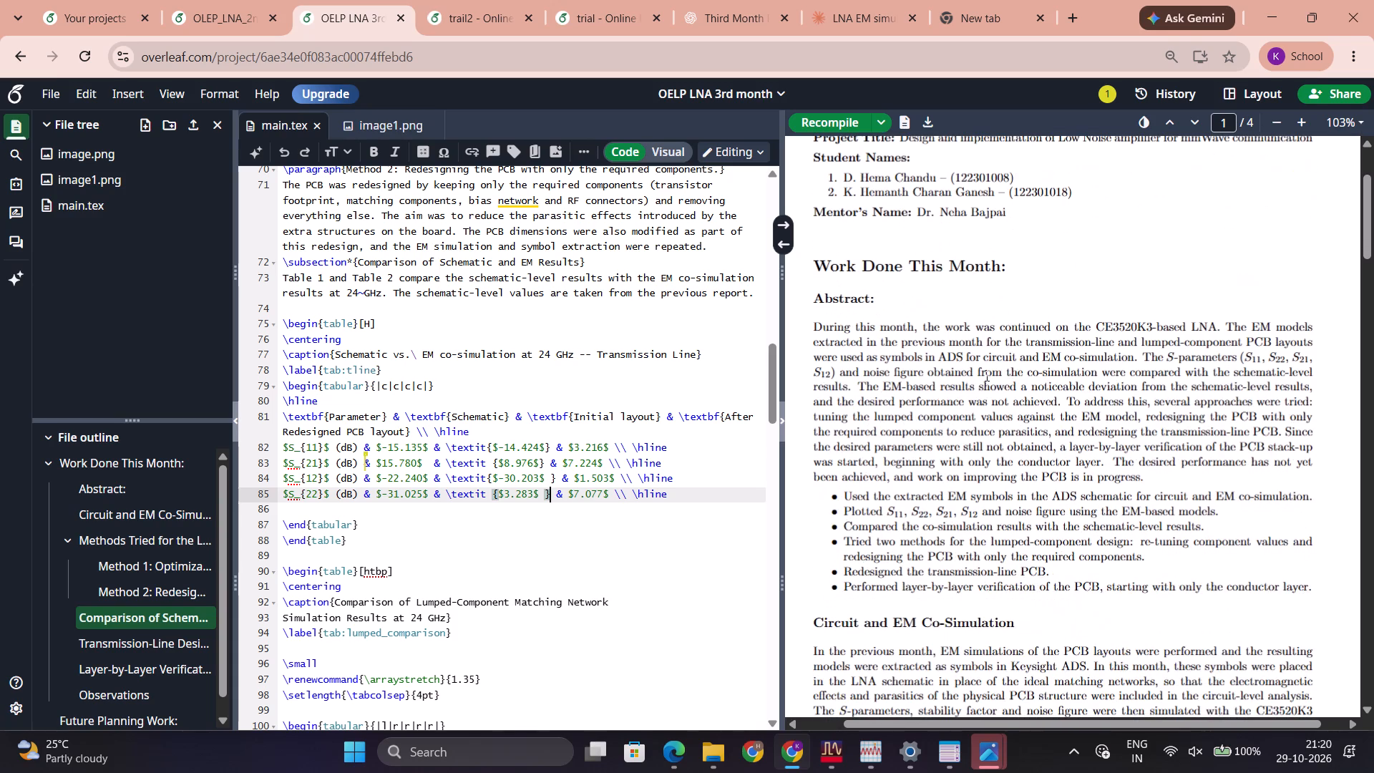
{"action": "scroll", "coordinate": [980, 276], "scroll_direction": "up", "scroll_amount": 2}
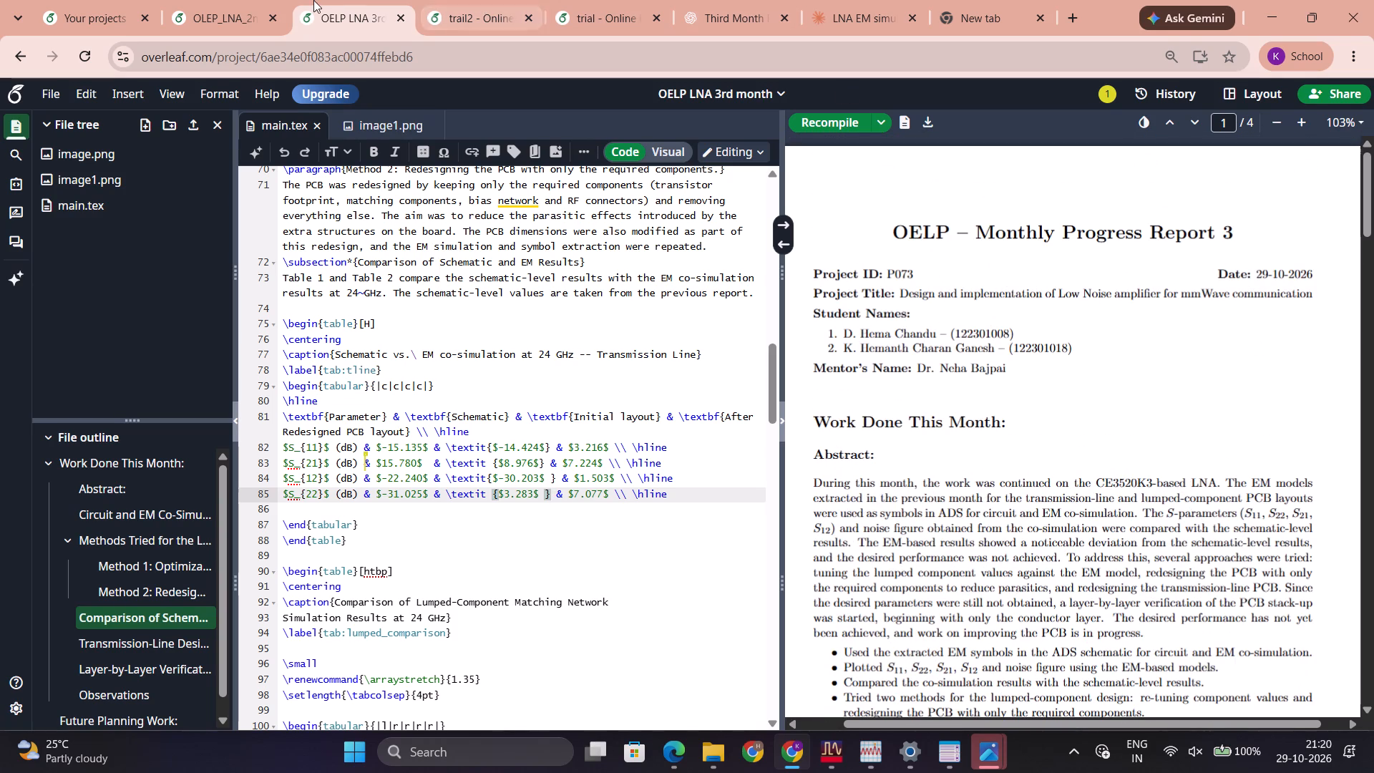
{"action": "left_click", "coordinate": [253, 0]}
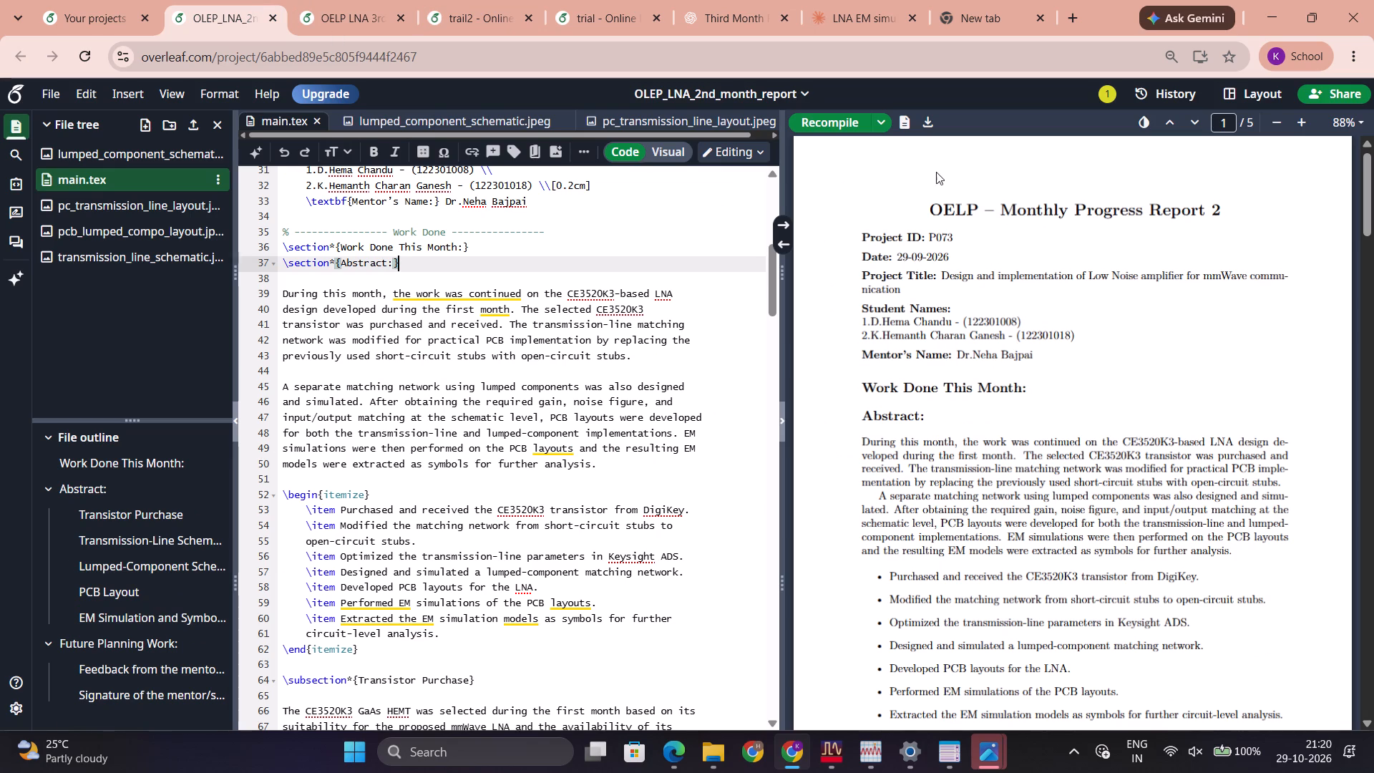
{"action": "left_click", "coordinate": [367, 0]}
{"action": "left_click", "coordinate": [195, 1]}
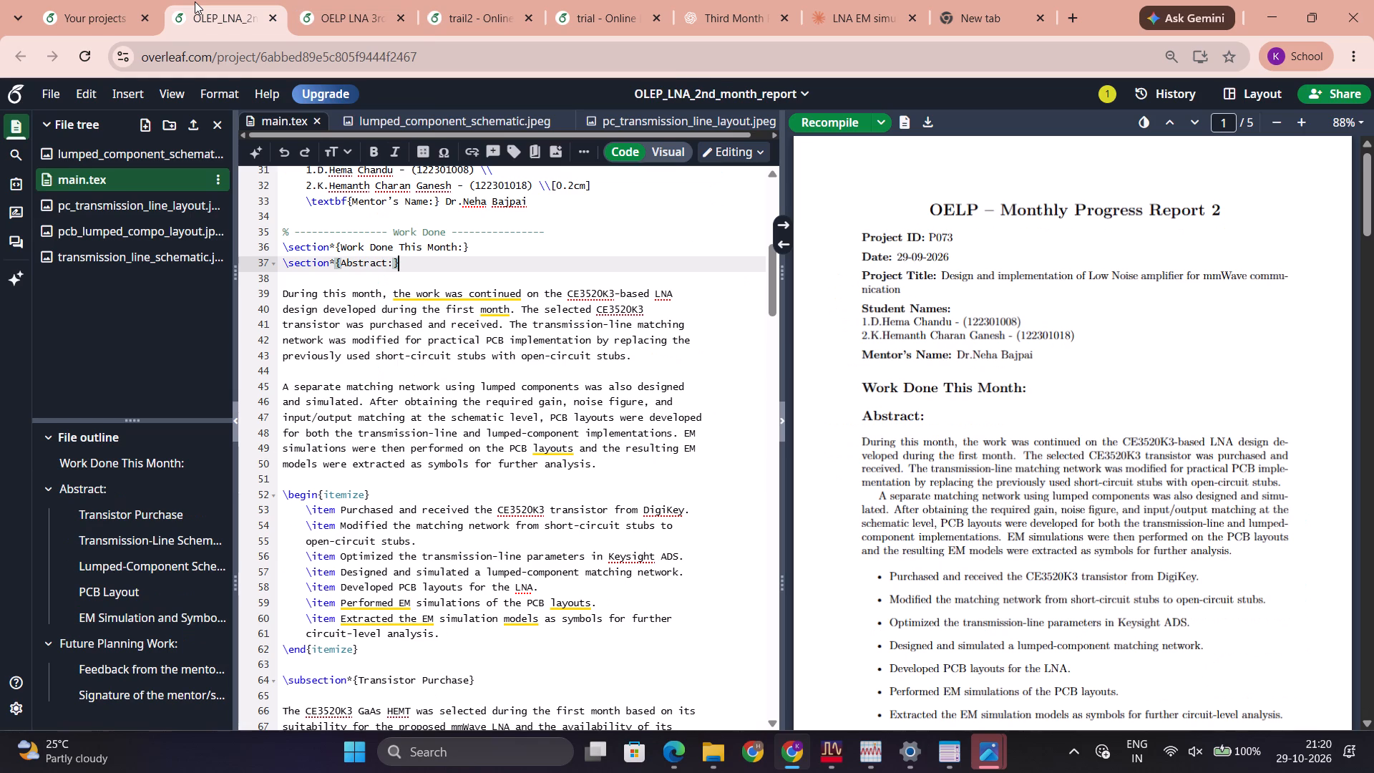
{"action": "left_click", "coordinate": [354, 0]}
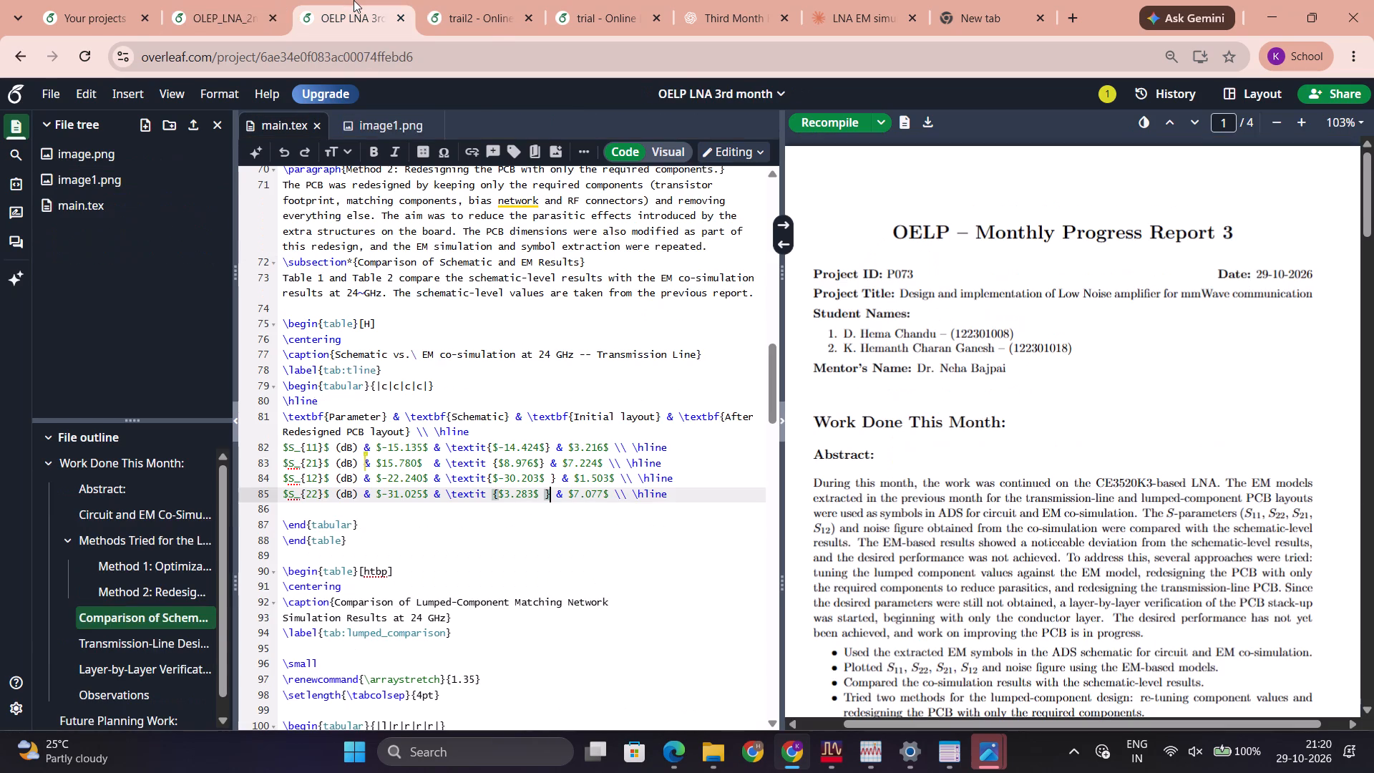
{"action": "left_click", "coordinate": [253, 0]}
{"action": "left_click", "coordinate": [328, 0]}
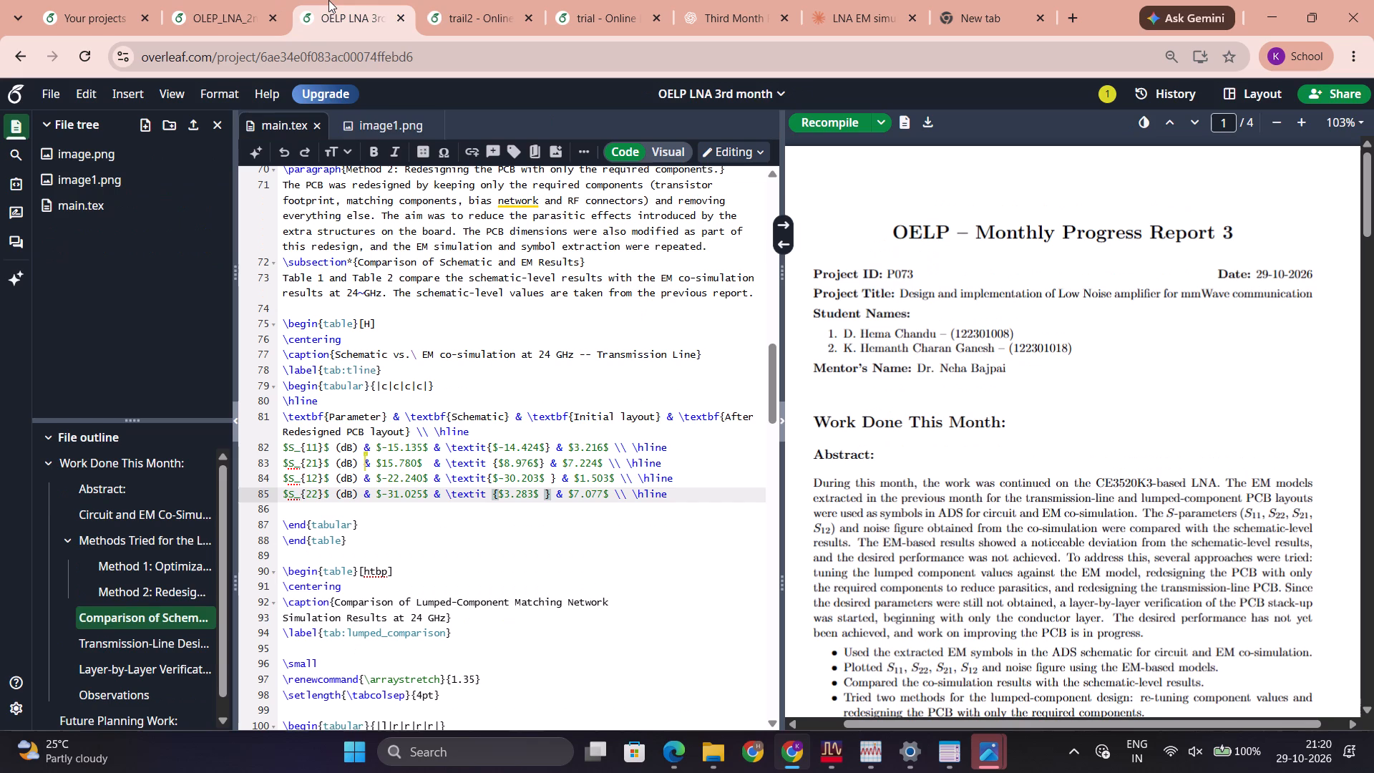
Locate the student names' source lines in the third-month report's main.tex from the compiled first page.
{"action": "double_click", "coordinate": [876, 375]}
{"action": "double_click", "coordinate": [877, 354]}
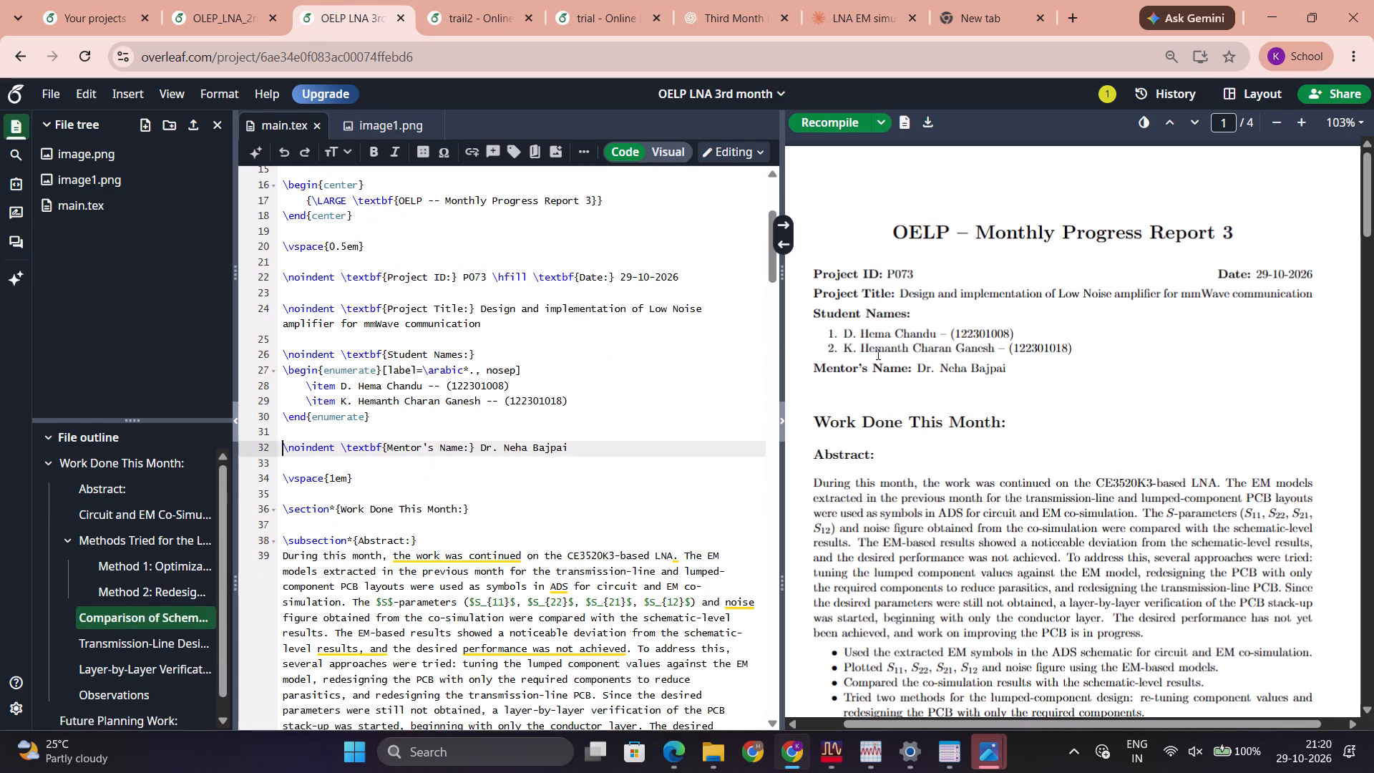
In the second-month report's main.tex, select the title block code from the Title Page comment through the Mentor's Name line.
{"action": "left_click", "coordinate": [287, 0]}
{"action": "scroll", "coordinate": [832, 198], "scroll_direction": "up", "scroll_amount": 10}
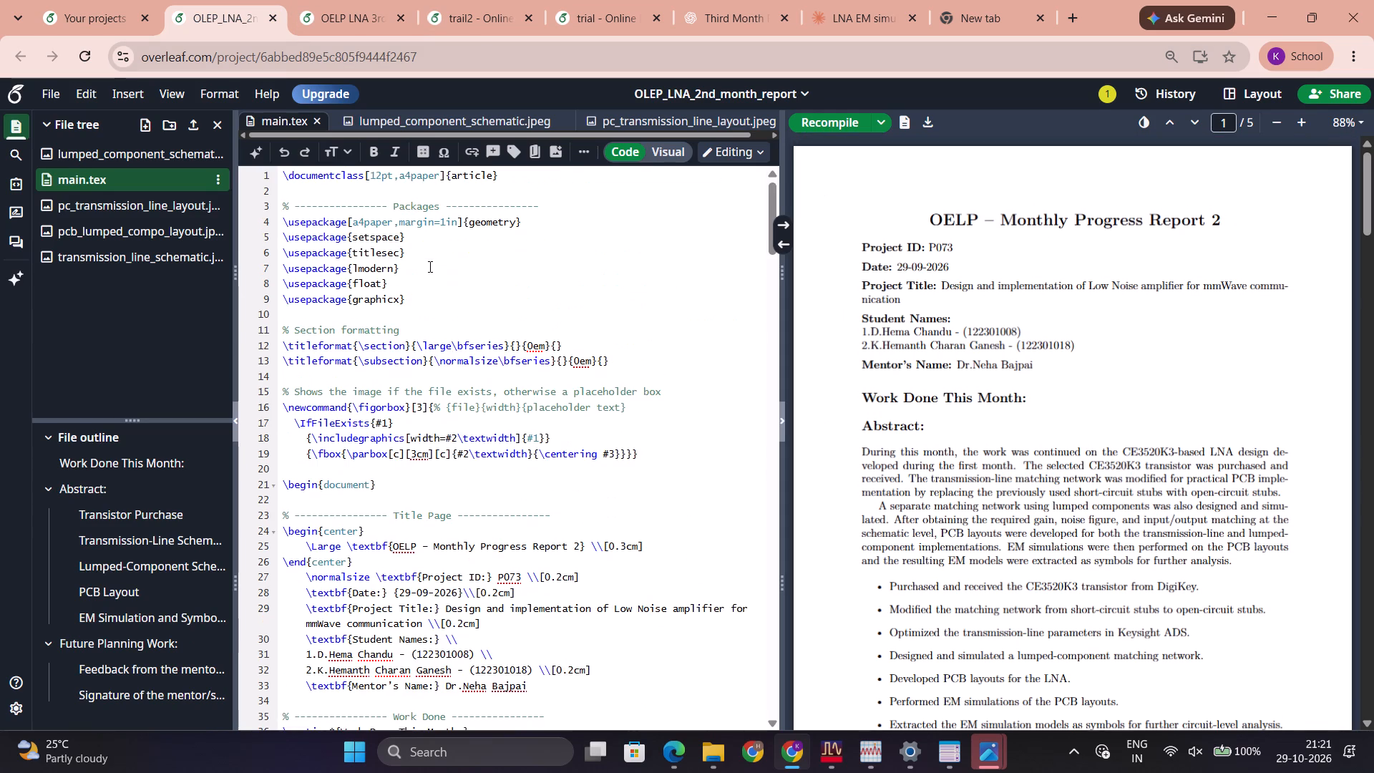
{"action": "scroll", "coordinate": [429, 266], "scroll_direction": "up", "scroll_amount": 5}
{"action": "scroll", "coordinate": [470, 503], "scroll_direction": "down", "scroll_amount": 1}
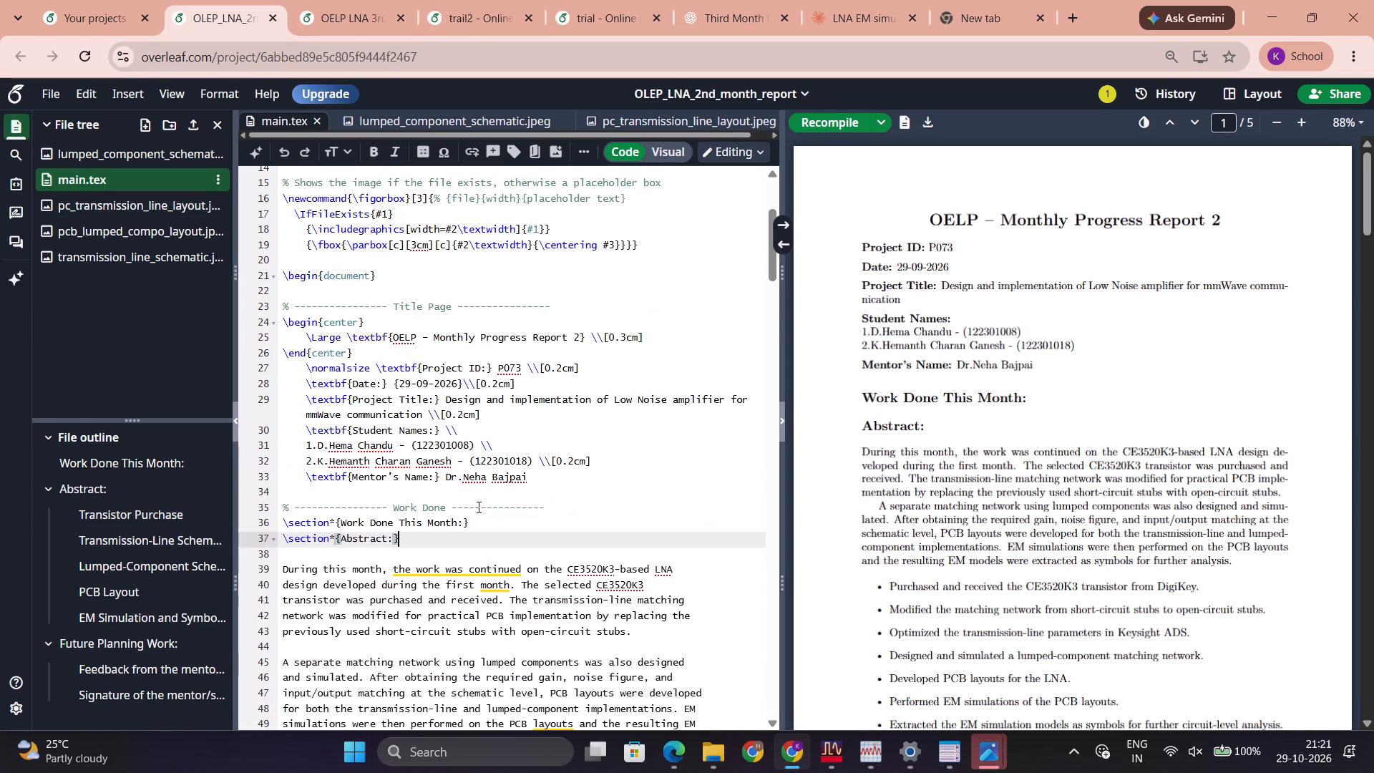
{"action": "left_click_drag", "start_coordinate": [547, 478], "coordinate": [272, 308]}
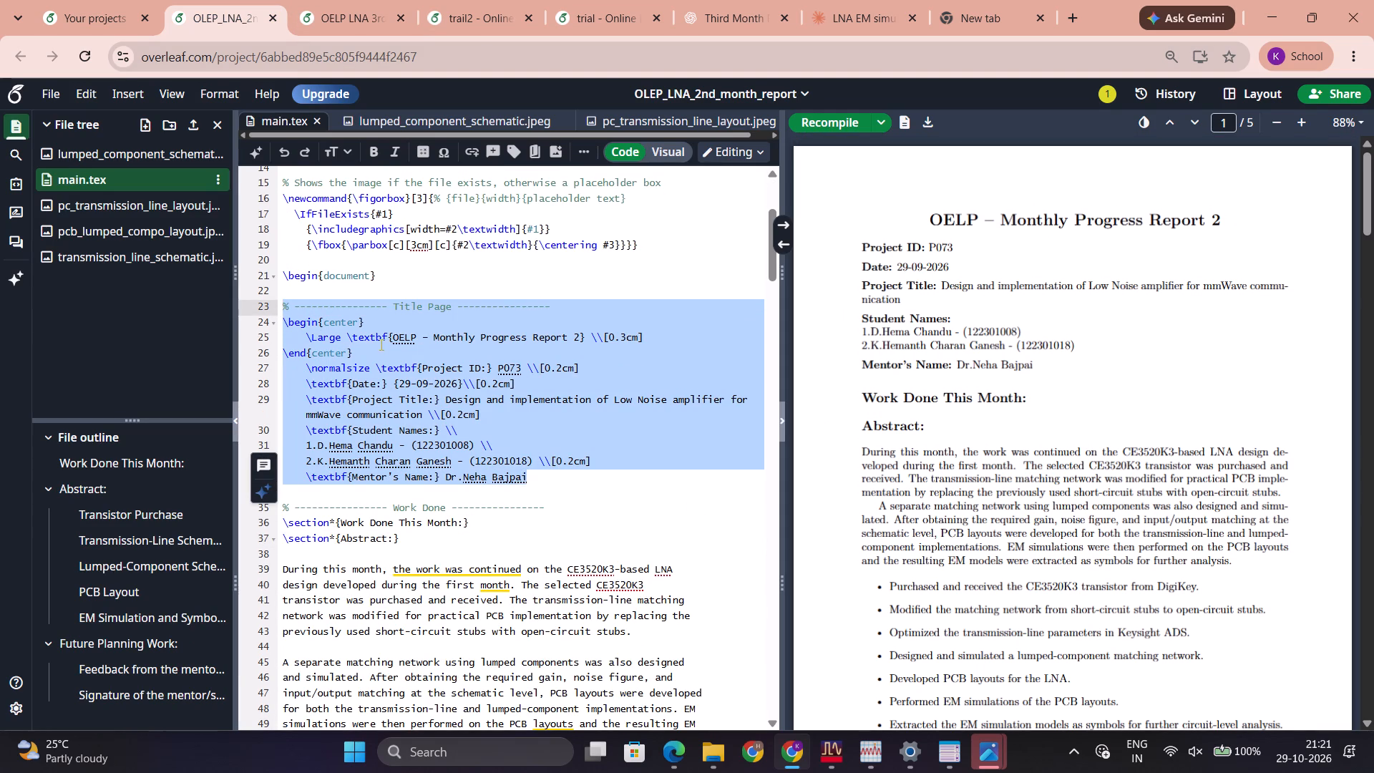